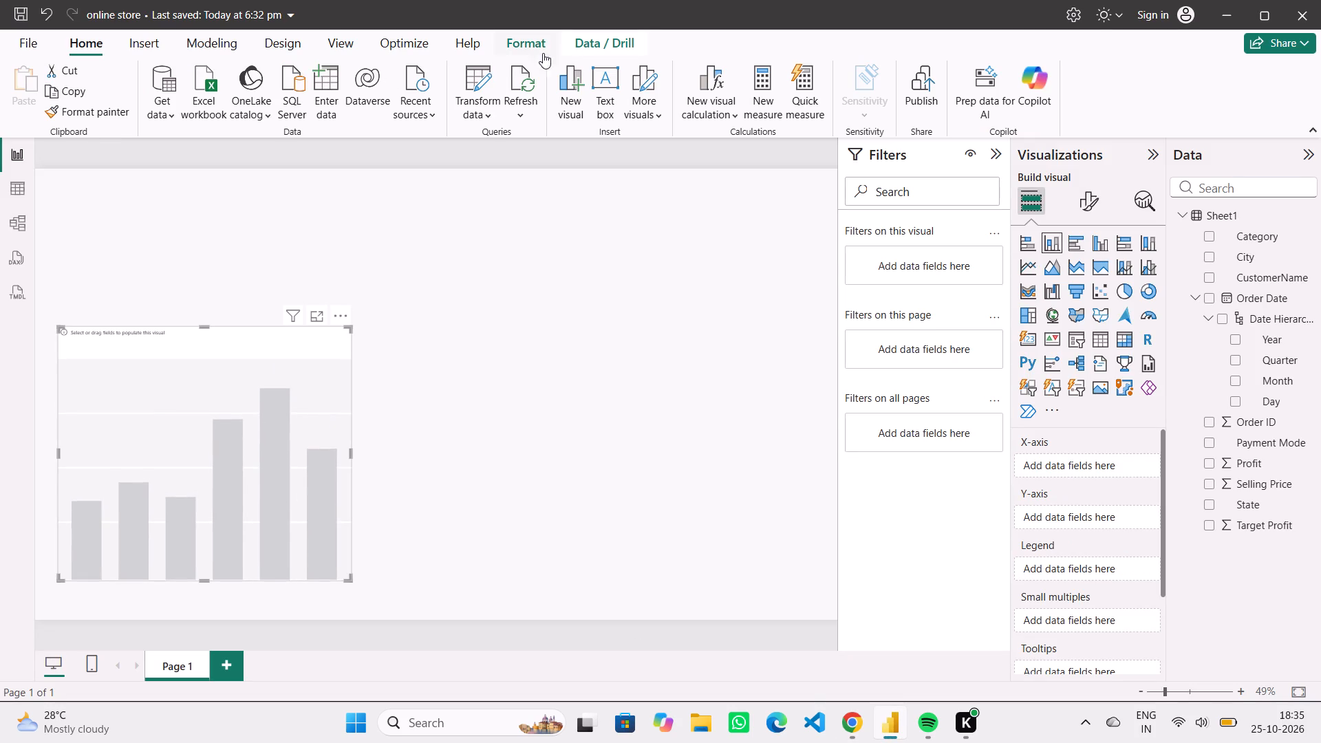
Add a text box above the empty column chart and shrink it to a short box slightly narrower than the chart.
click(608, 85)
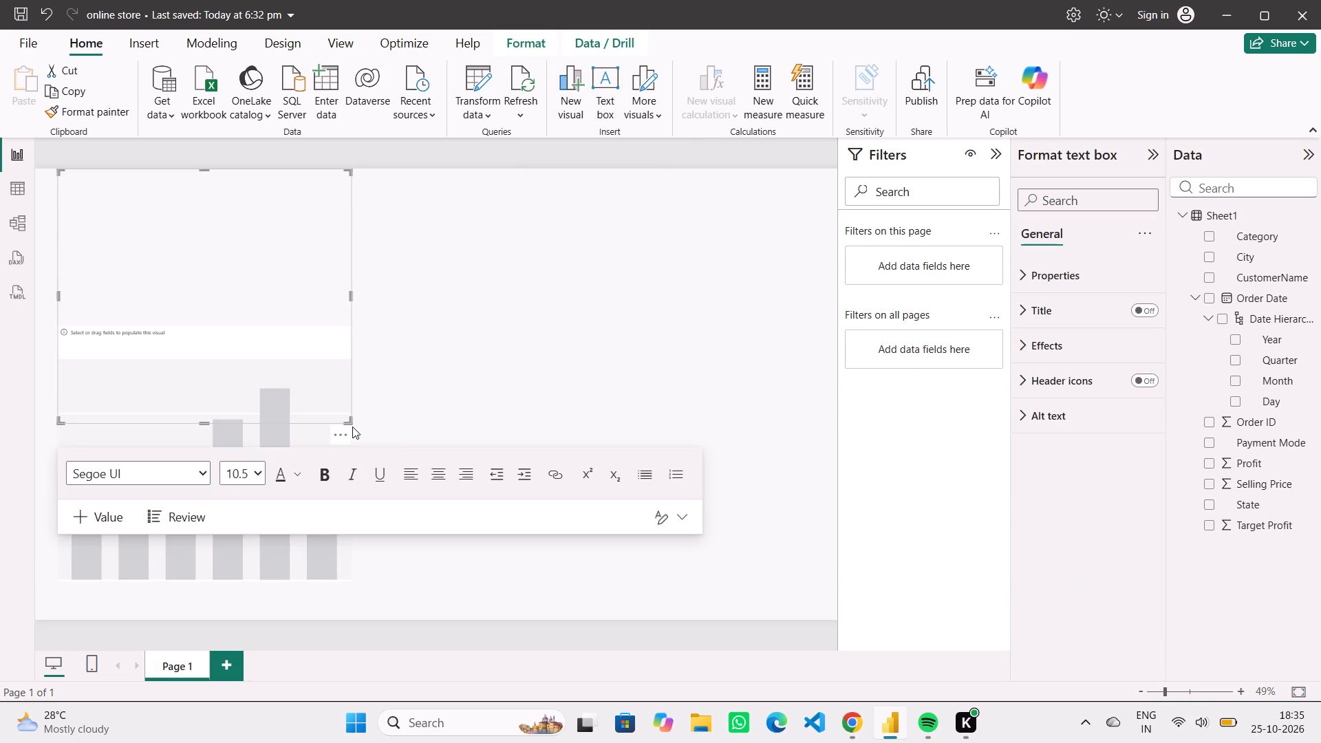
drag(346, 418, 345, 283)
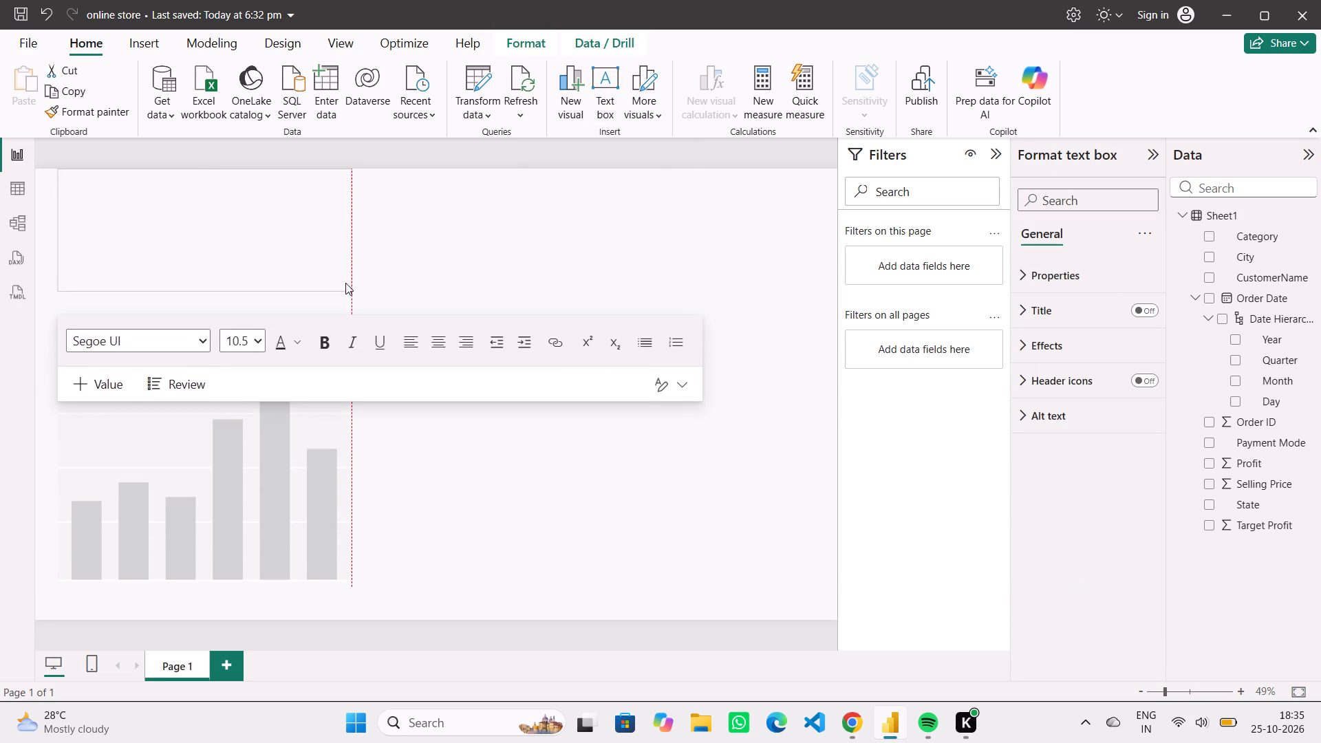
drag(345, 283, 345, 259)
drag(312, 198, 312, 205)
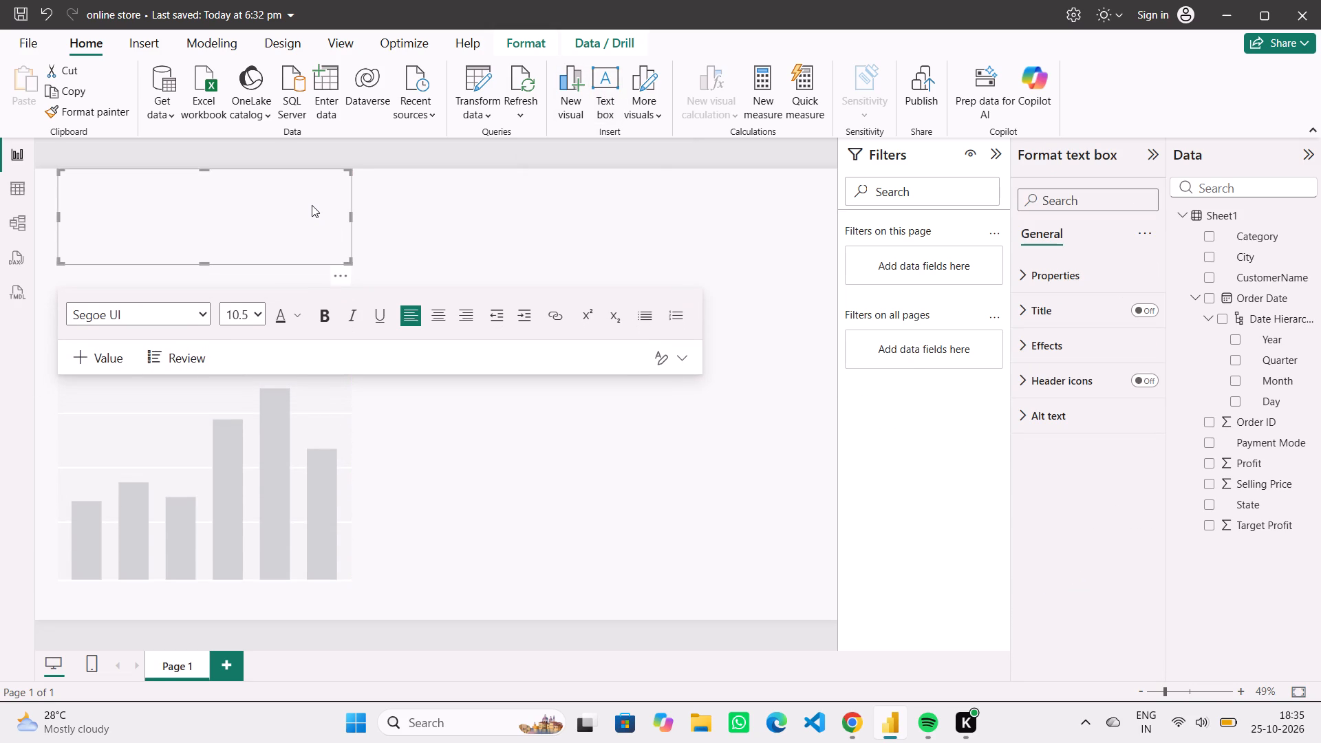
drag(312, 205, 310, 216)
drag(352, 261, 331, 241)
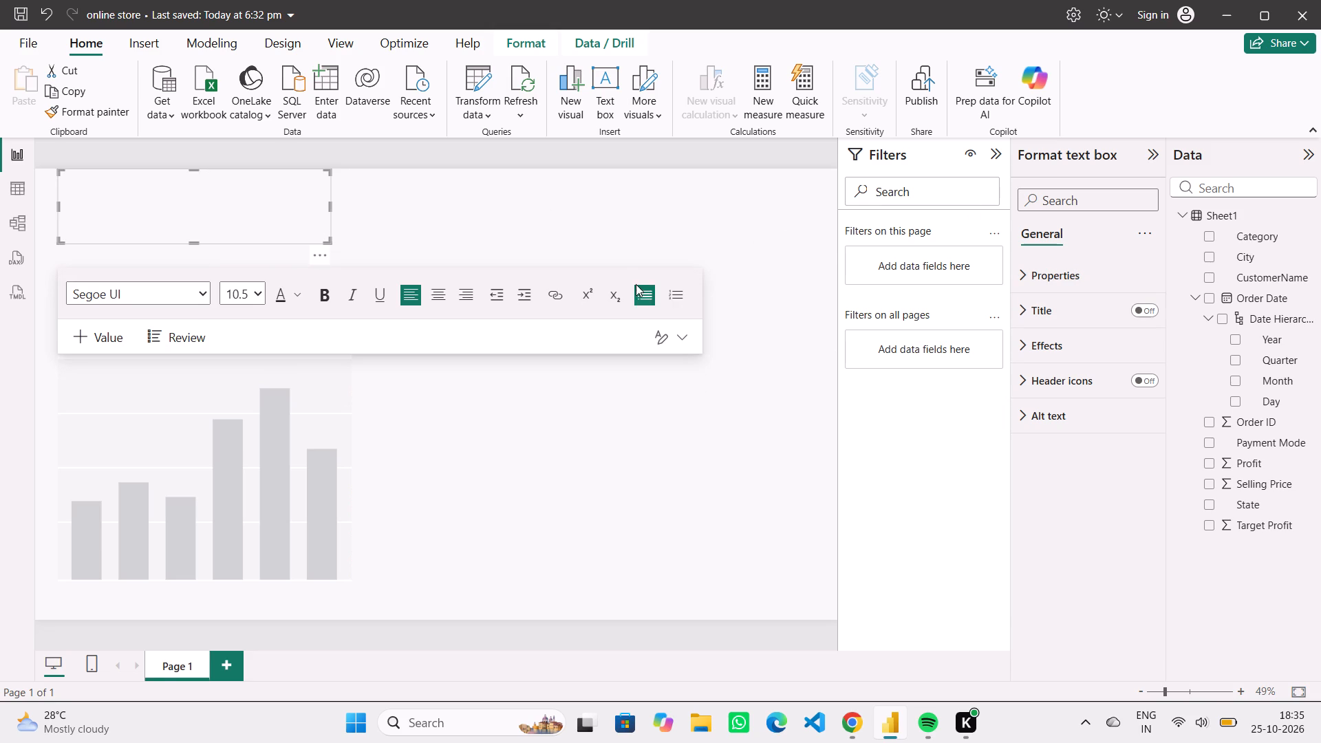
click(628, 239)
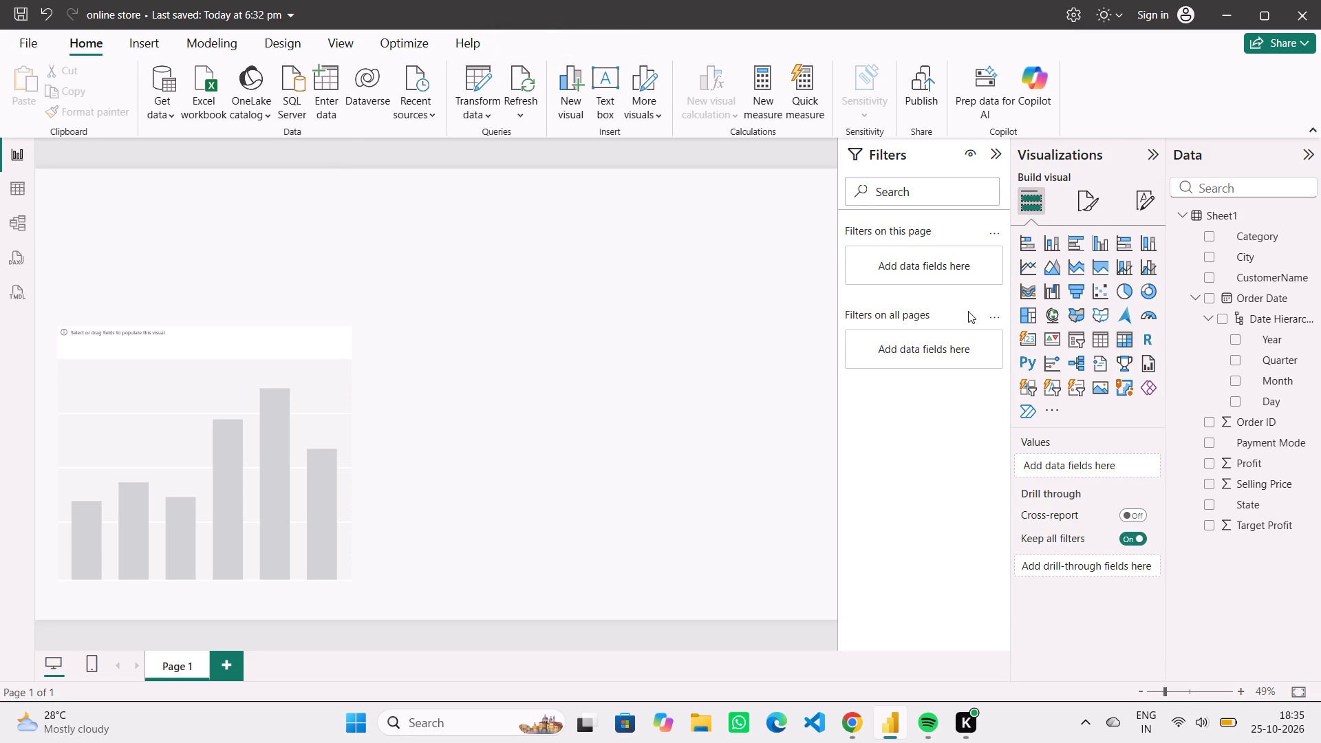
Set the report page's canvas background colour to white.
click(1087, 200)
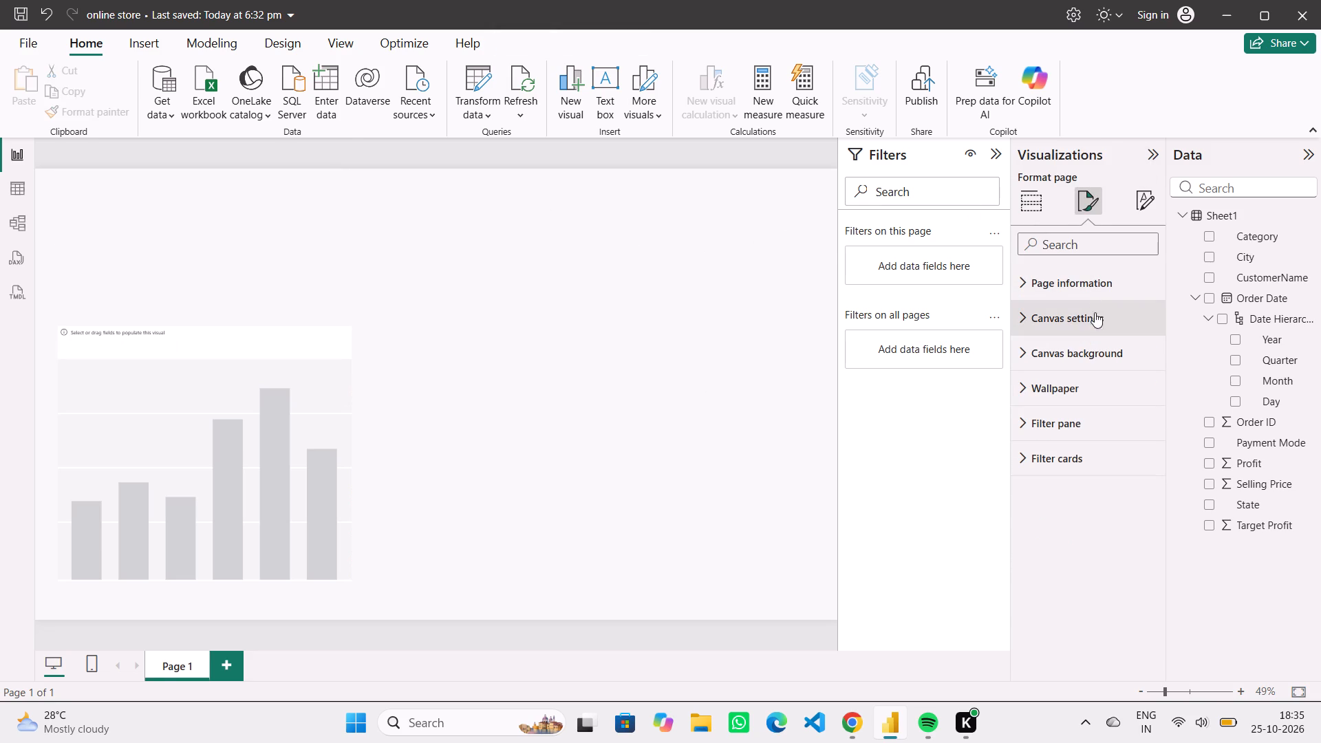
click(1105, 354)
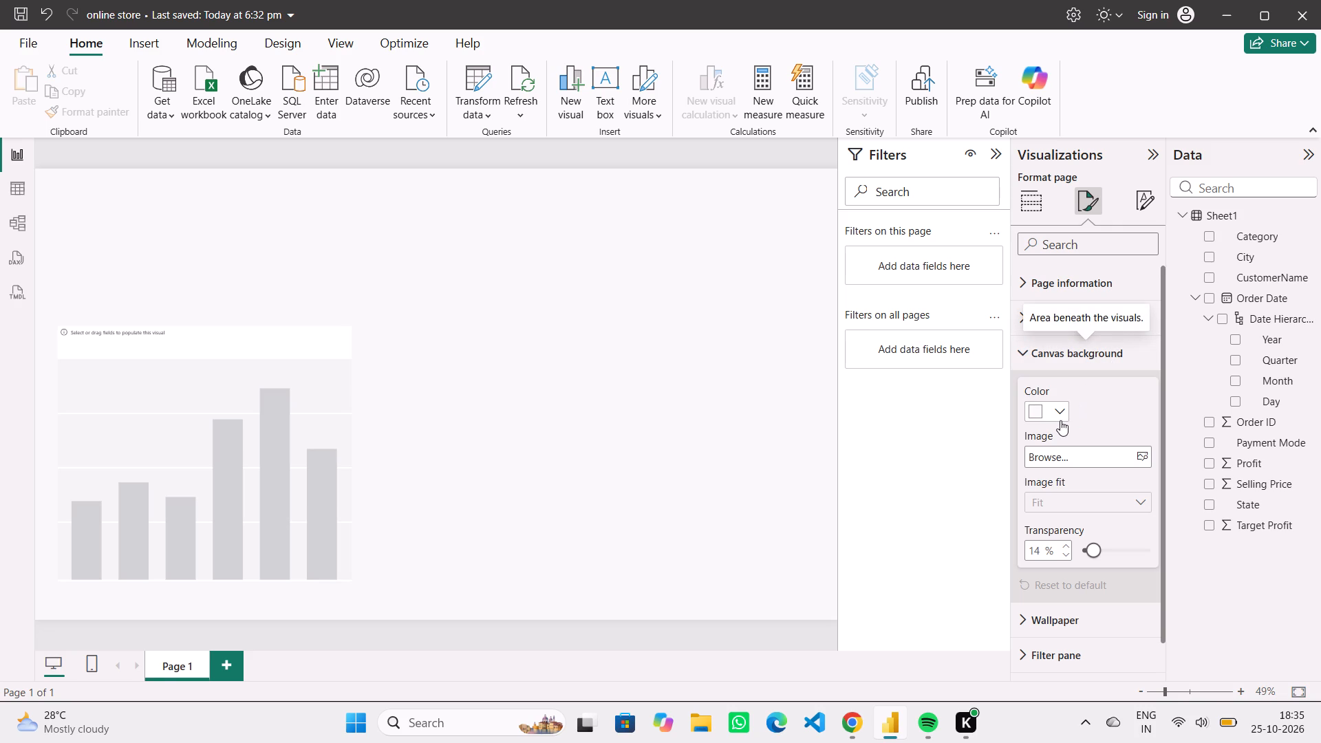
click(1060, 420)
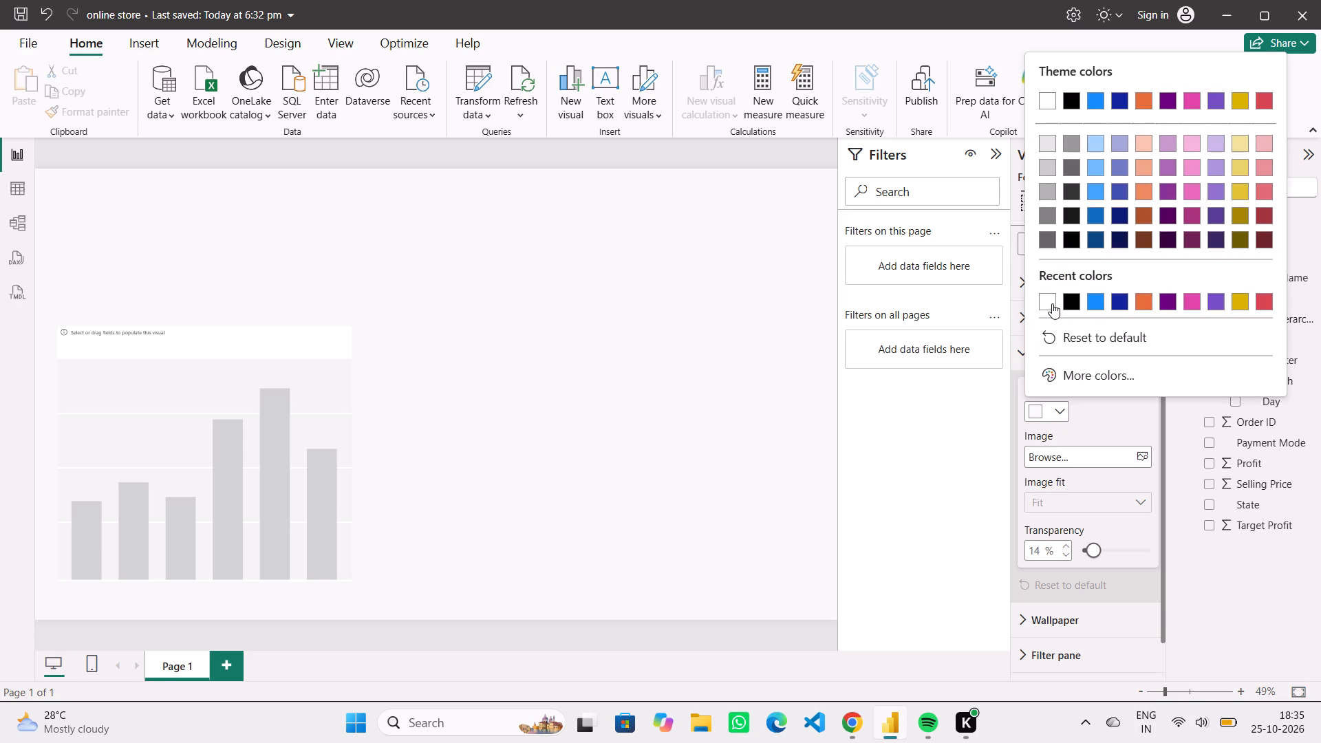
click(1048, 303)
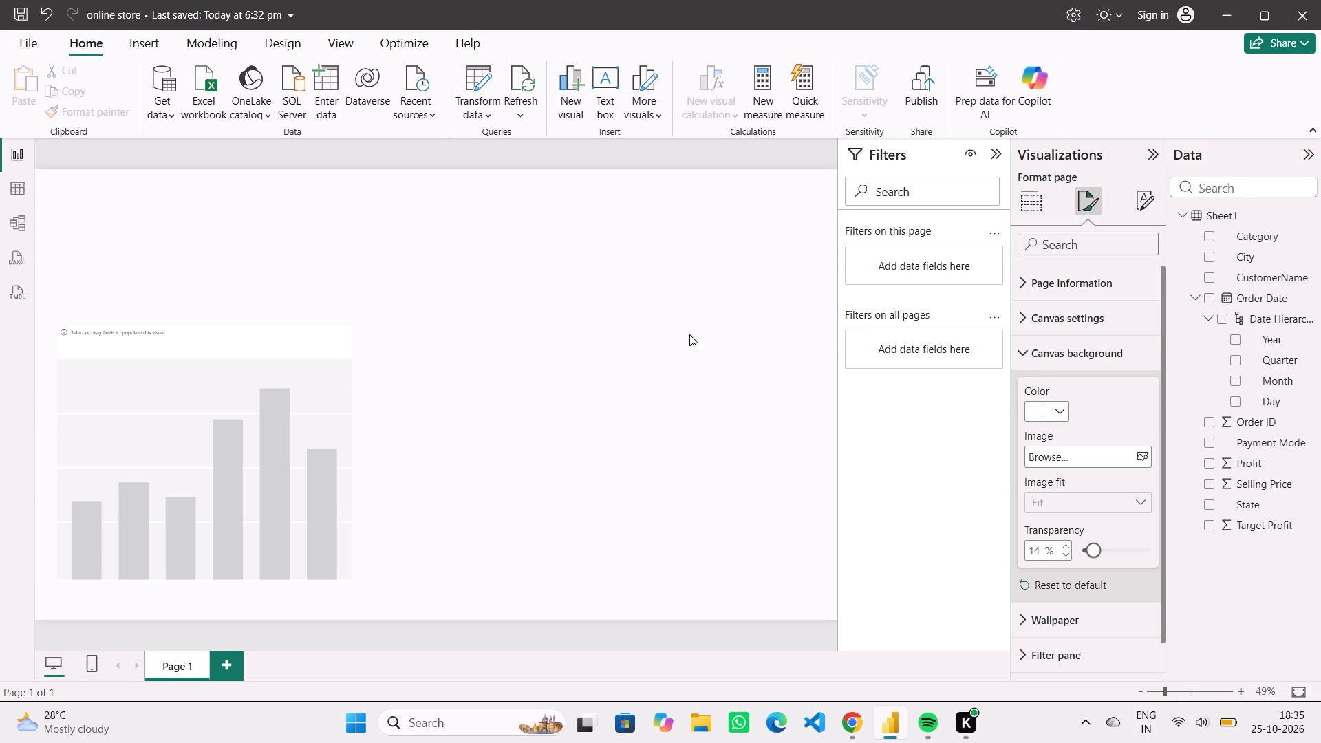
Centre-align the text in the text box above the chart.
click(246, 195)
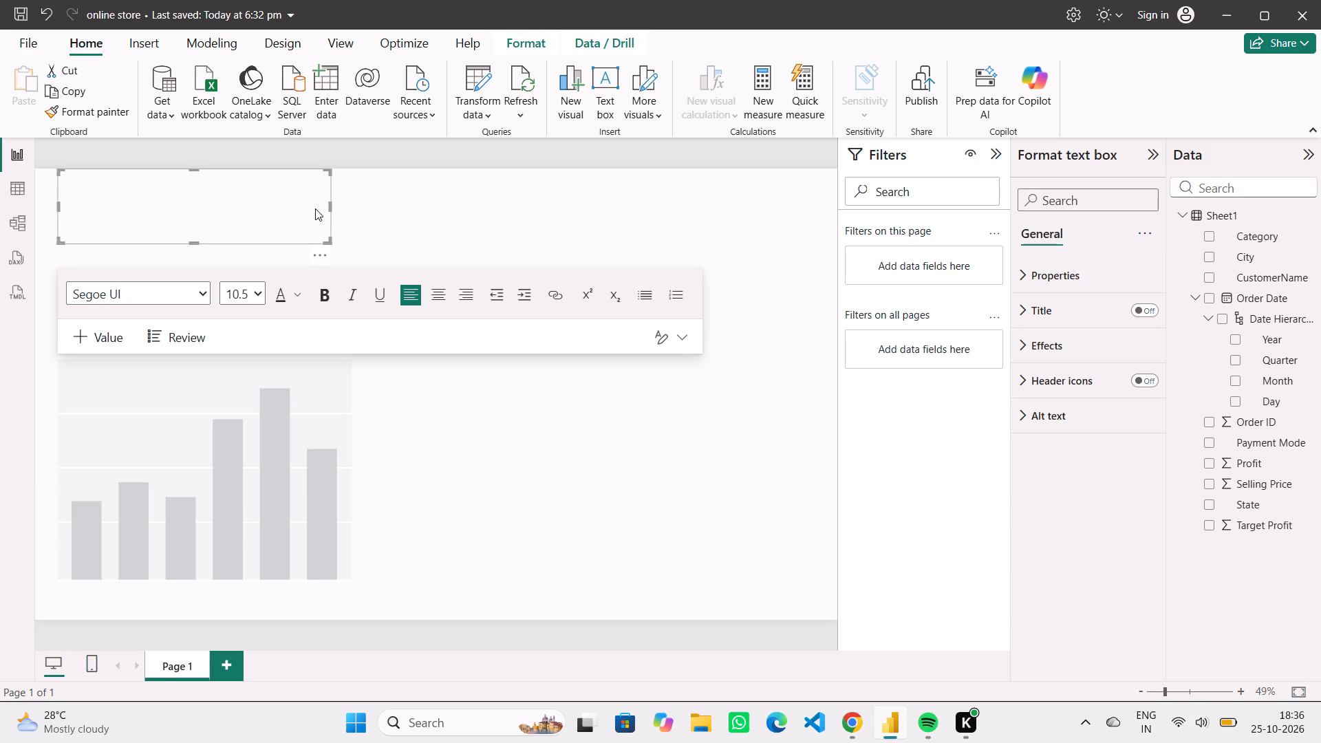
key(c)
click(290, 292)
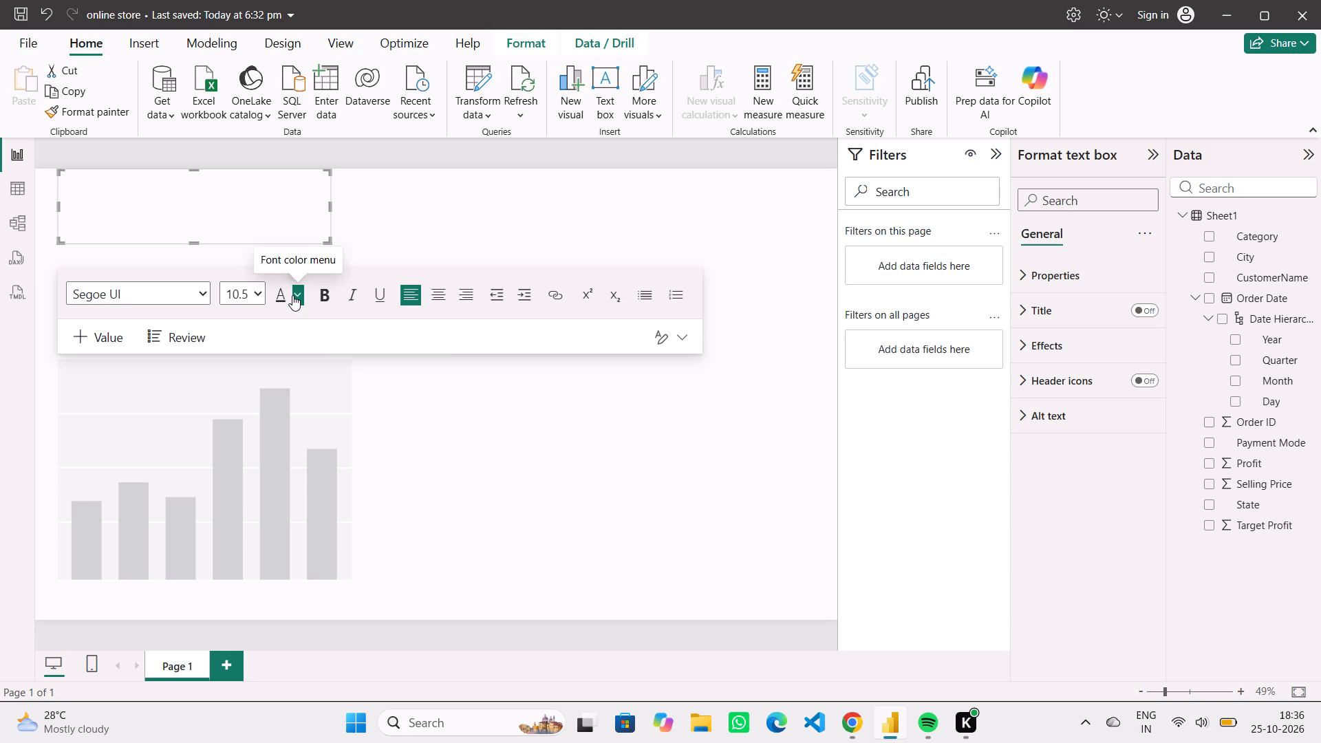
click(292, 295)
click(339, 356)
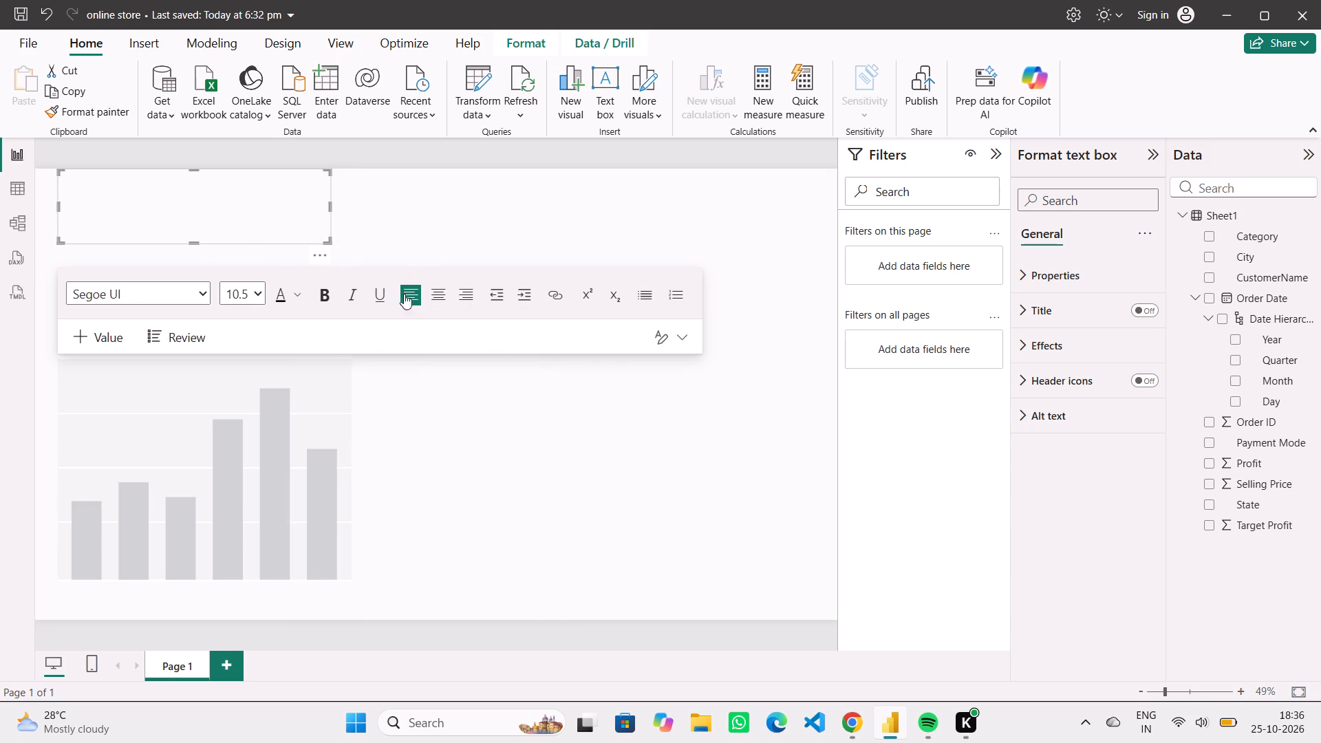
click(438, 295)
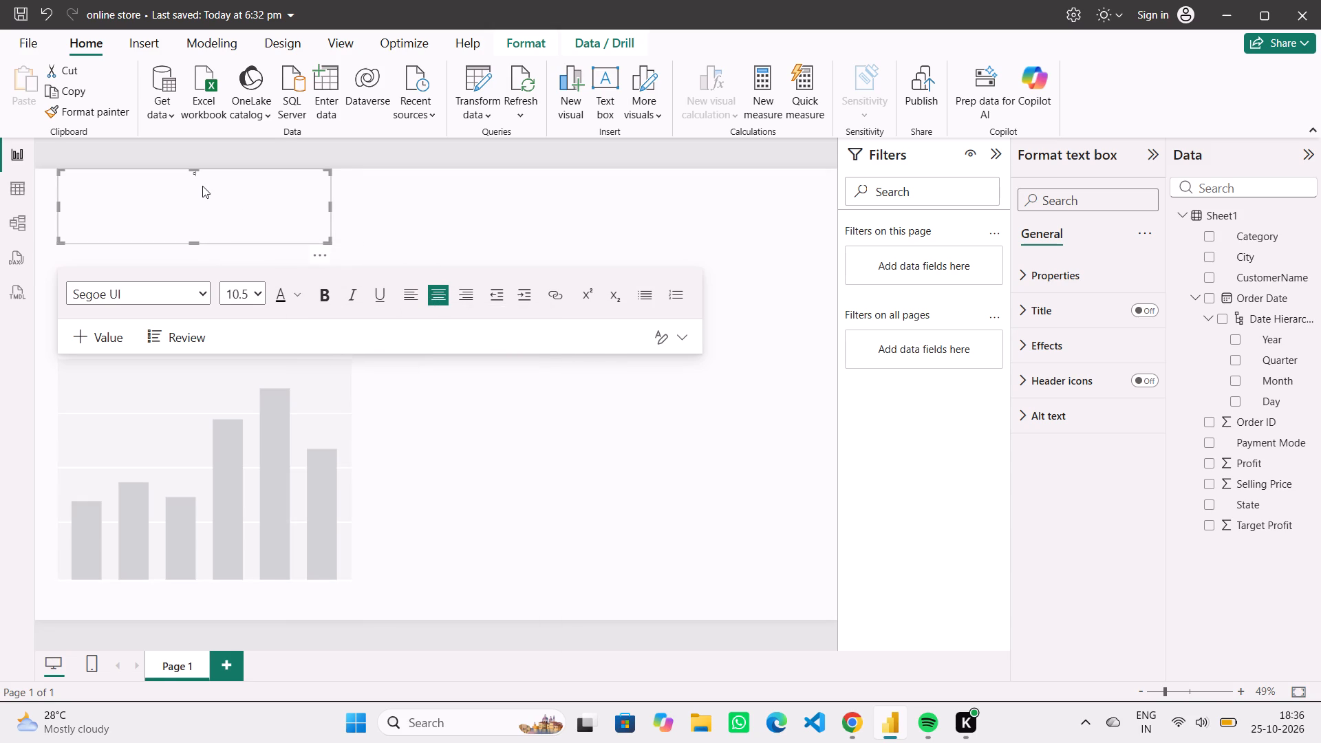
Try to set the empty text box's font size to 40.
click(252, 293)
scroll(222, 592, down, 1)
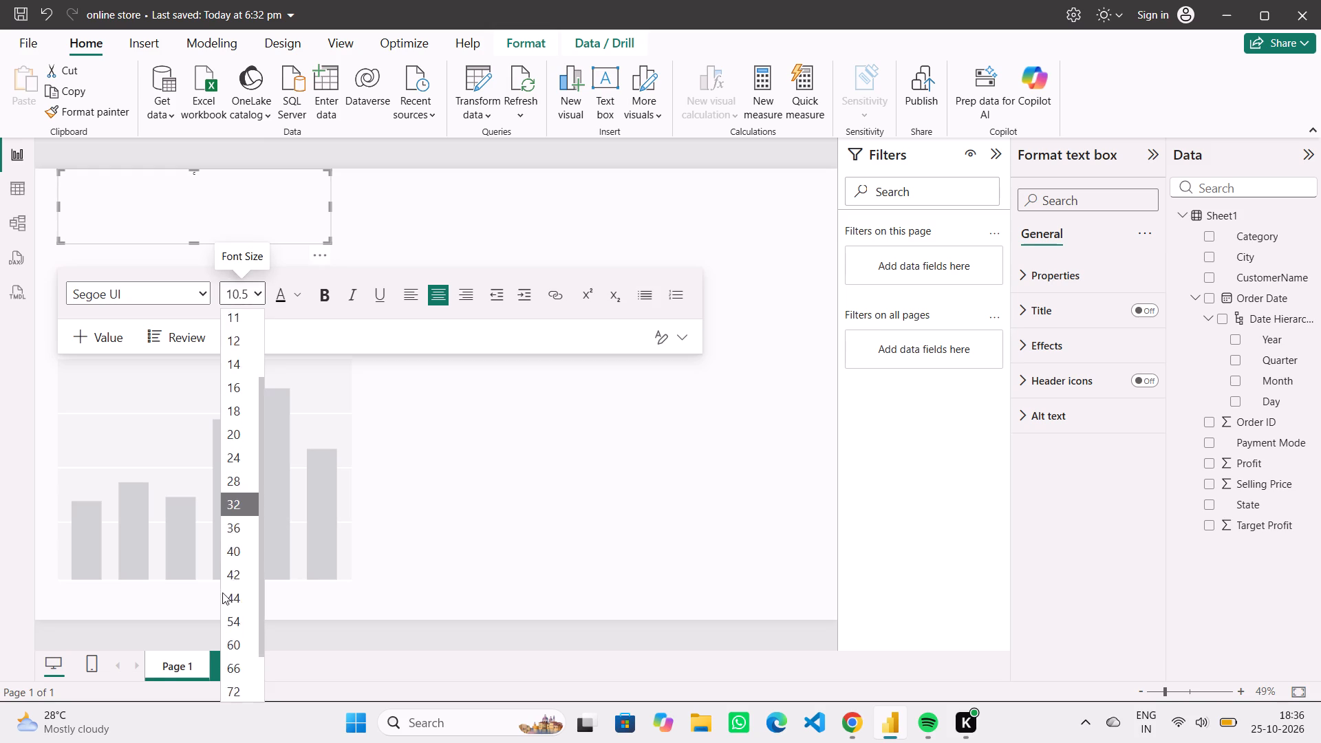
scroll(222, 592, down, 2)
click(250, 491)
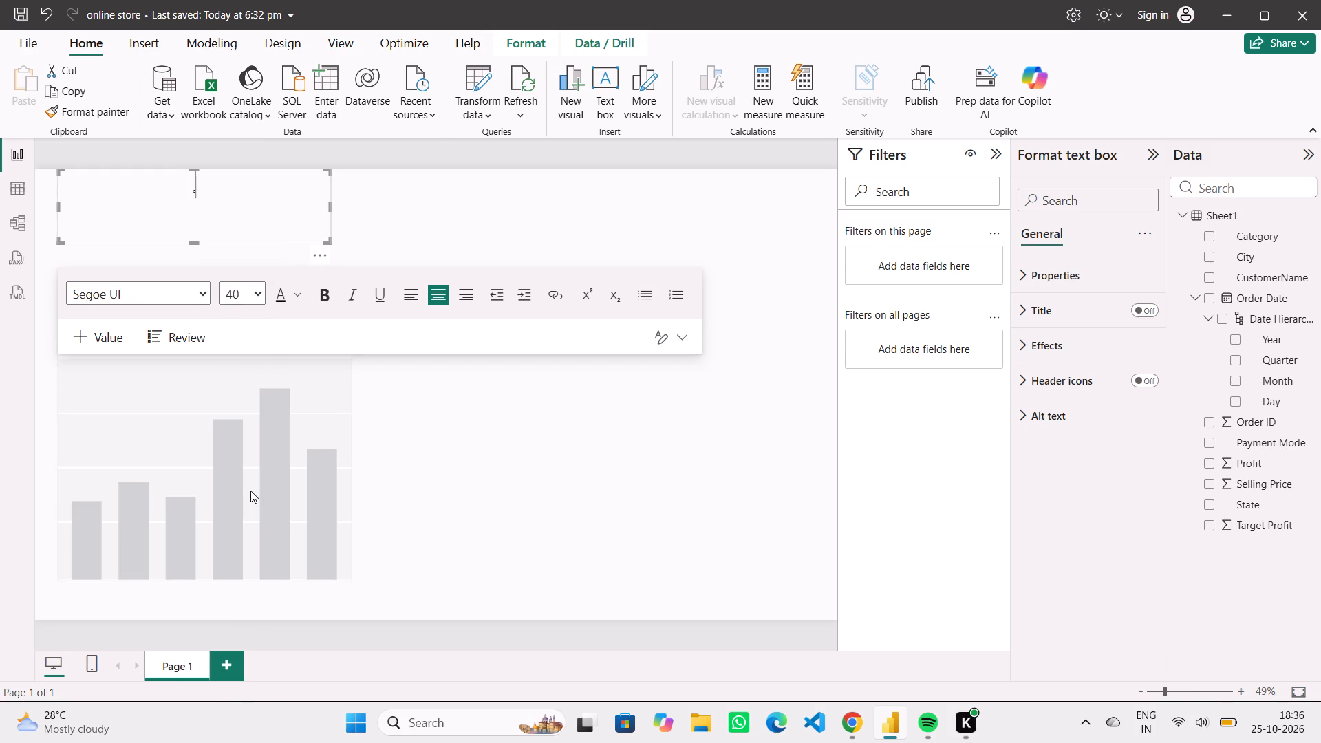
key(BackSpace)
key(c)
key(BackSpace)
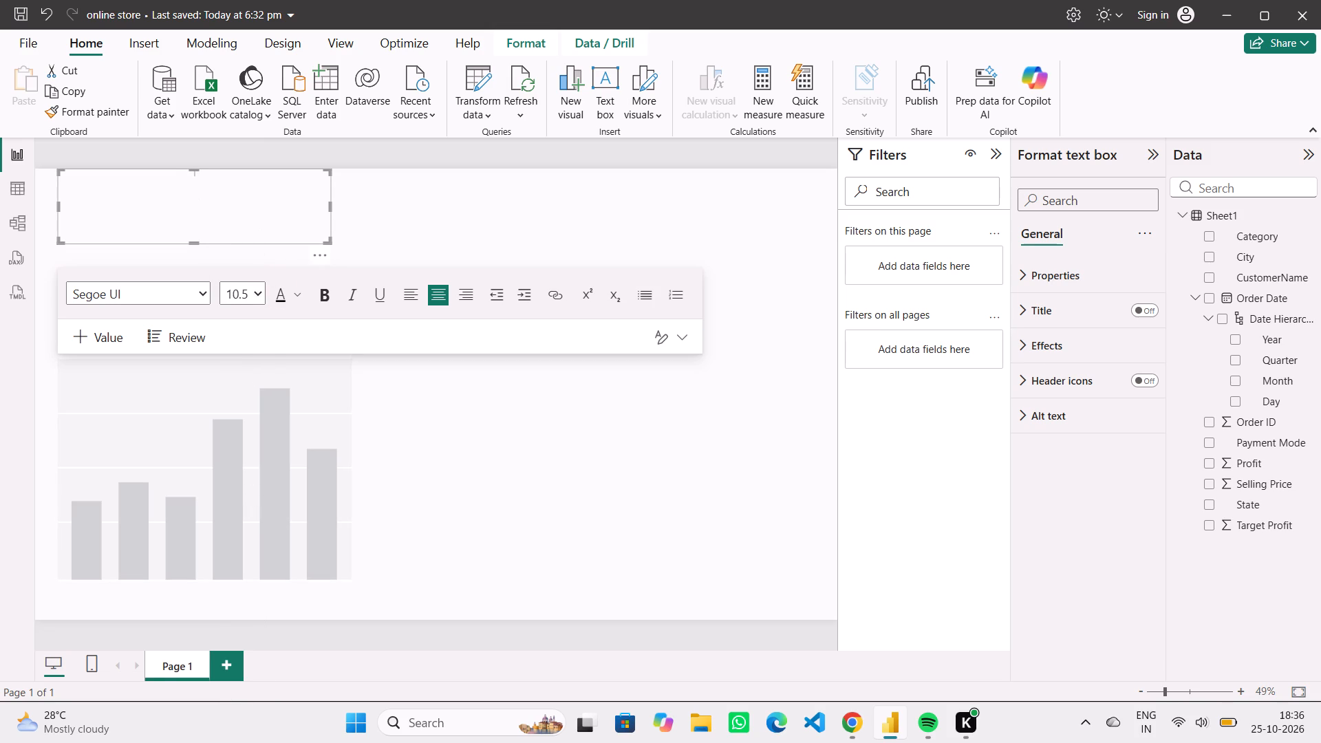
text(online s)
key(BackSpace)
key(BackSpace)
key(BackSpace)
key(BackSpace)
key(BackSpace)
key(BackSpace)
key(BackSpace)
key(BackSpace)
Enter the title "Online Store DashBoard" in the text box, with two spaces after "Online".
text(Online)
key(space)
key(space)
key(Return)
key(s)
key(BackSpace)
key(BackSpace)
key(shift+s)
text(tore)
key(space)
text(Dash)
text(Board)
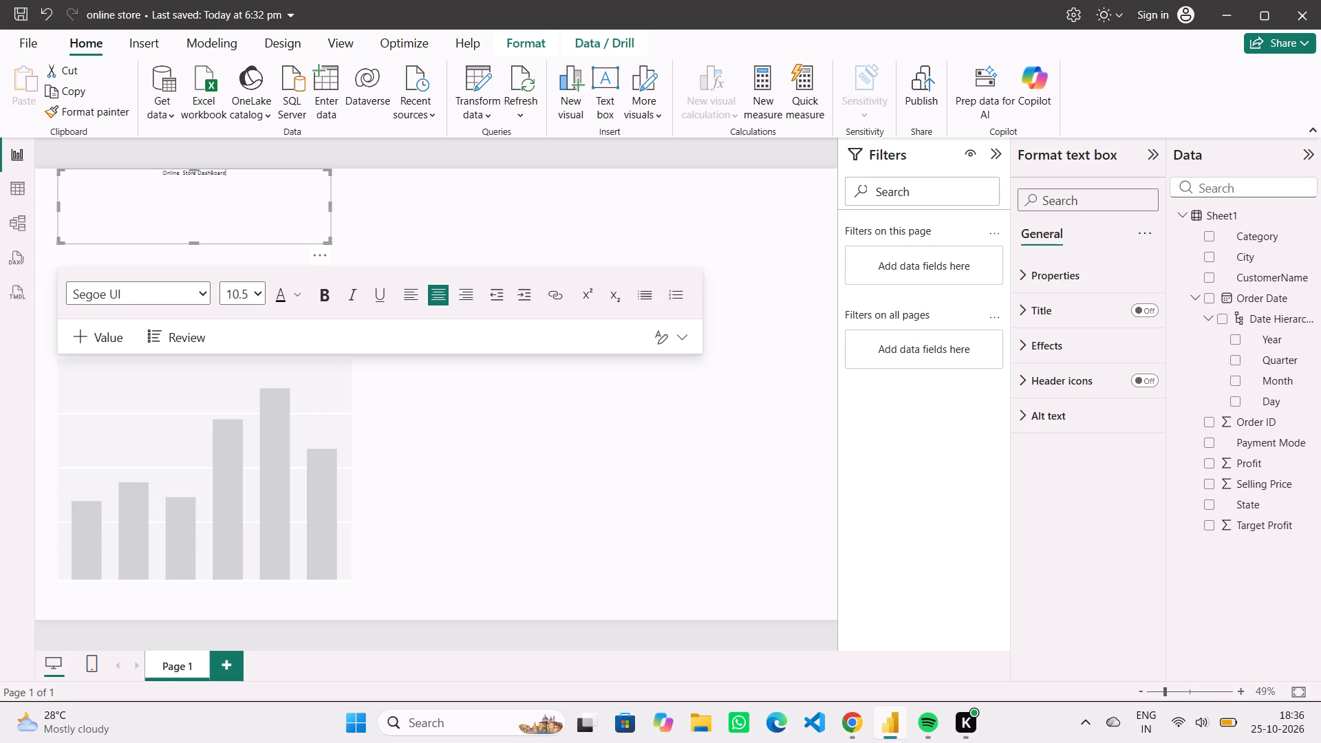
Set the font size of the whole dashboard title text to 36.
drag(239, 171, 235, 171)
drag(235, 171, 155, 169)
click(253, 290)
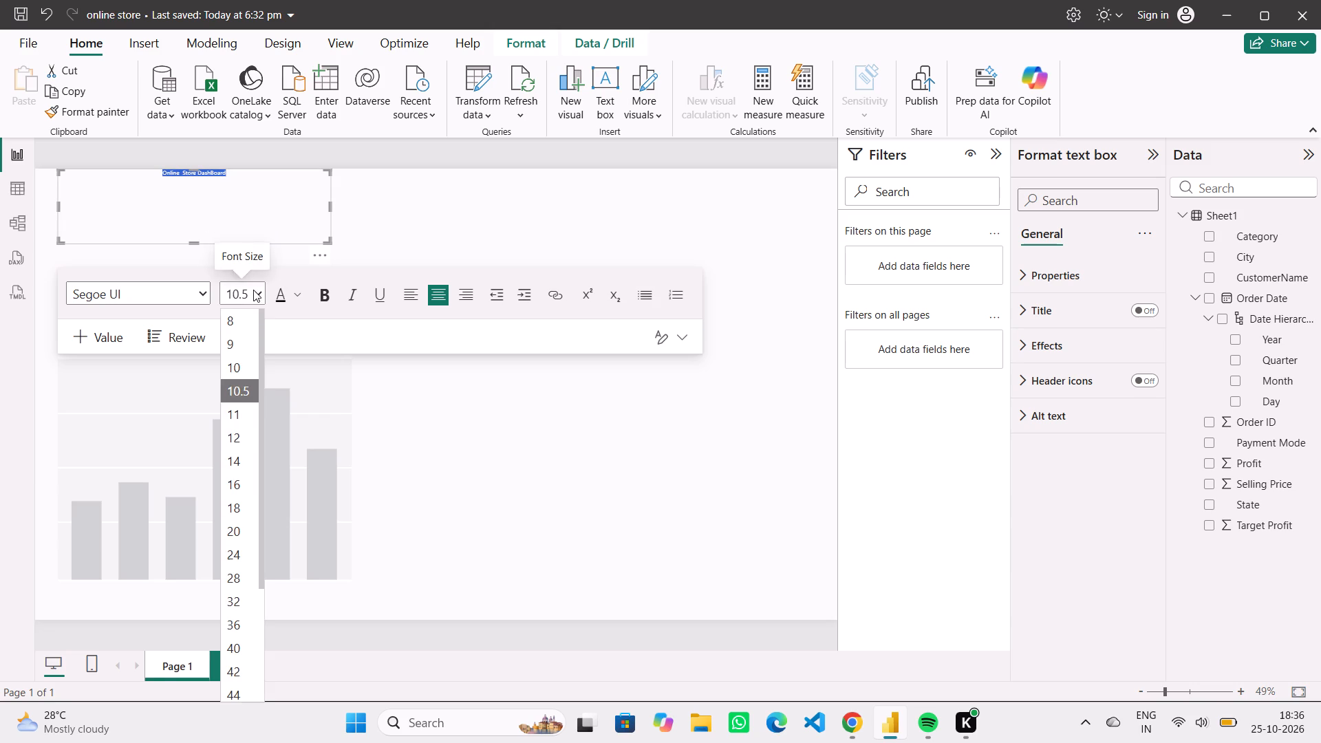
click(248, 564)
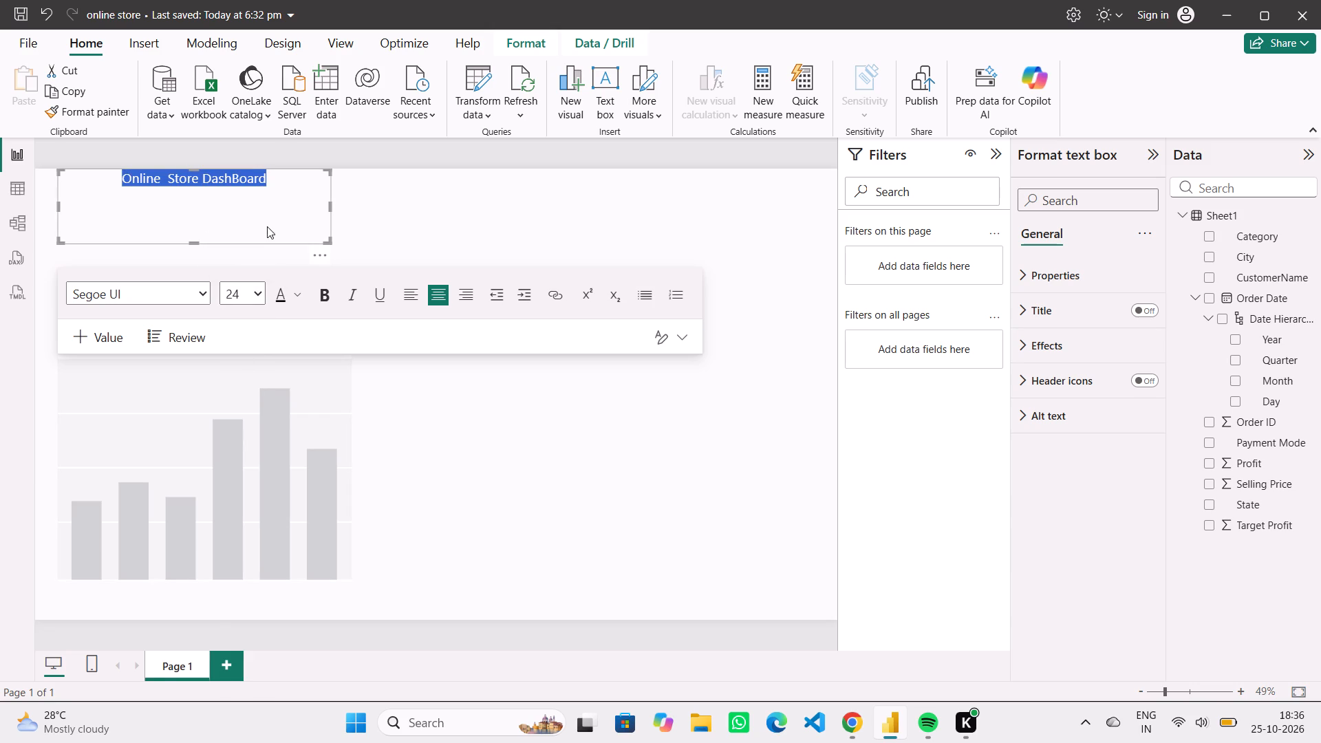
click(253, 293)
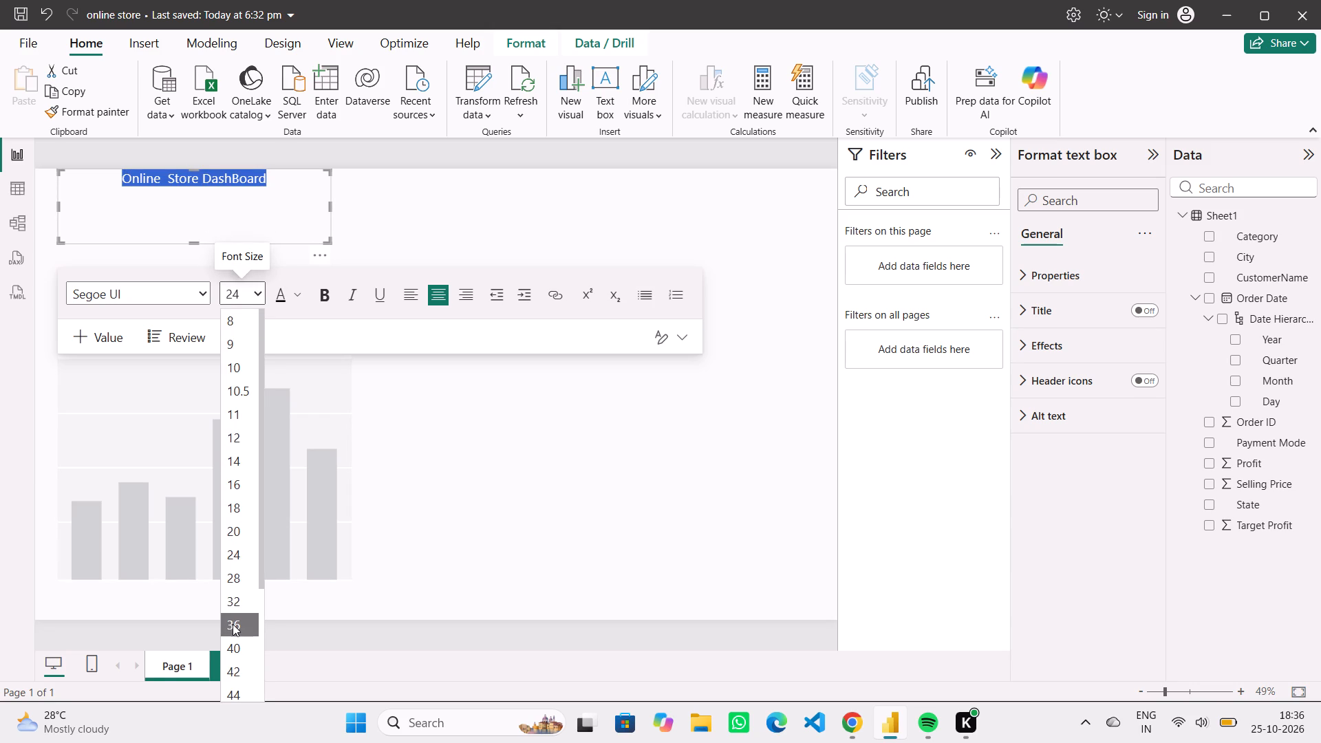
click(233, 624)
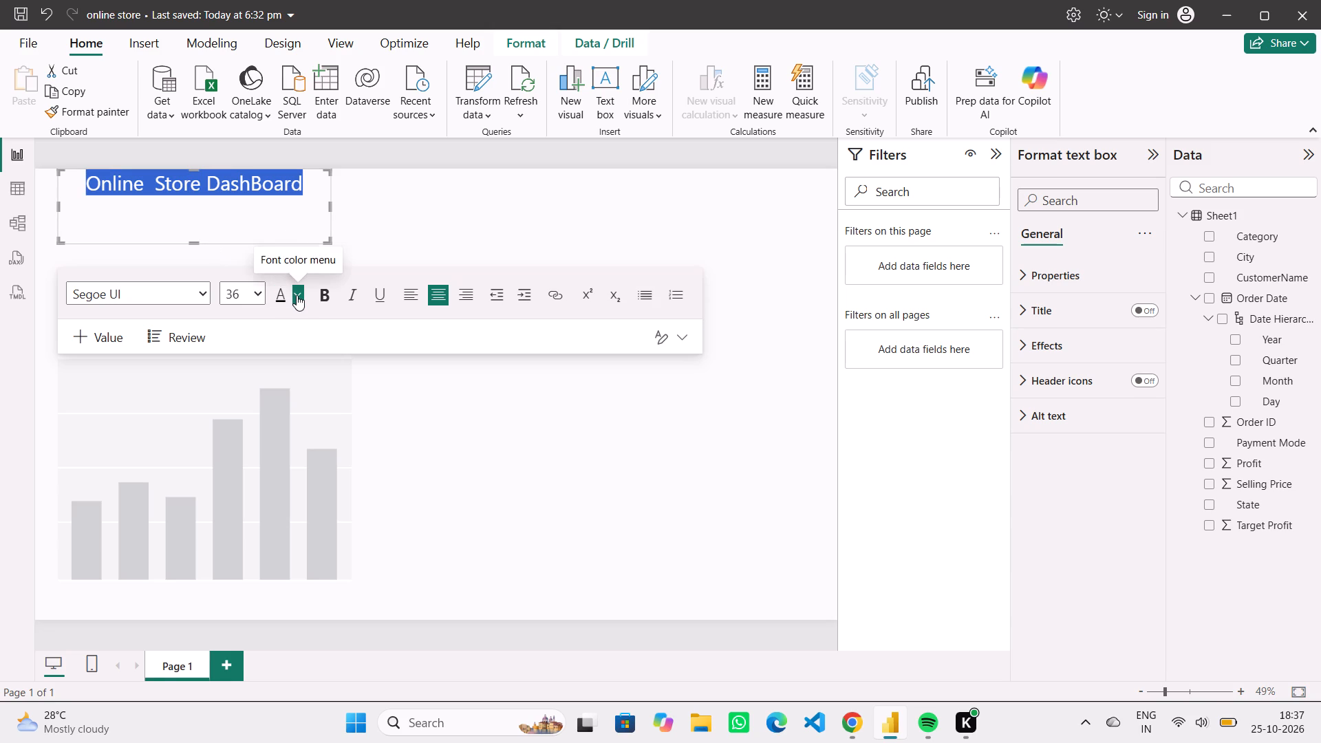
click(282, 210)
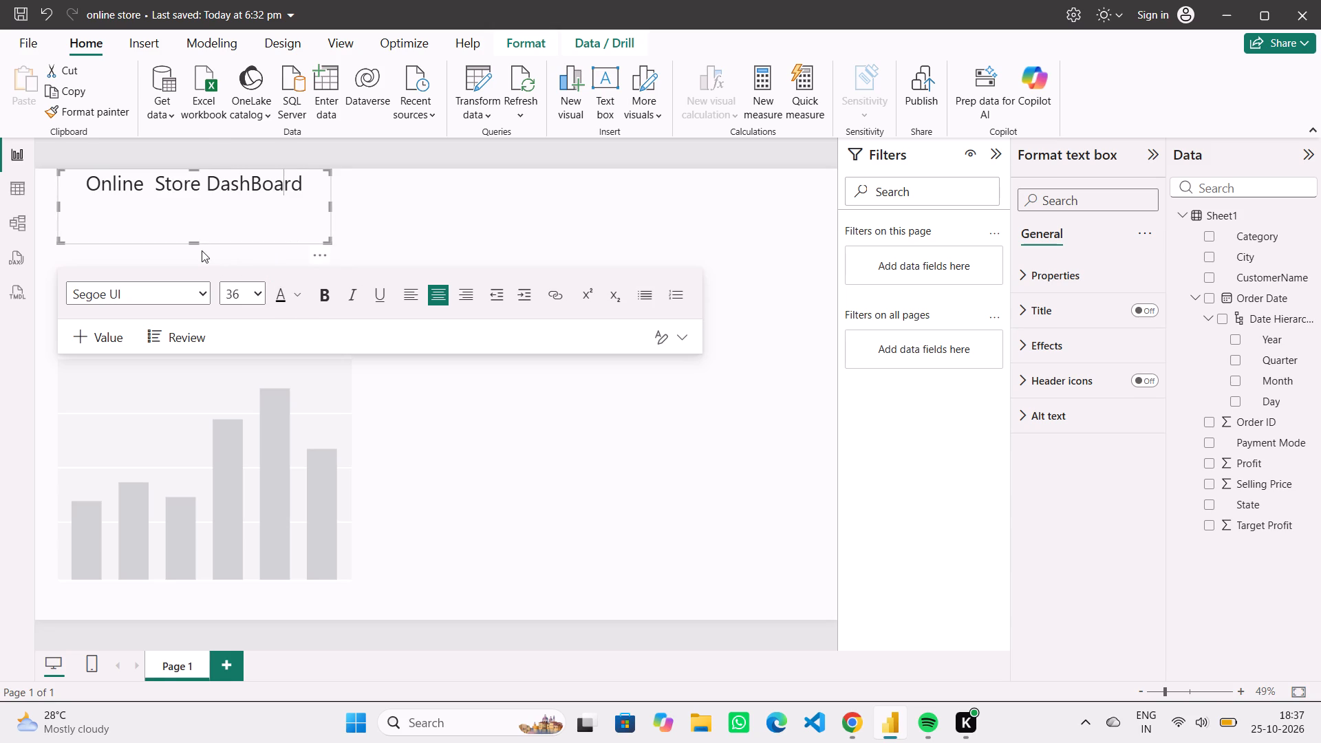
Shorten the title text box so it fits the single line of text more closely.
drag(194, 242, 195, 214)
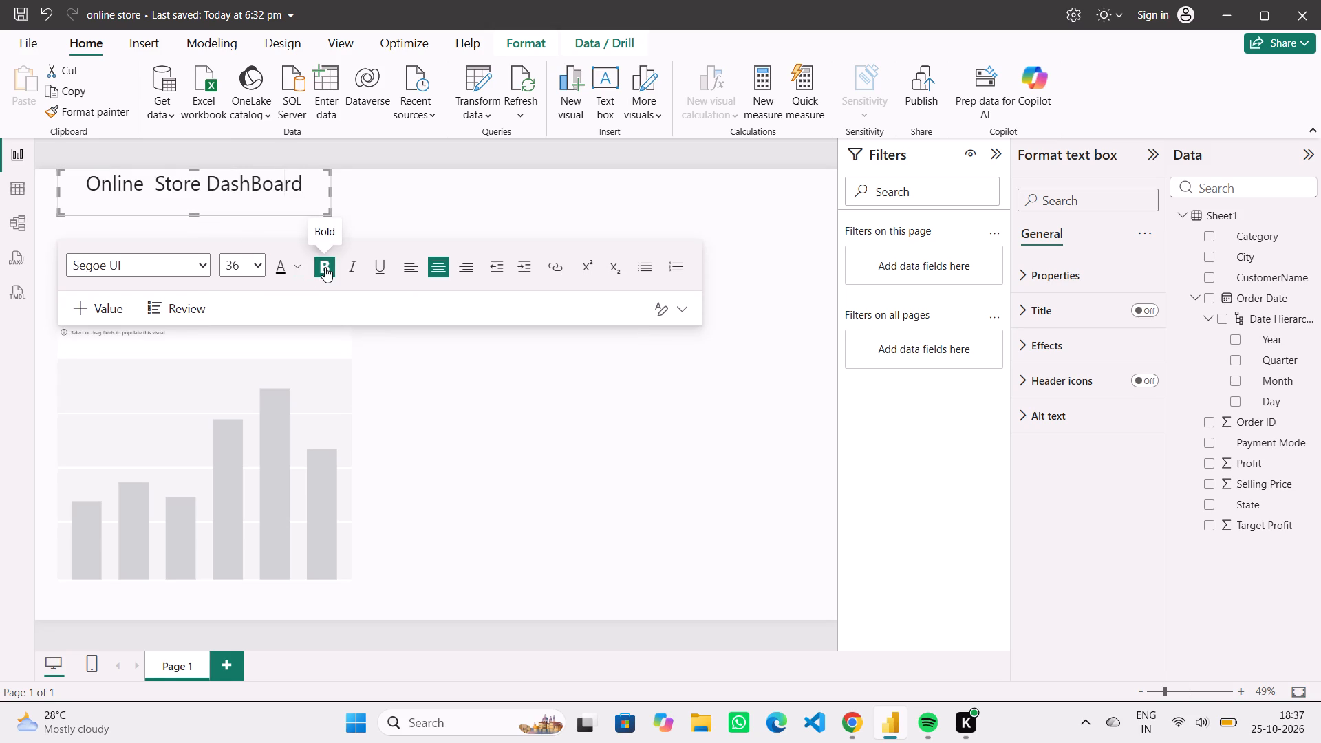
Make the whole "Online Store DashBoard" title text bold.
click(325, 267)
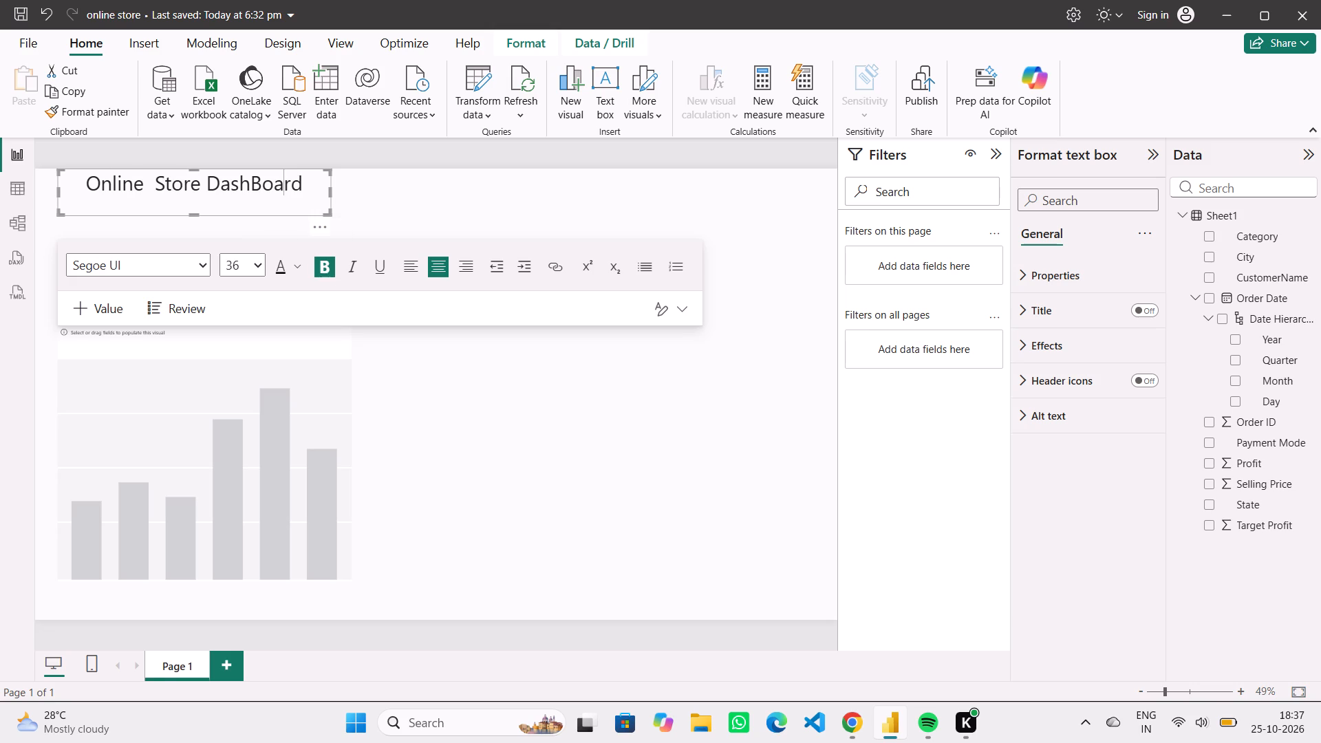
drag(310, 186, 53, 190)
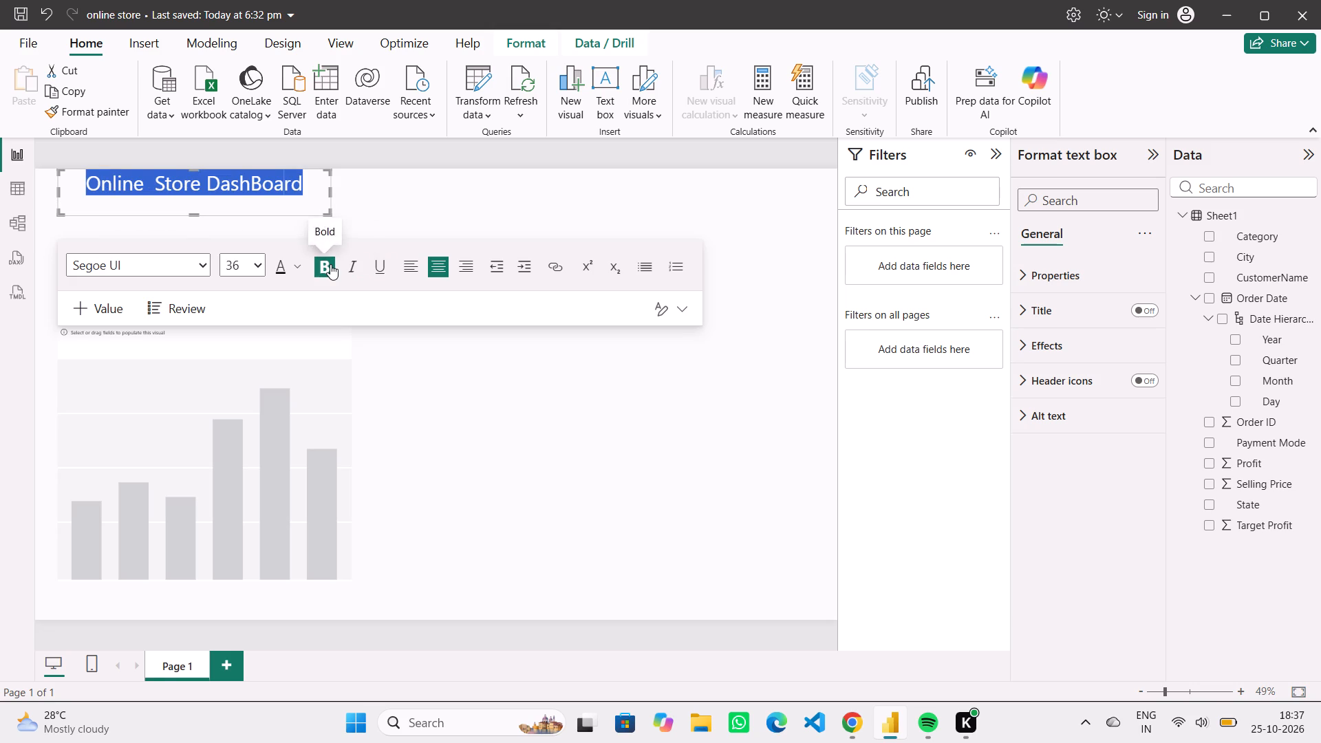
click(330, 264)
click(367, 199)
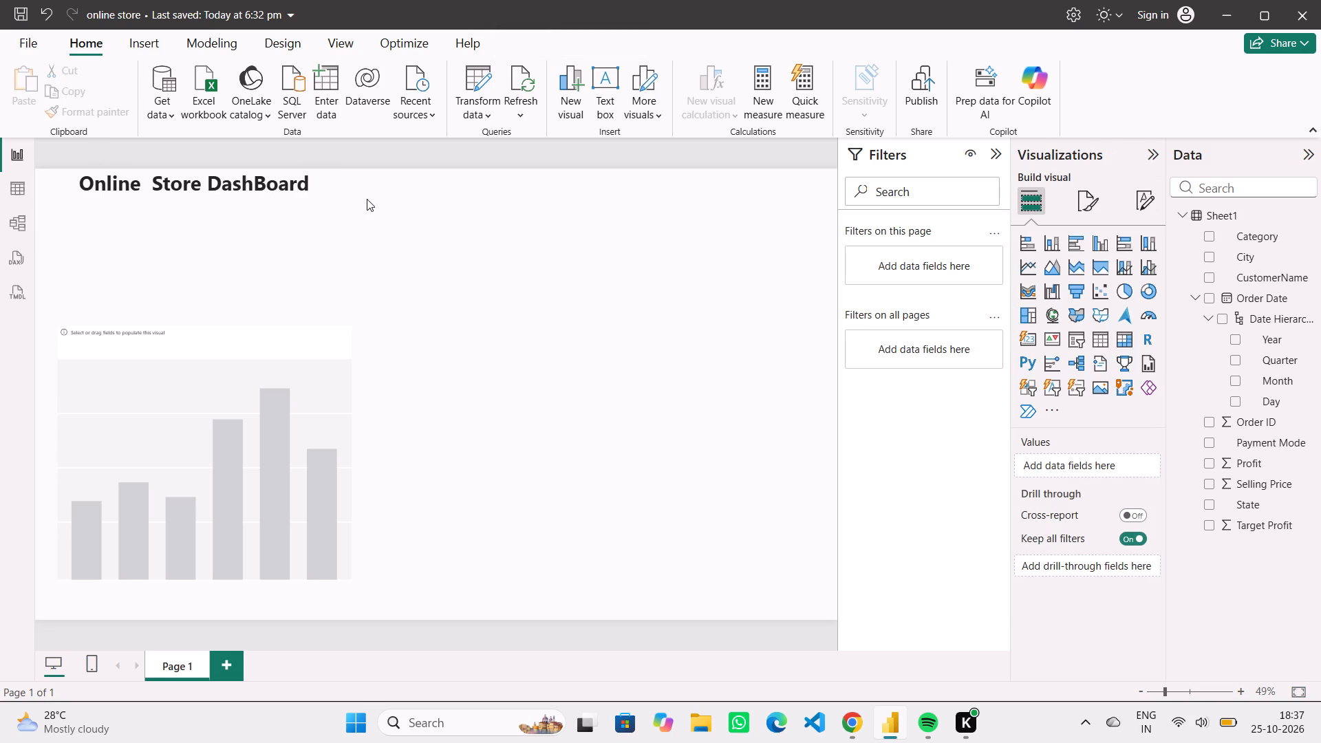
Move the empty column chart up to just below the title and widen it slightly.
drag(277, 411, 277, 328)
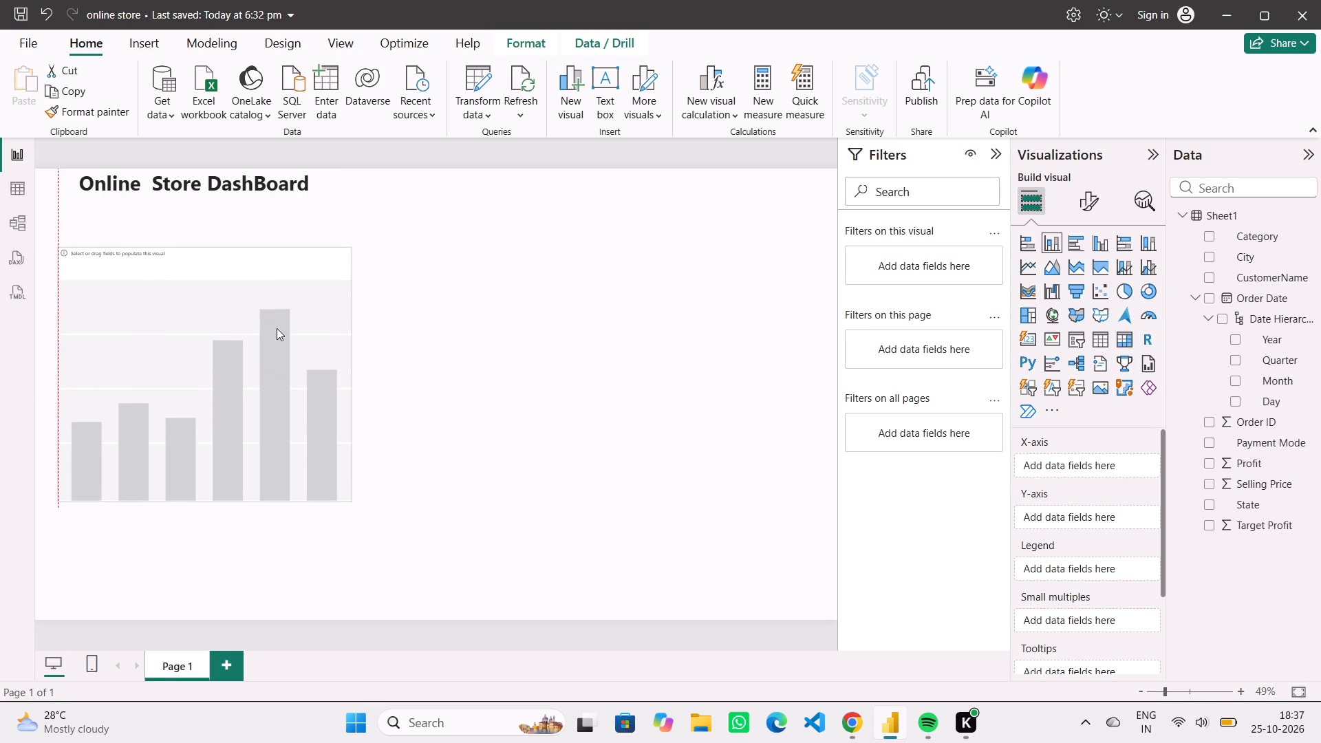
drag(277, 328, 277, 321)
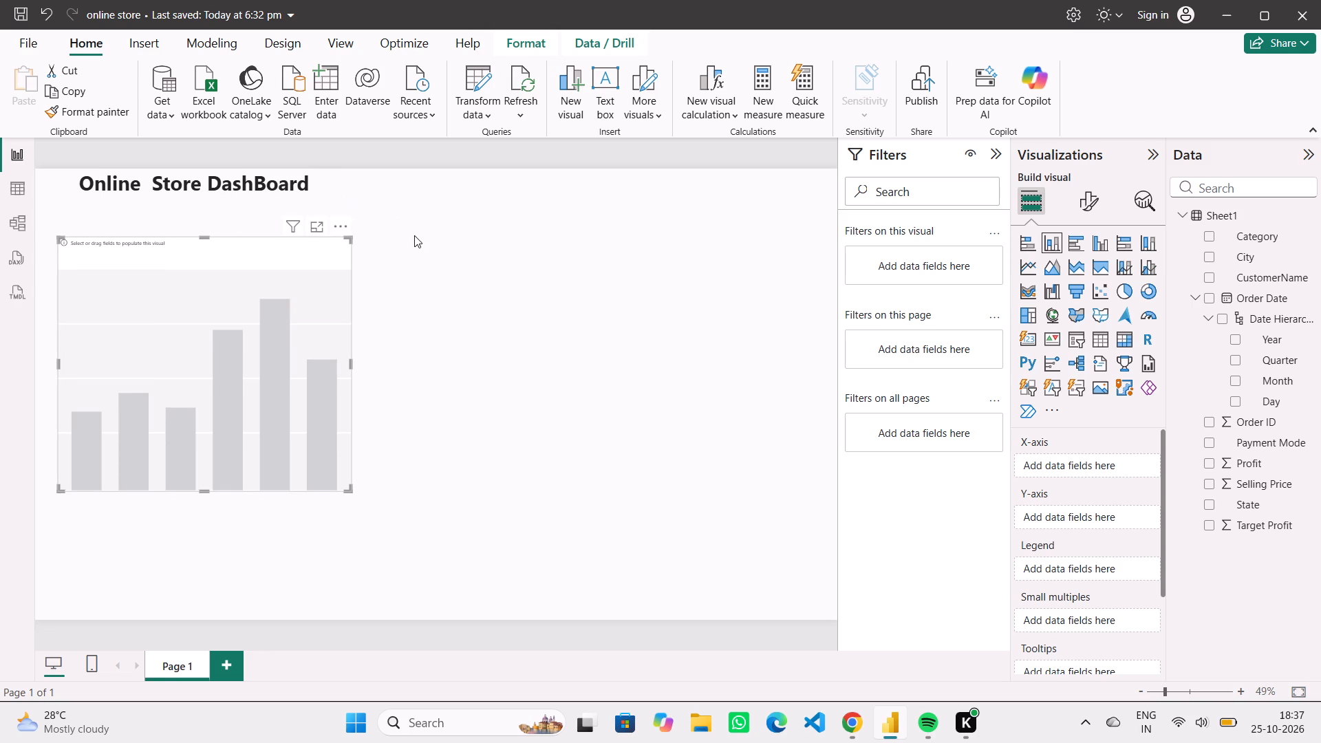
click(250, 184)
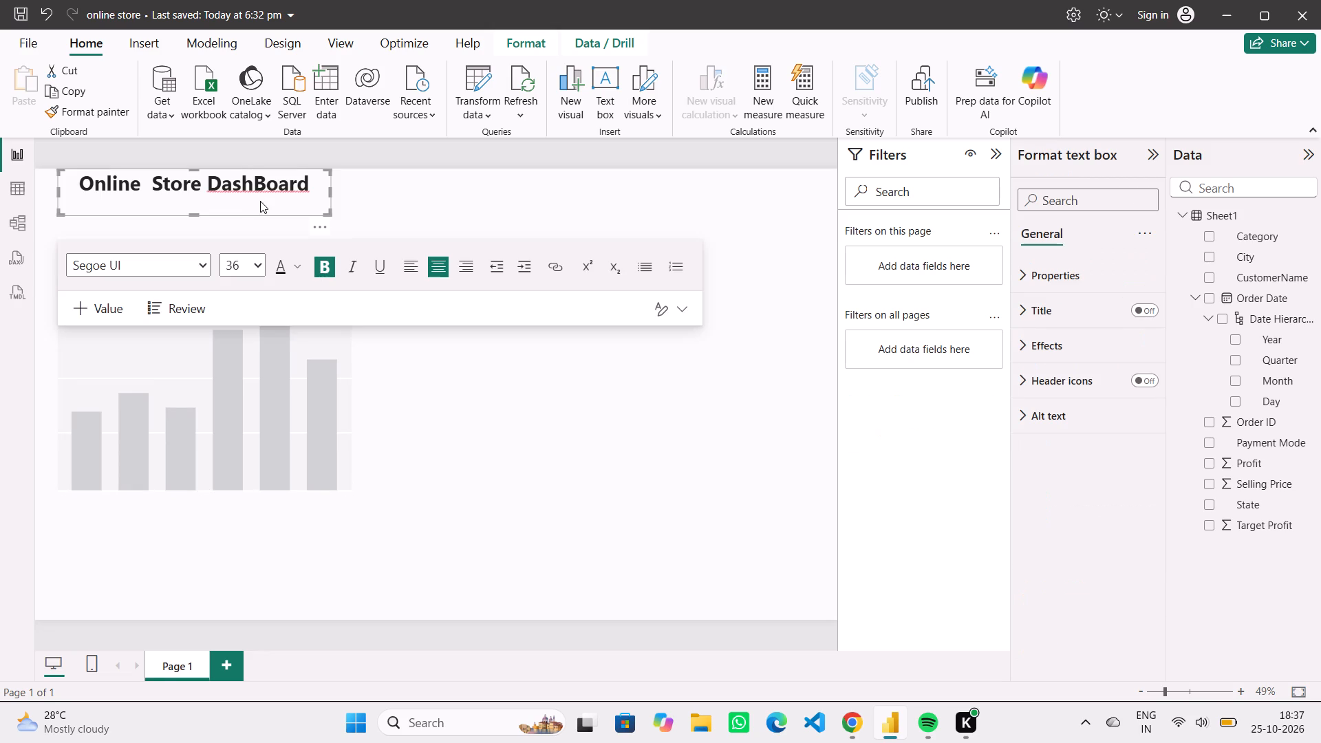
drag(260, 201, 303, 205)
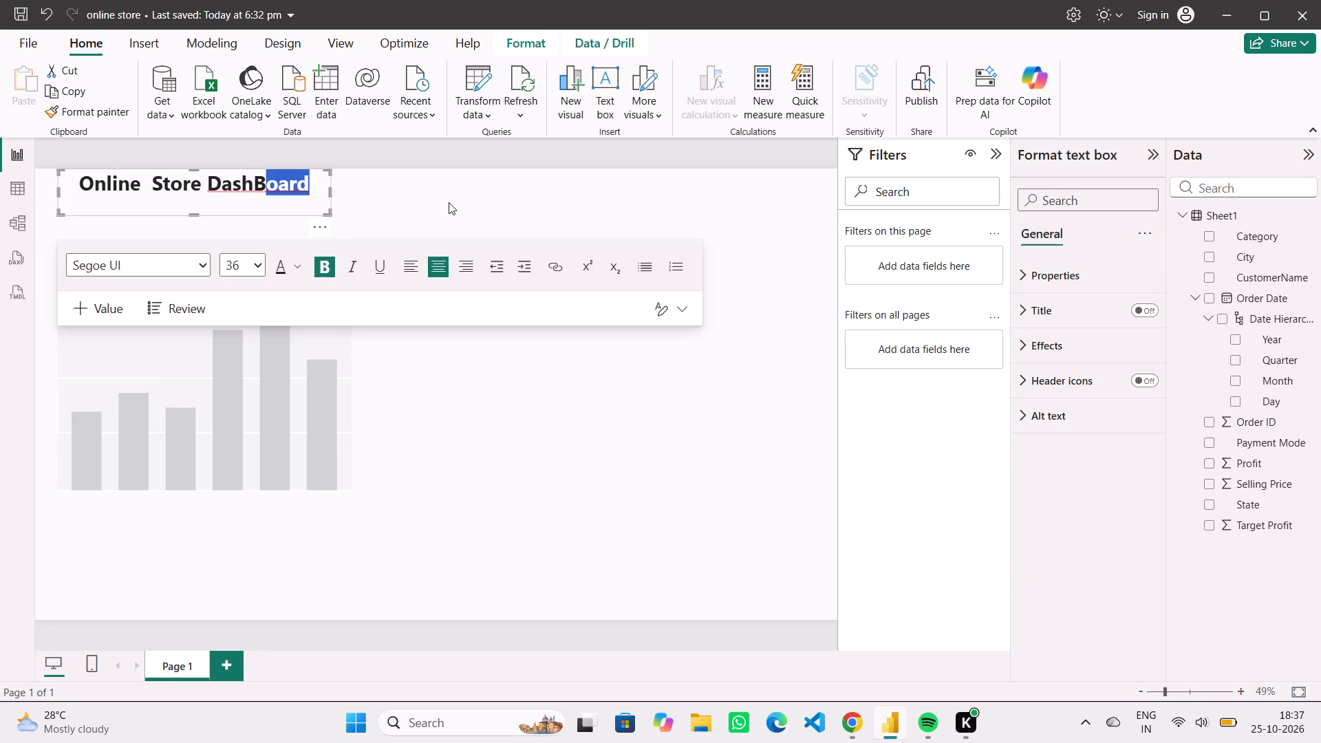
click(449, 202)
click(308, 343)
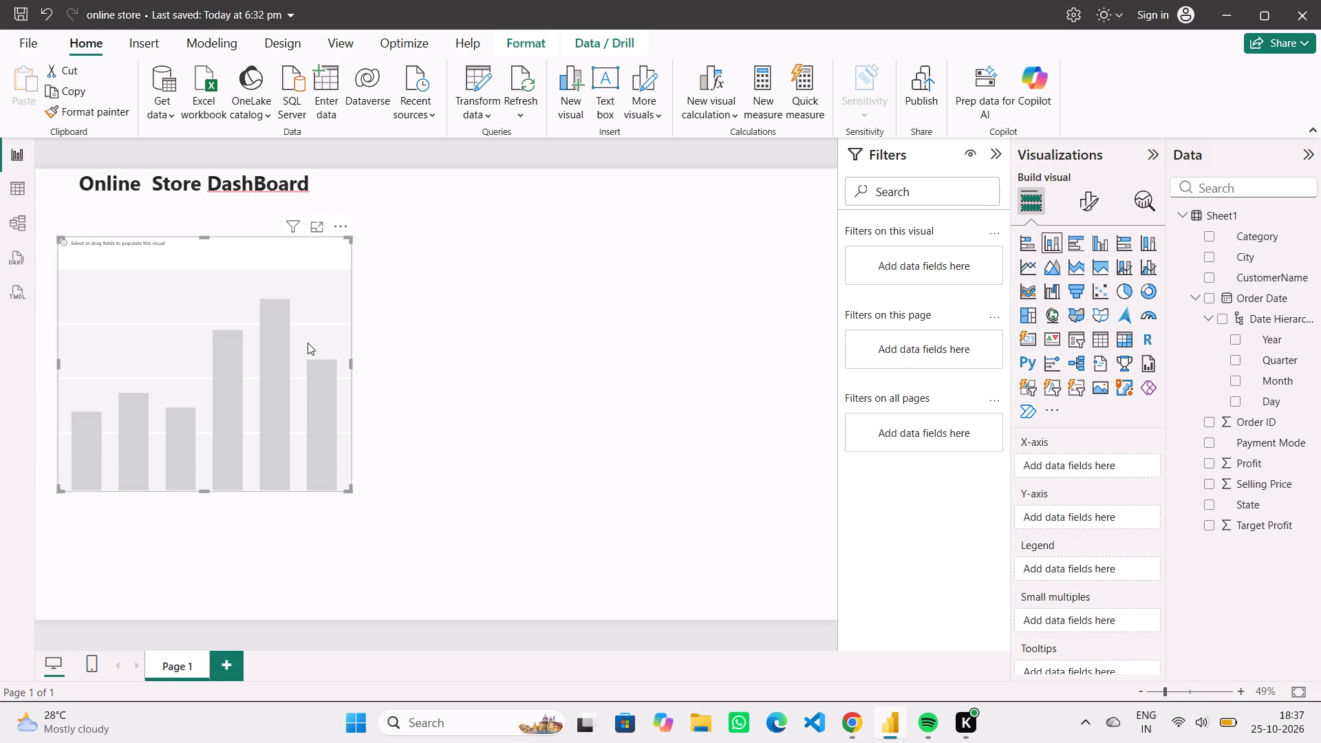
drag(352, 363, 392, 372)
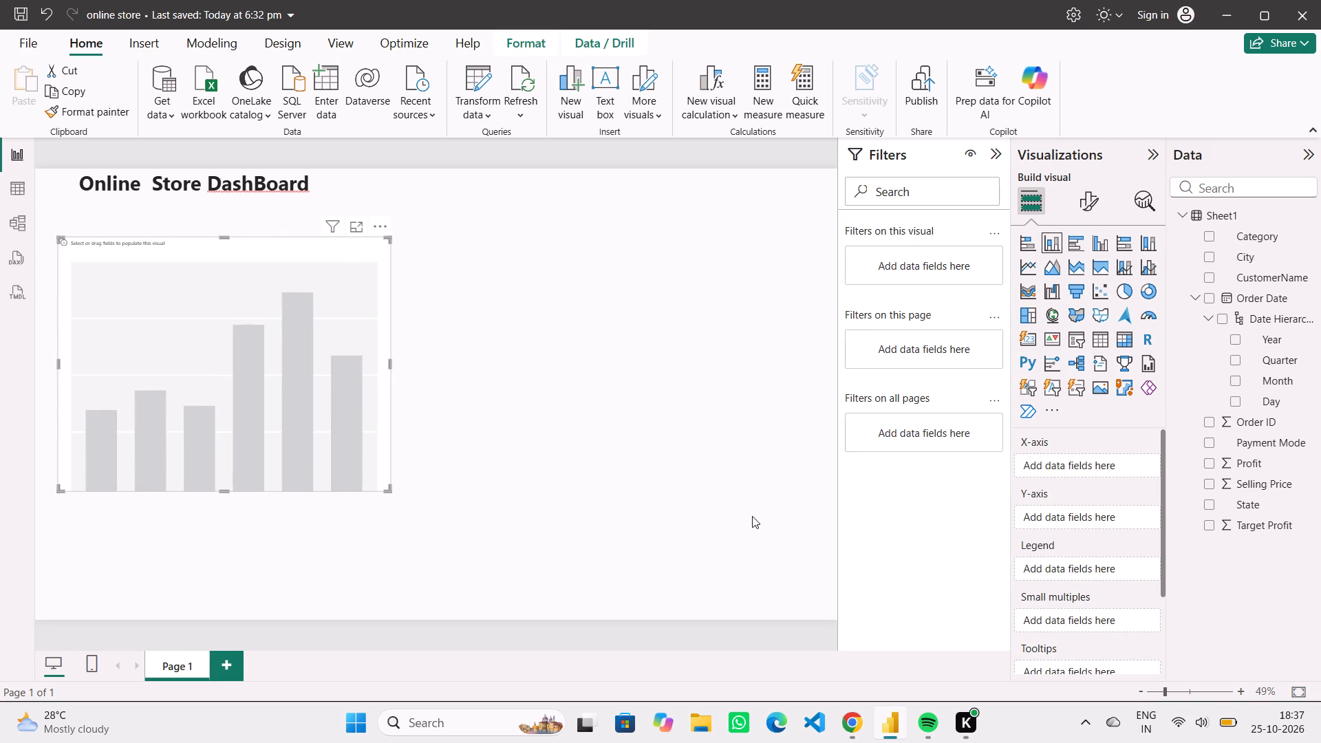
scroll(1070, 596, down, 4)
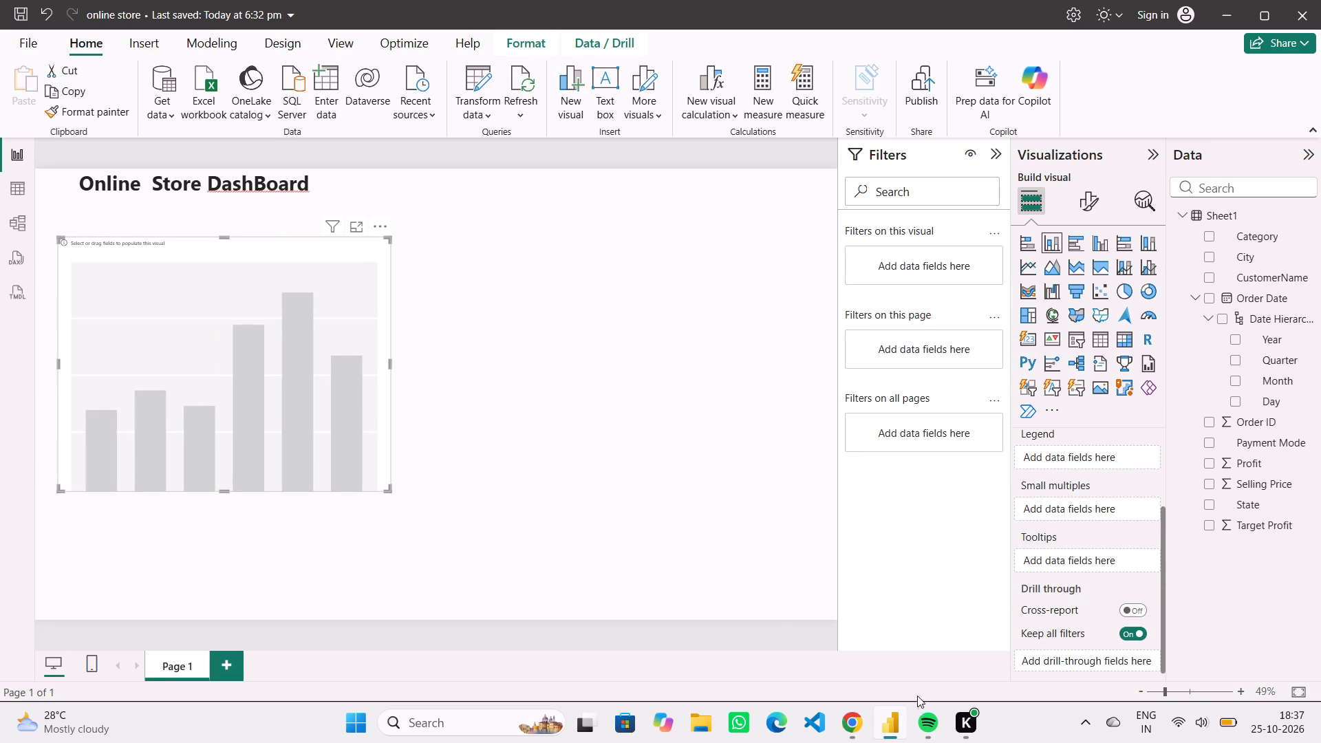
Switch to the Adding a Combo Chart course video in Chrome, resume it and skip ahead to about 18:18.
click(852, 721)
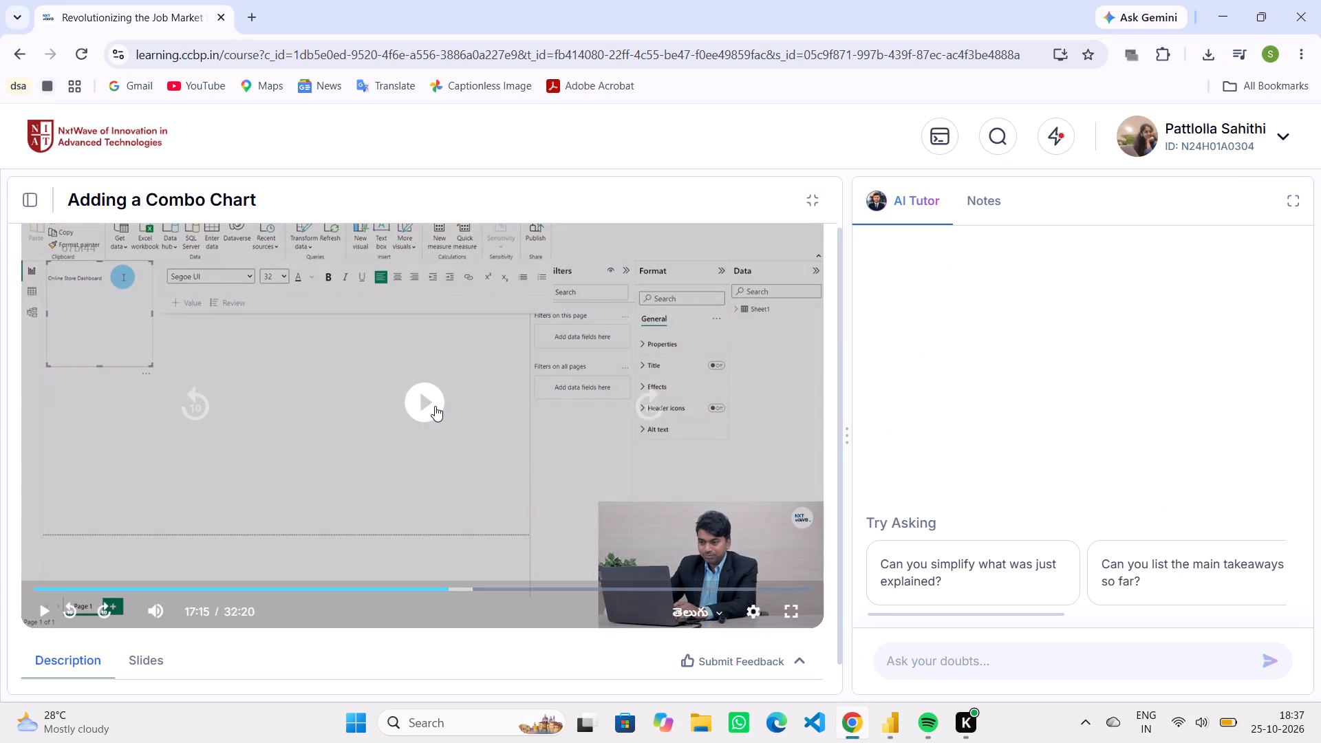
click(435, 406)
click(462, 588)
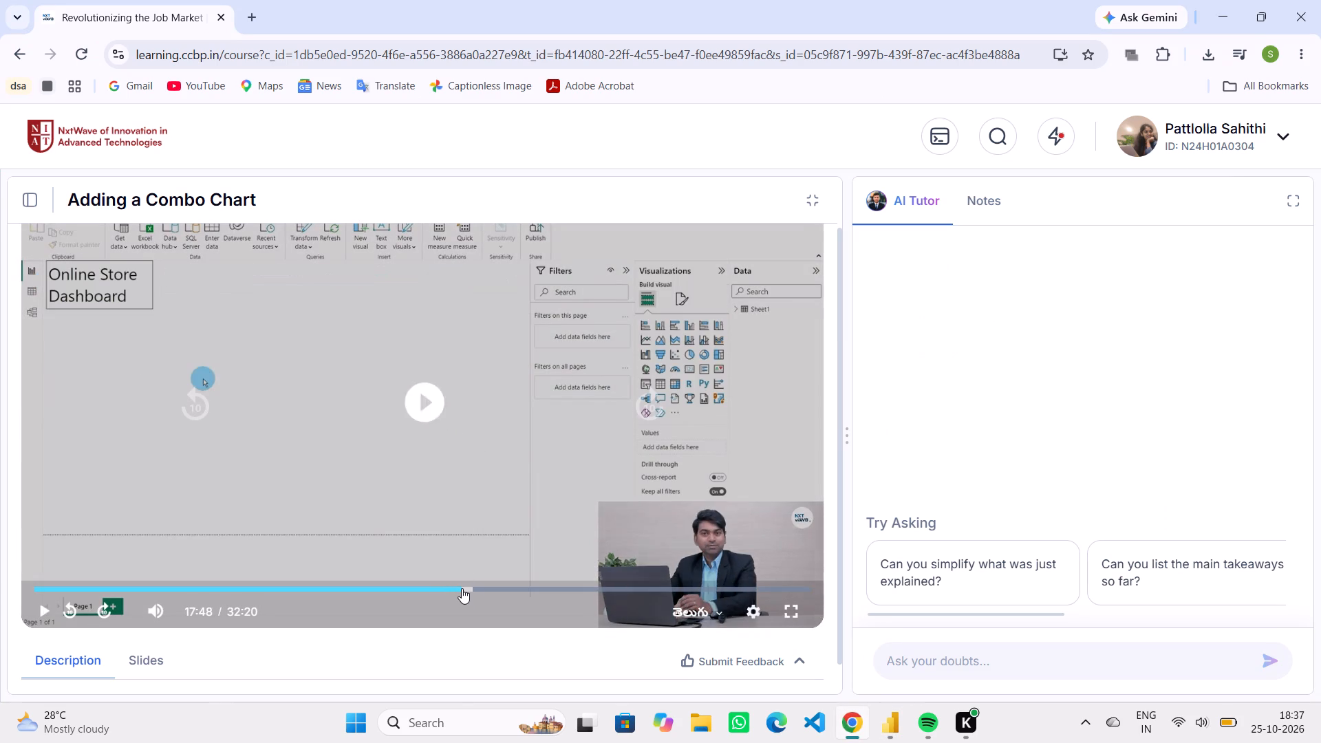
click(474, 588)
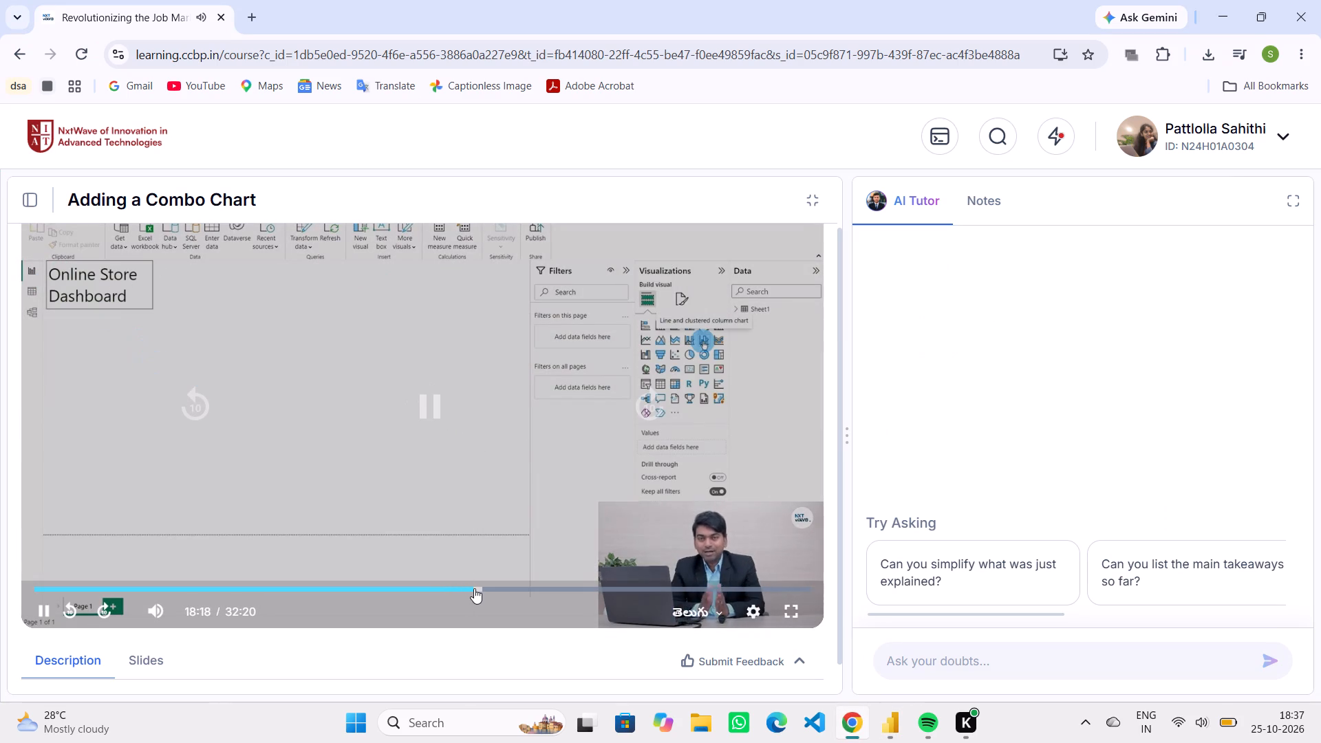
Back in Power BI, narrow the title text box until the title wraps, and make it tall enough for two lines.
click(875, 720)
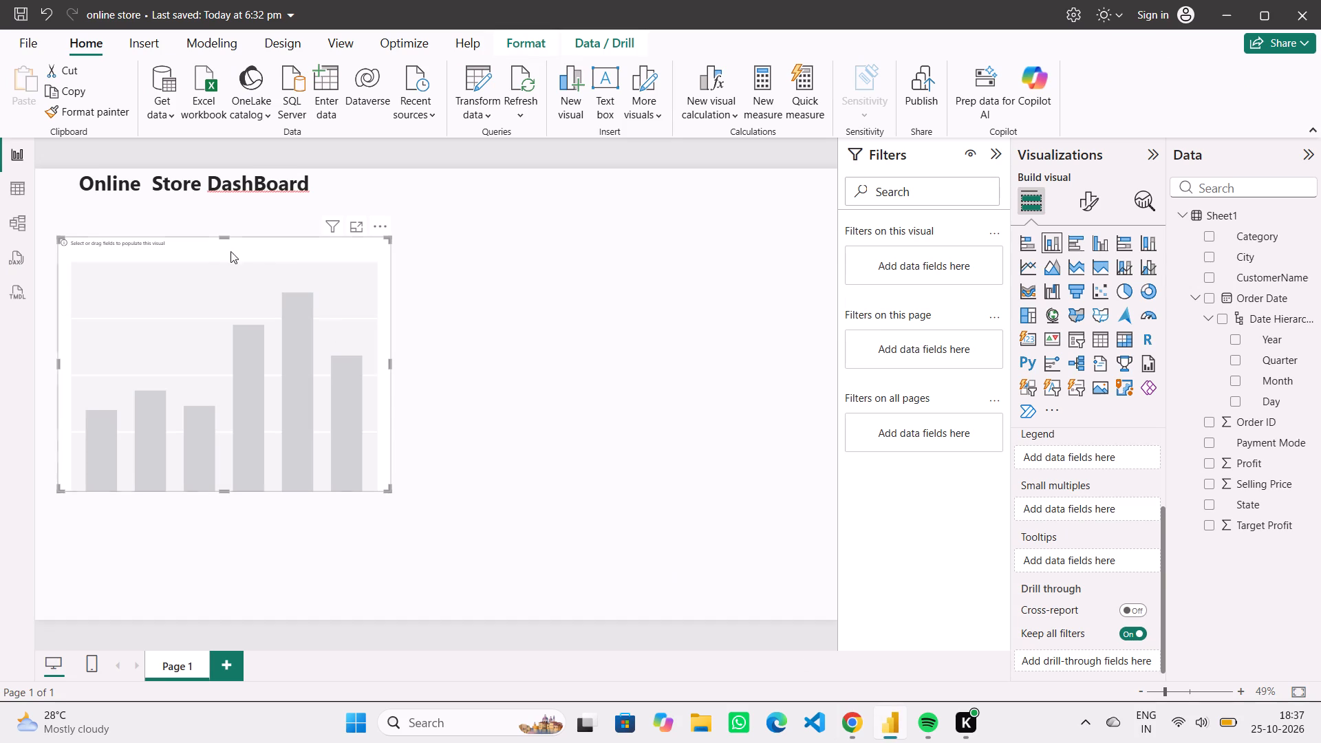
click(189, 186)
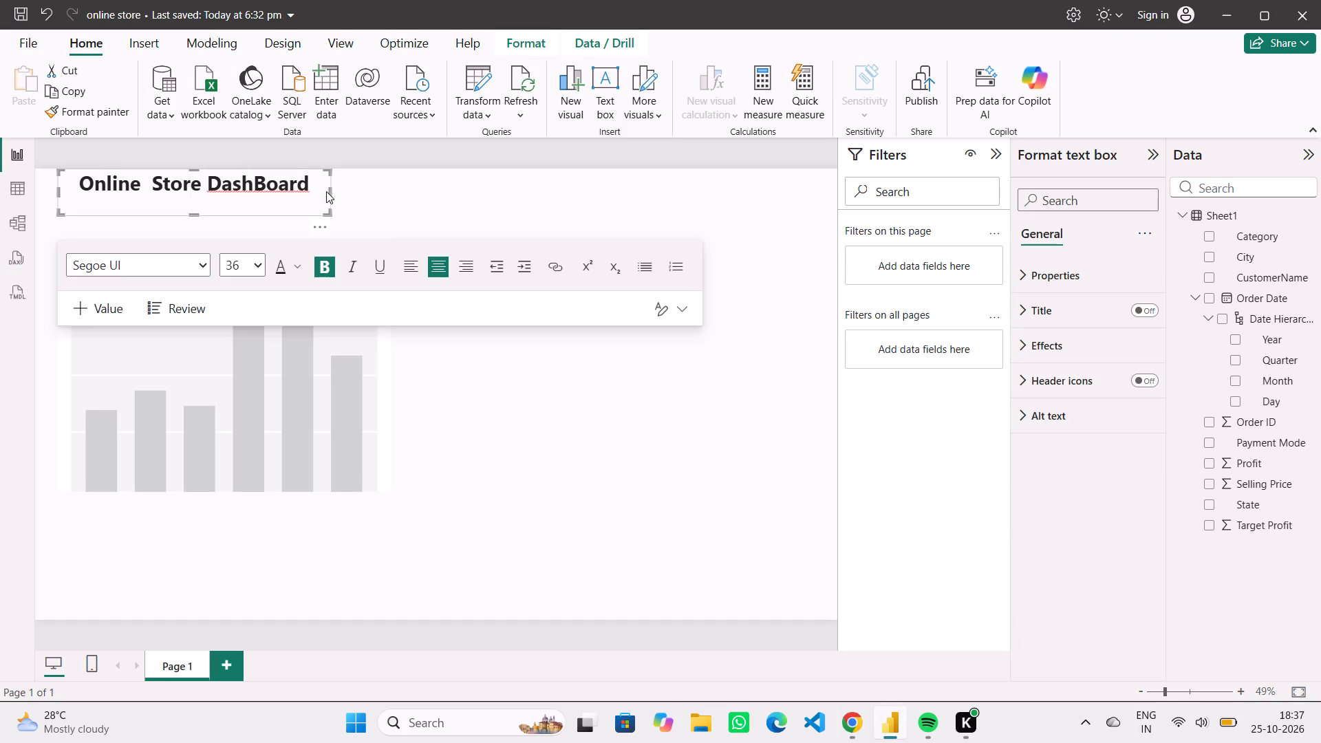
drag(330, 191, 277, 187)
drag(171, 216, 171, 225)
Left-align the dashboard title text.
drag(241, 202, 227, 202)
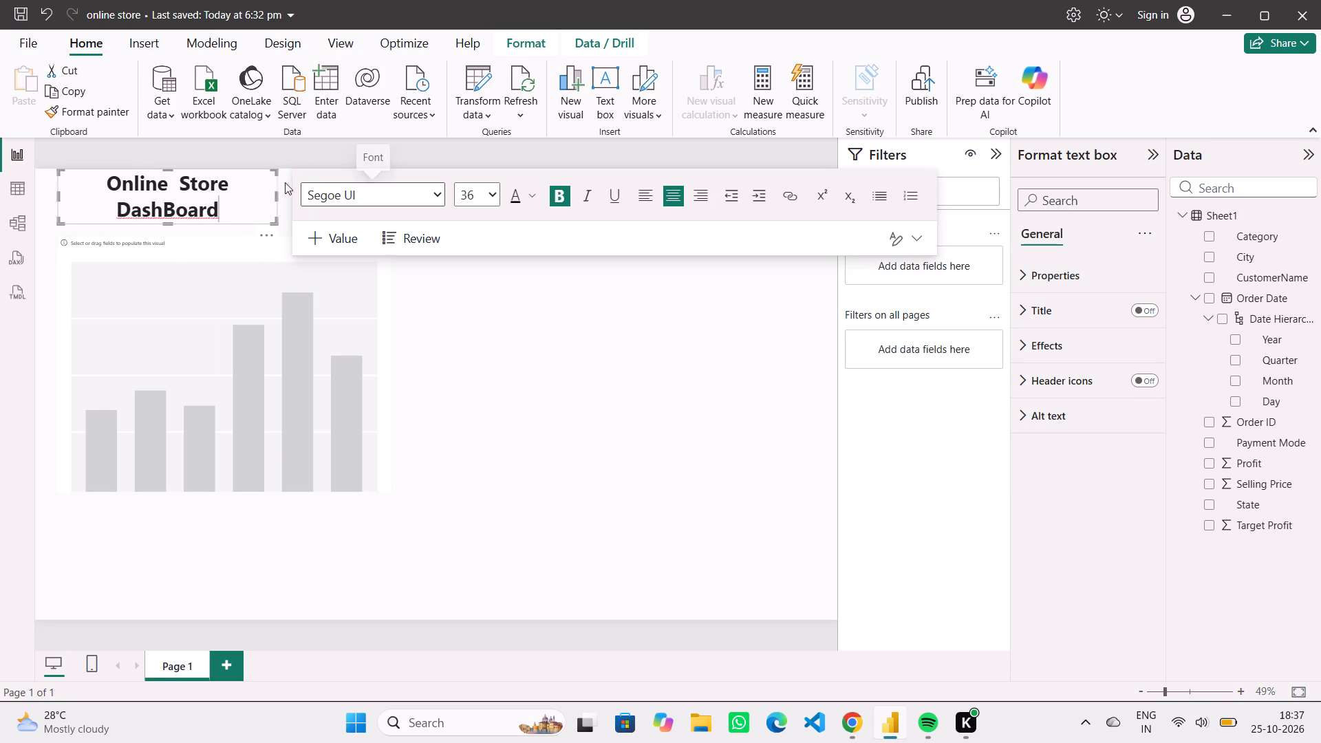
click(643, 204)
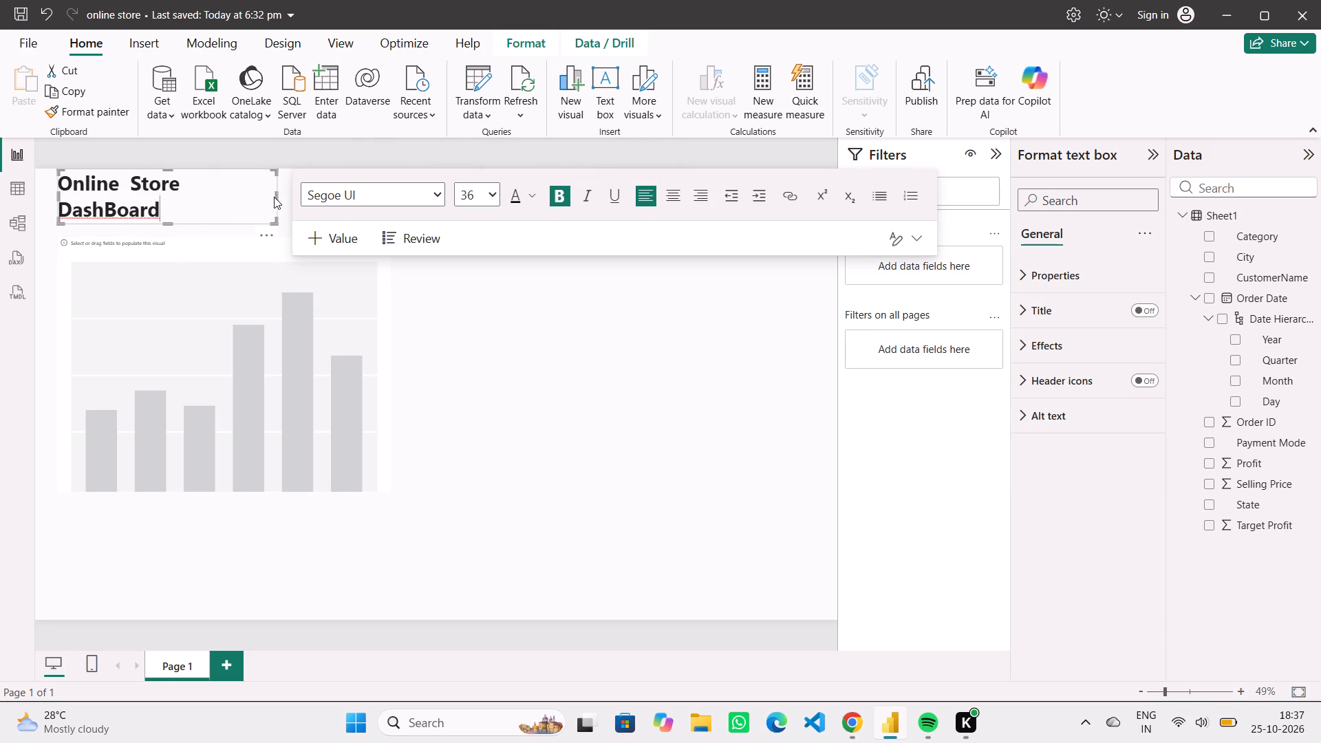
Narrow the title text box further so it closely fits the two-line title.
drag(279, 197, 200, 191)
click(200, 191)
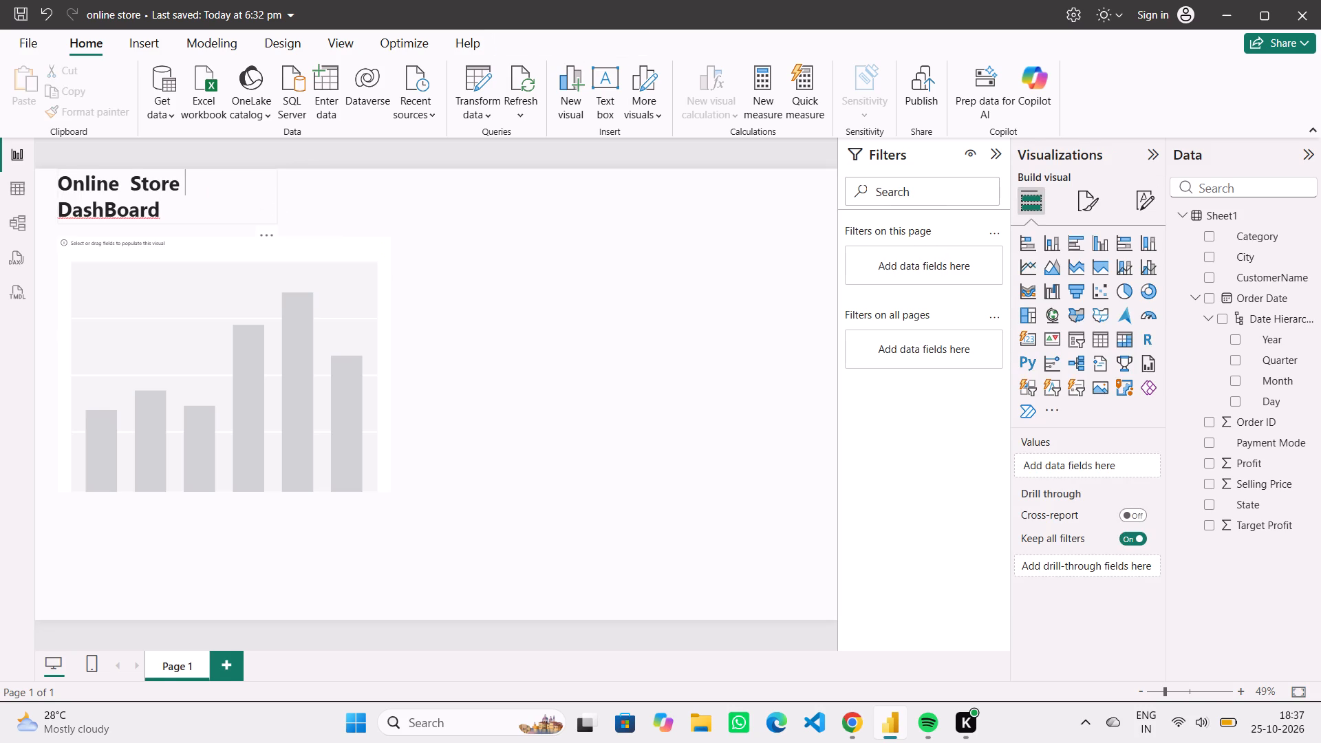
drag(277, 193, 235, 191)
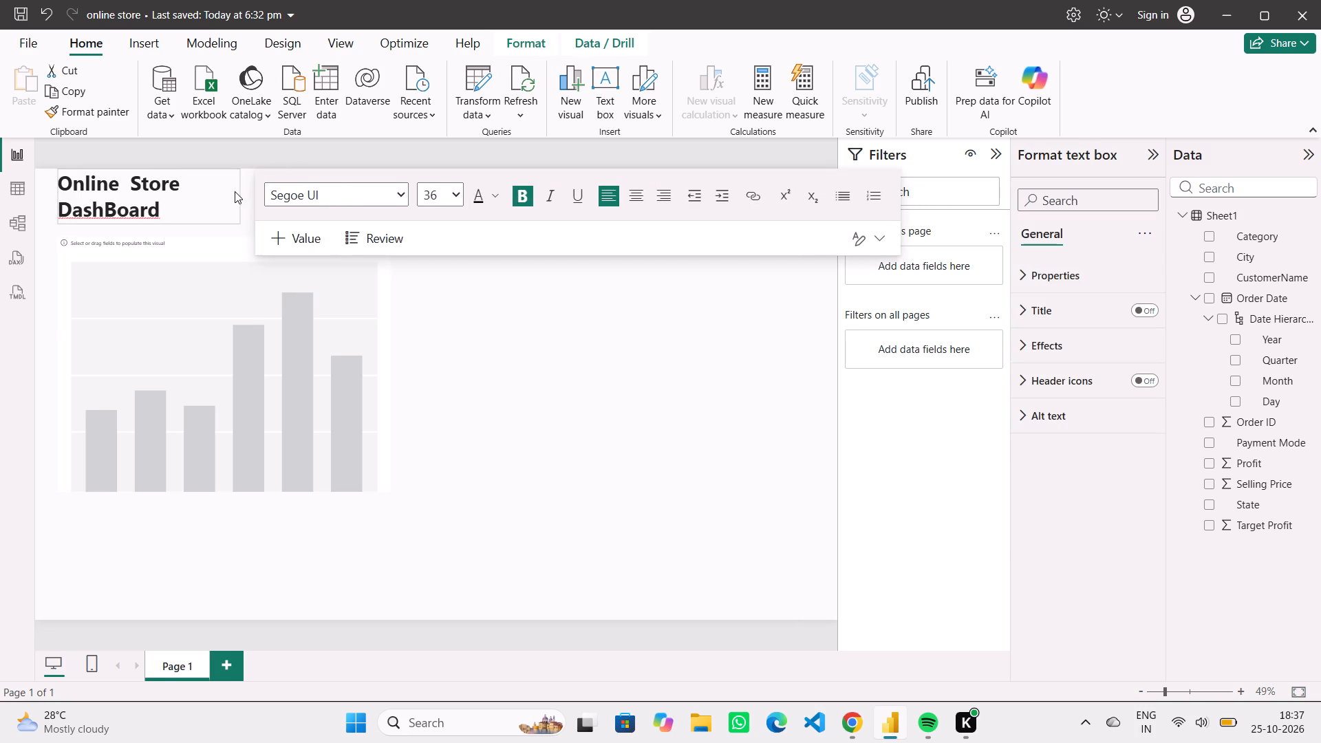
drag(235, 191, 195, 184)
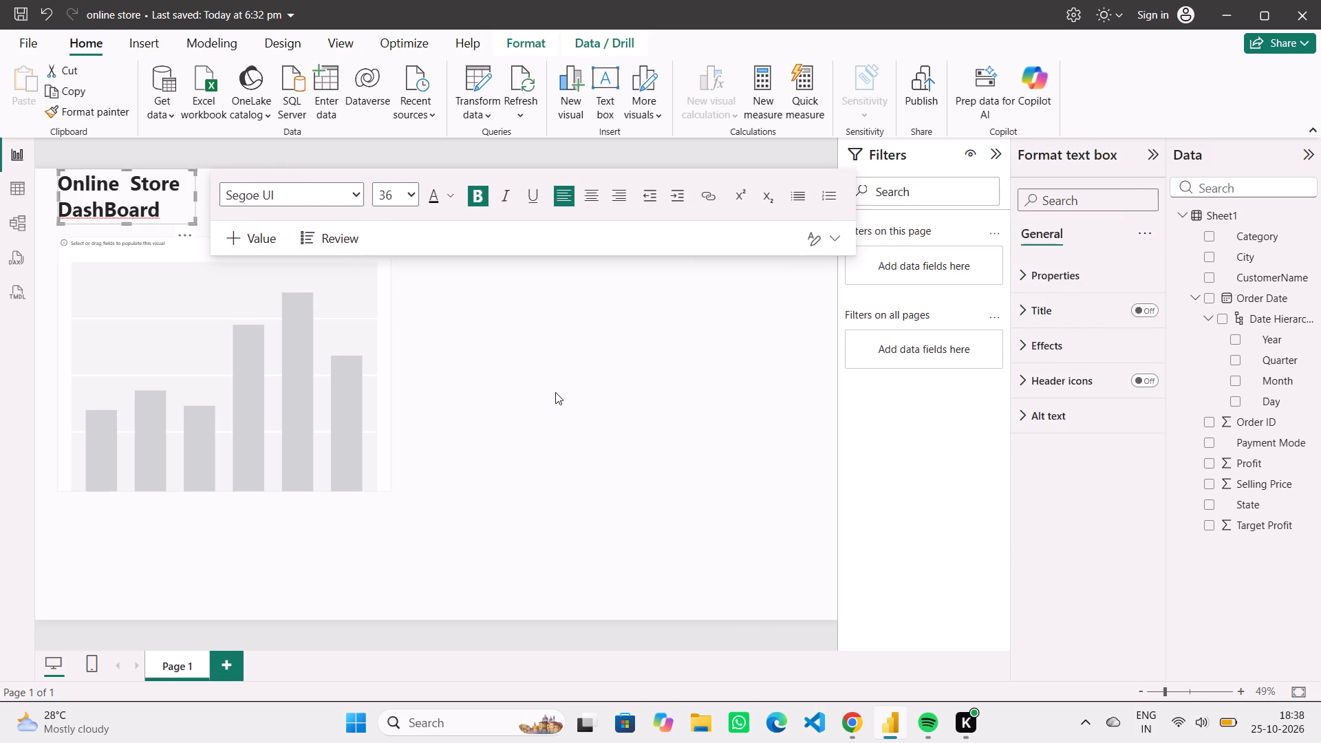
click(555, 392)
Switch to the course video in Chrome and rewind to about 18:02 to review which combo chart type is picked.
click(855, 715)
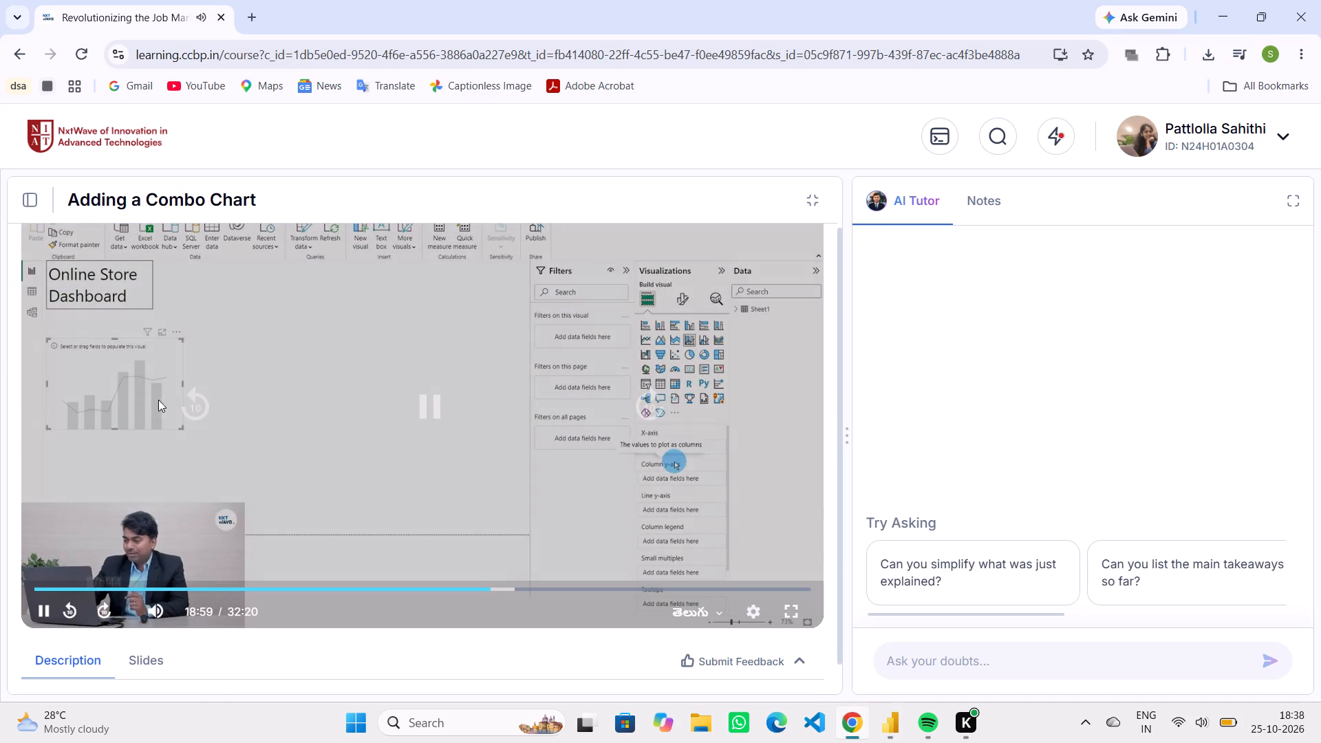
triple_click(206, 395)
triple_click(206, 395)
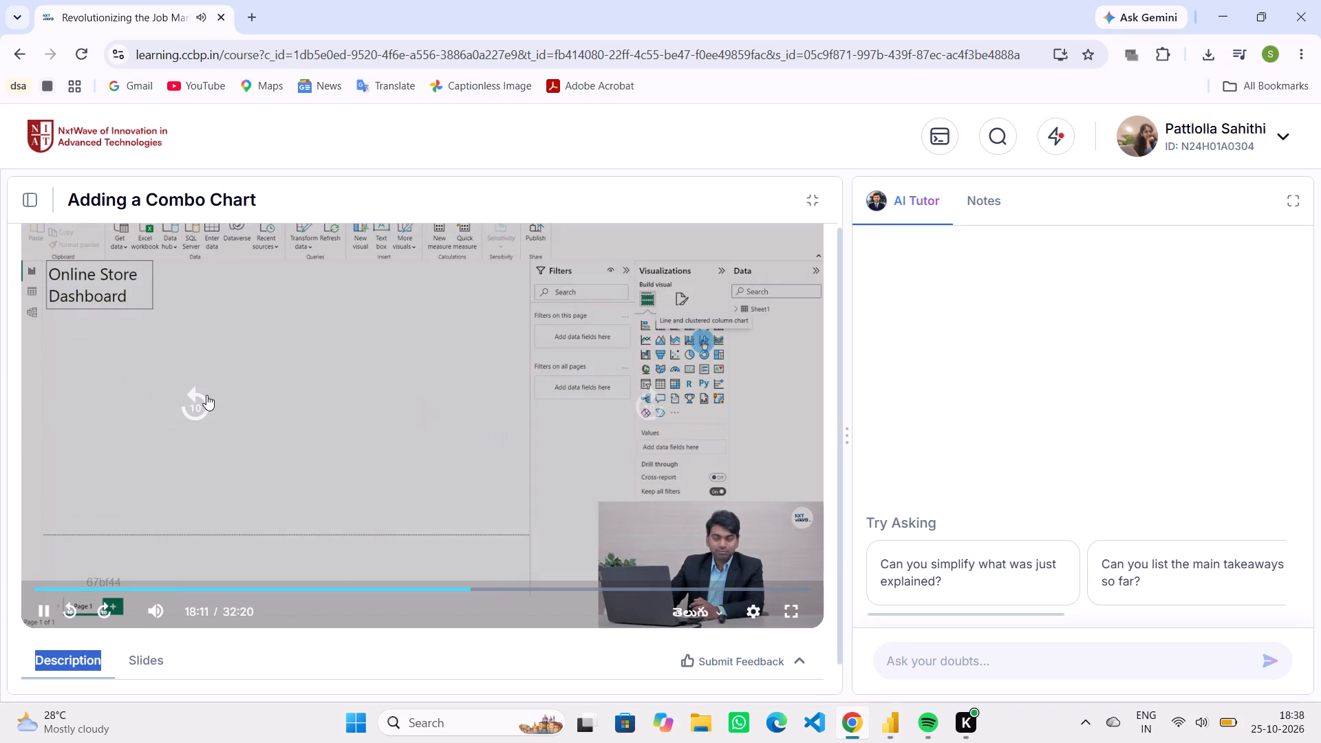
click(453, 409)
click(423, 408)
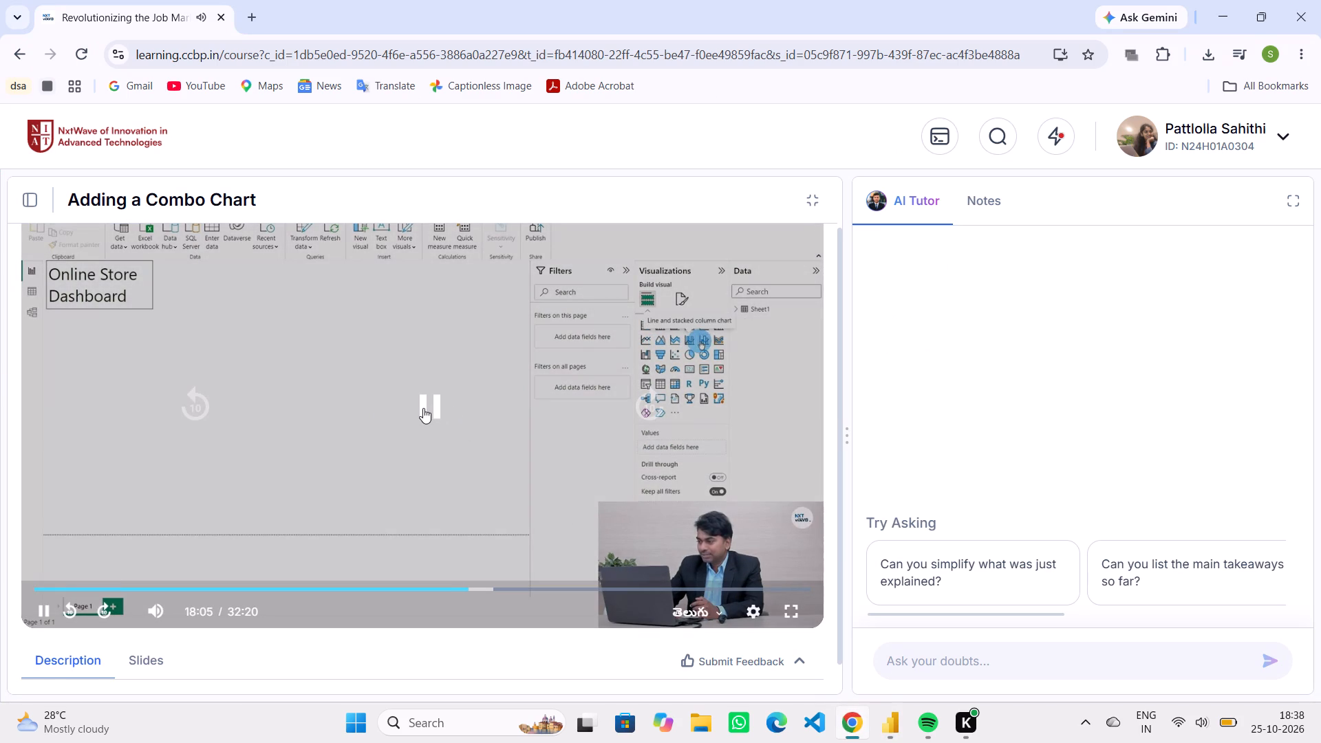
Return to Power BI and remove the empty column chart from the page.
click(888, 732)
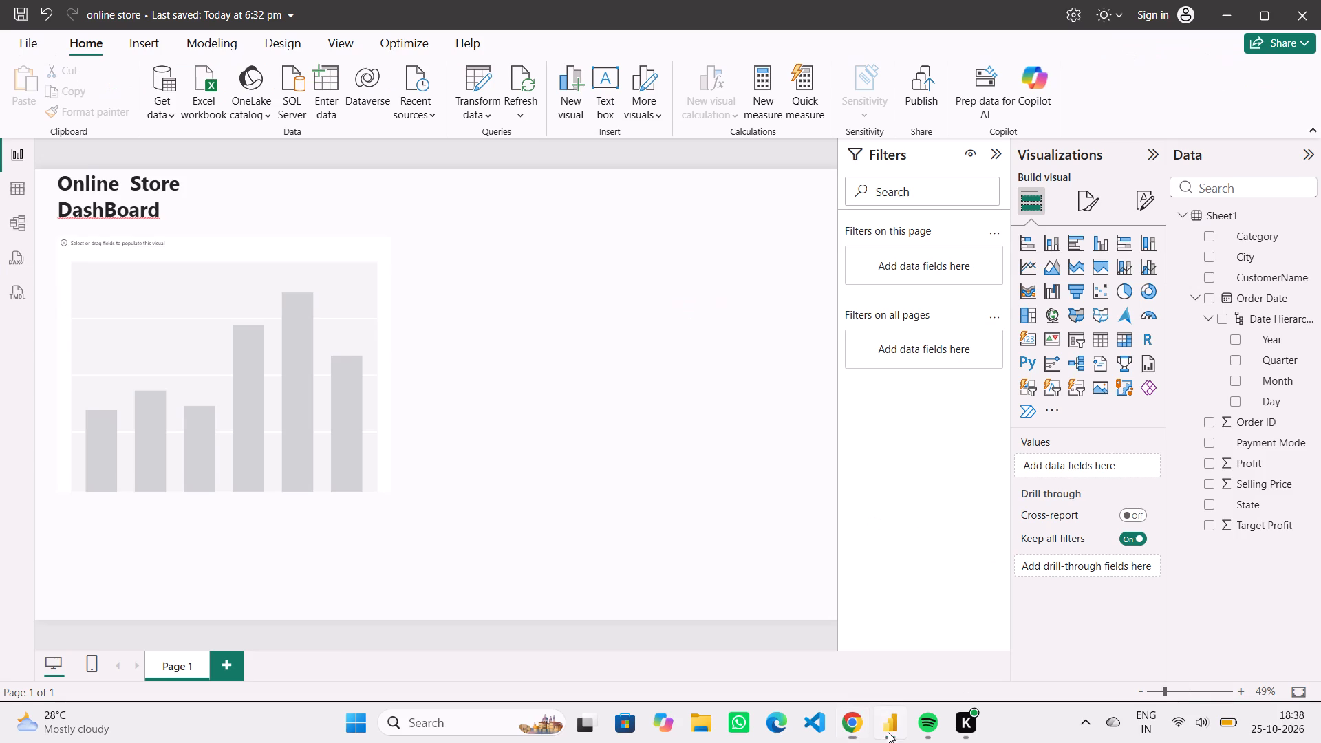
click(239, 410)
click(382, 227)
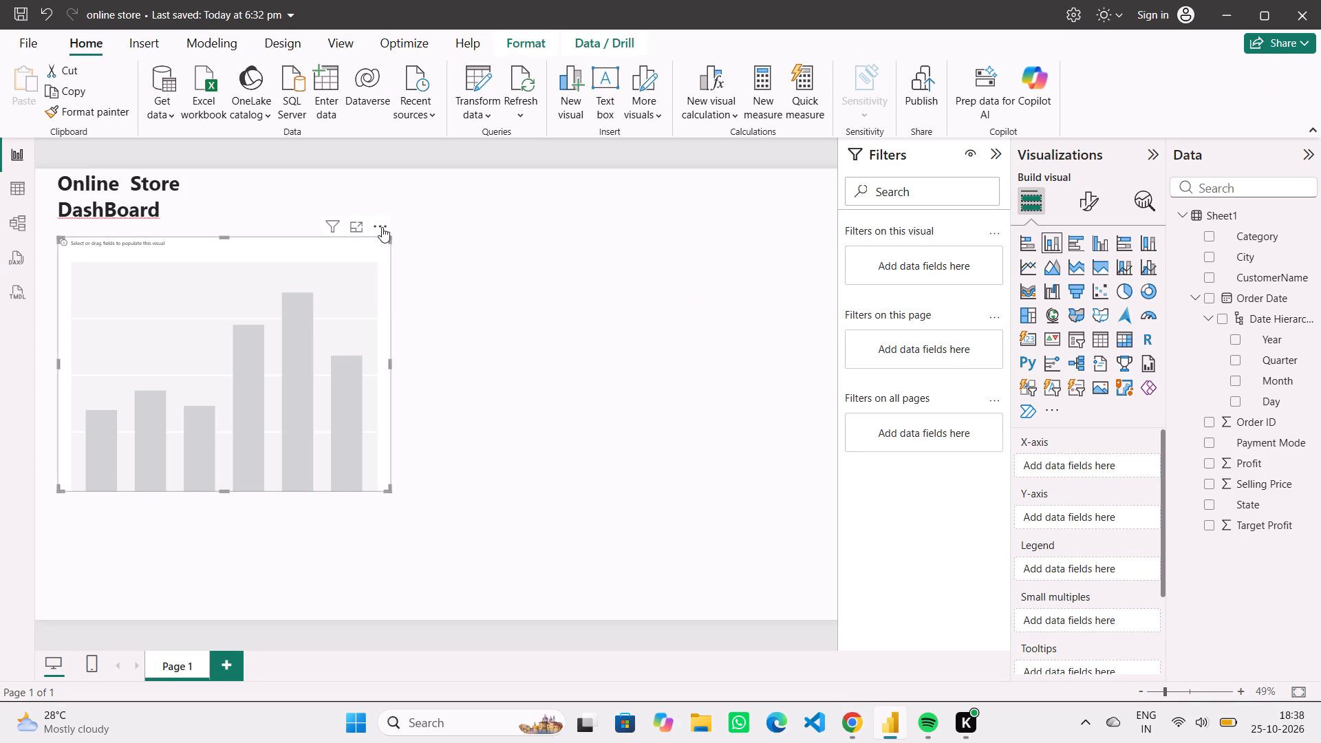
click(451, 244)
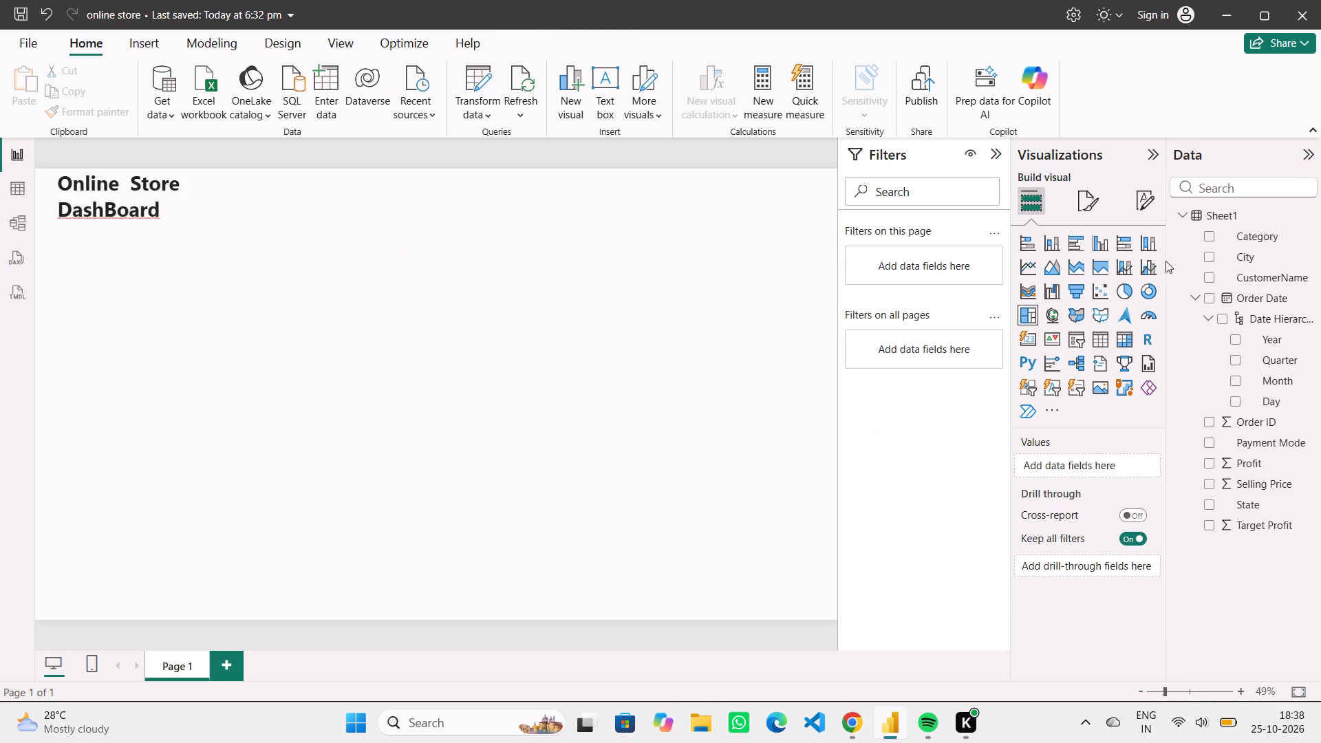
Insert a line and stacked column chart, place it with a gap below the title, and make it taller.
click(674, 438)
click(1119, 269)
drag(137, 288, 133, 347)
drag(128, 374, 127, 524)
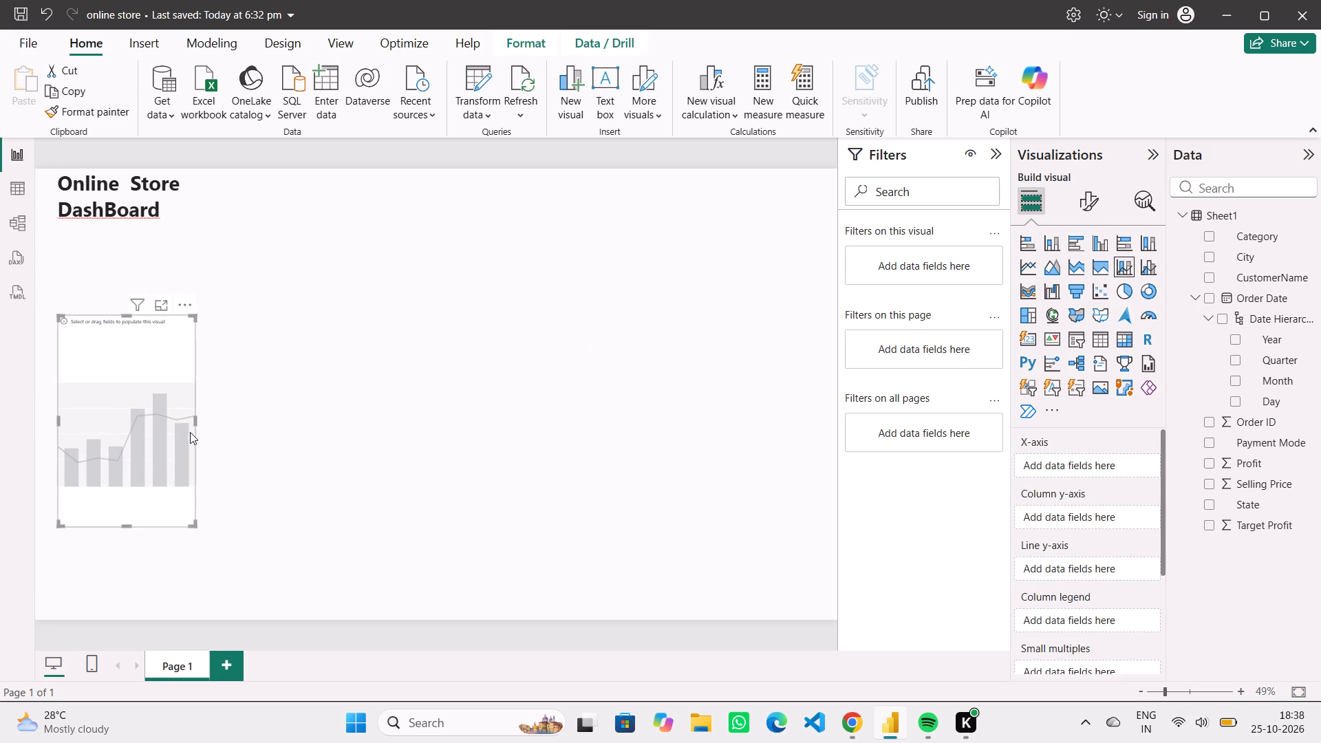
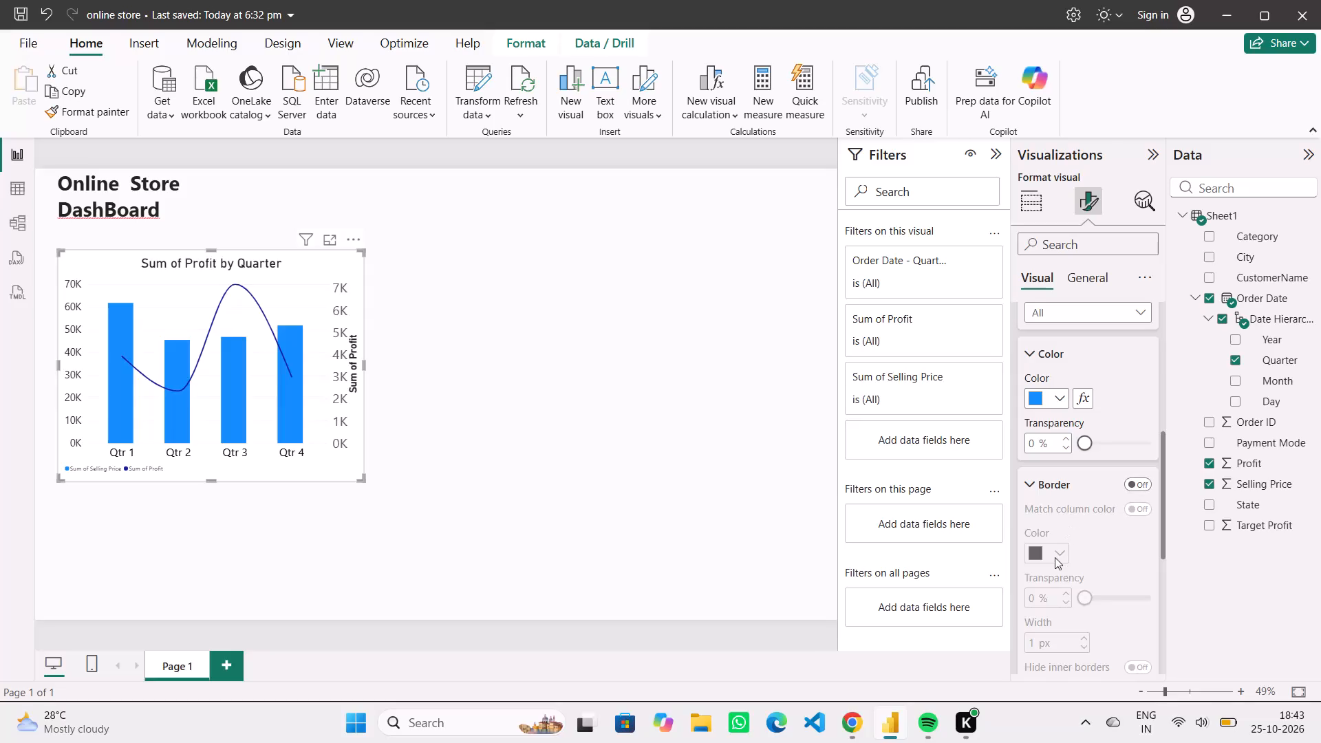
Set the space between categories in the chart's column layout to 56%.
scroll(1055, 557, down, 4)
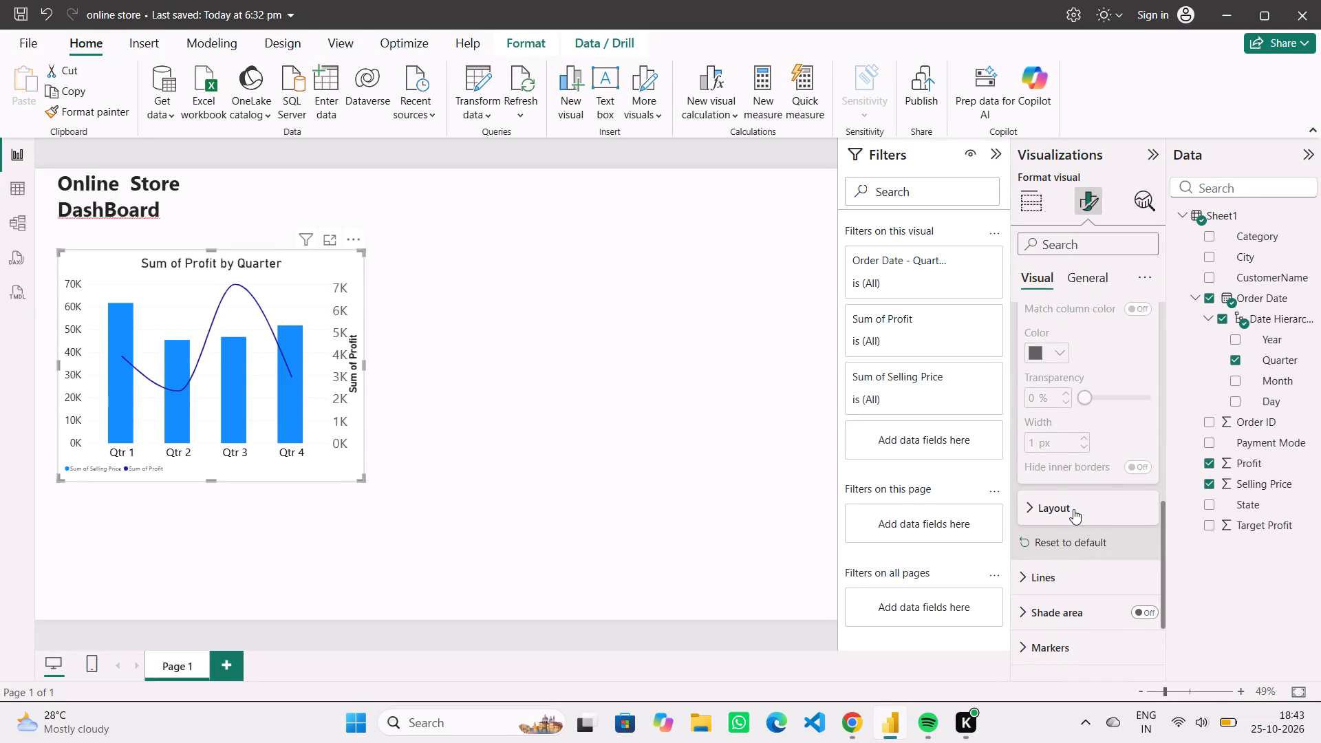
click(1073, 509)
scroll(1073, 509, down, 2)
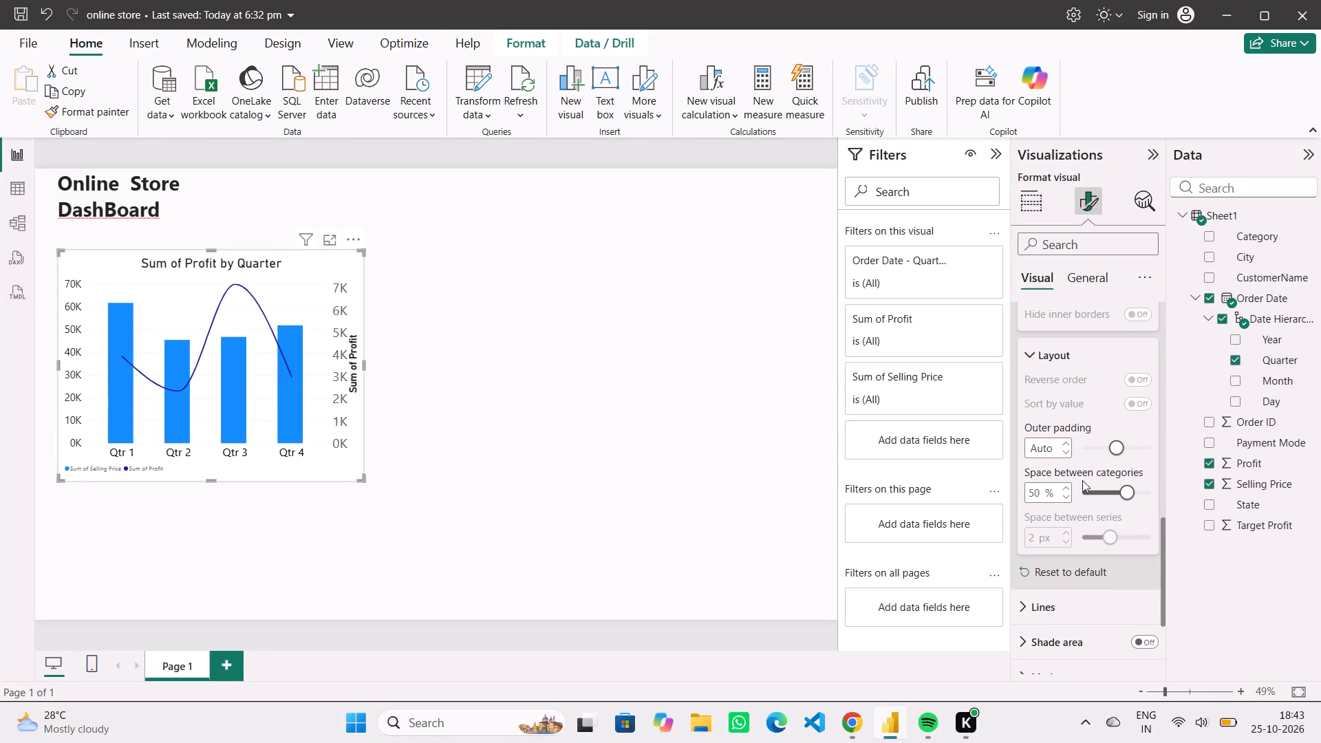
drag(1125, 493, 1115, 493)
drag(1115, 493, 1106, 493)
drag(1106, 493, 1129, 493)
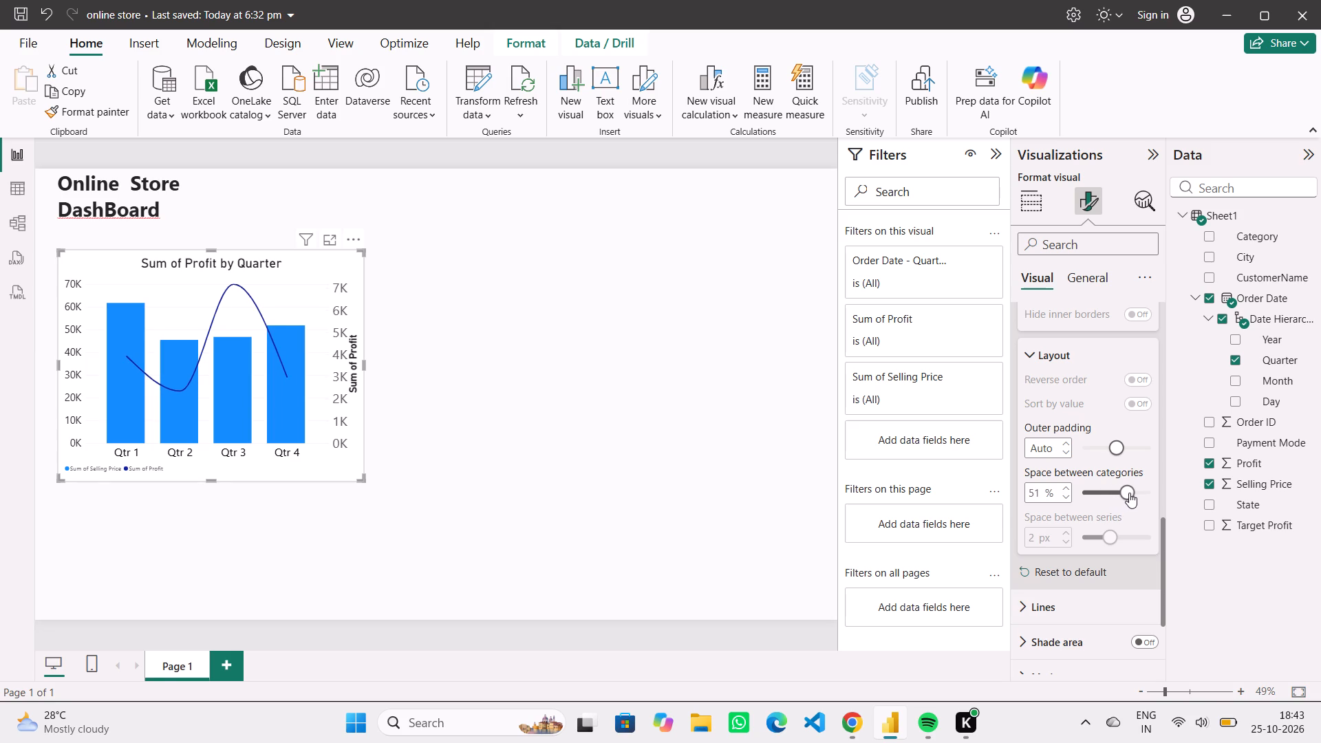
drag(1129, 493, 1132, 493)
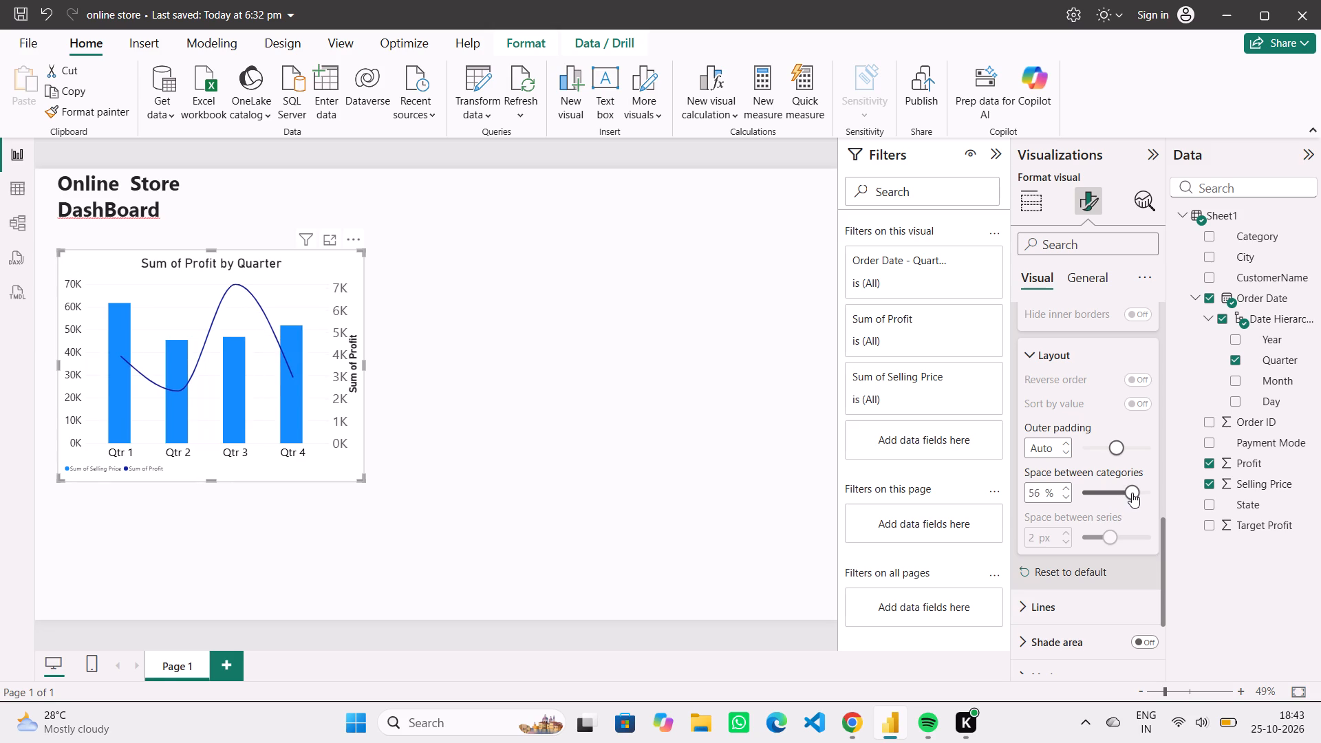
Set the chart's line width to 5 px.
scroll(1055, 511, down, 1)
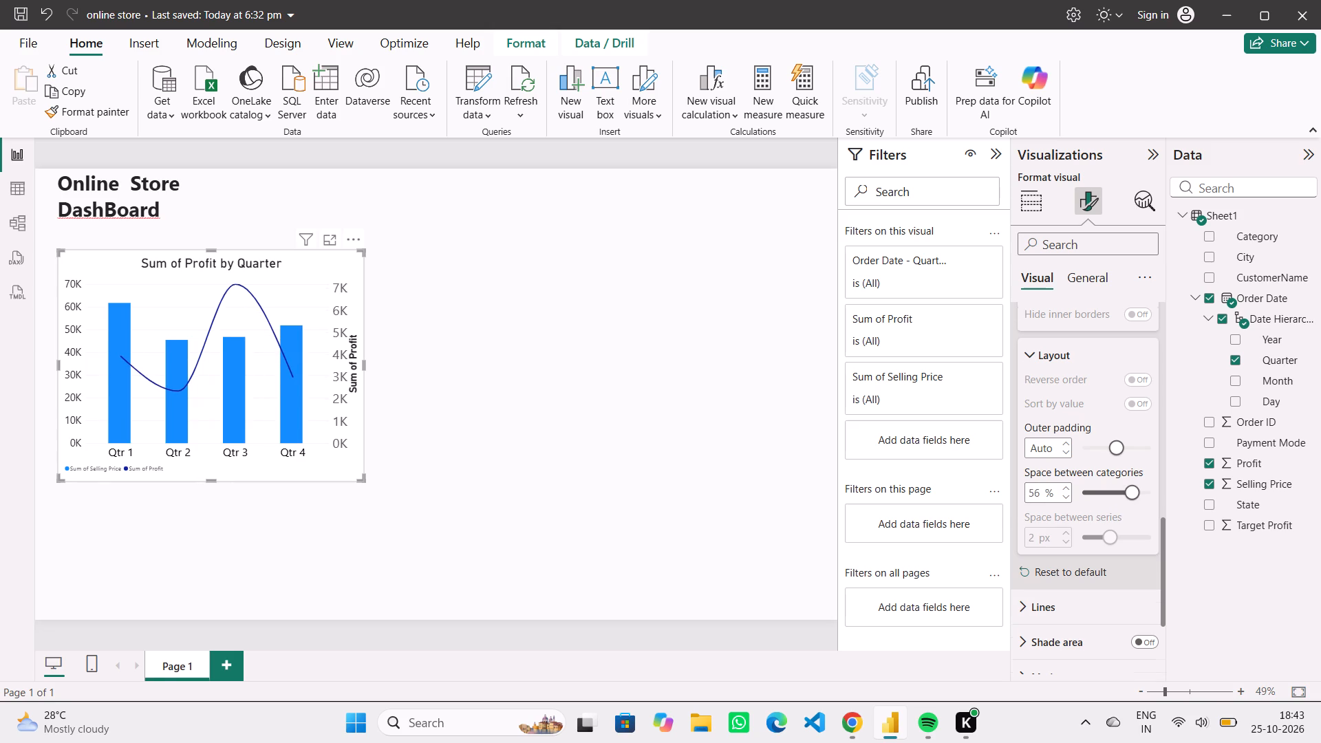
scroll(1055, 510, down, 1)
click(1055, 518)
scroll(1055, 518, down, 2)
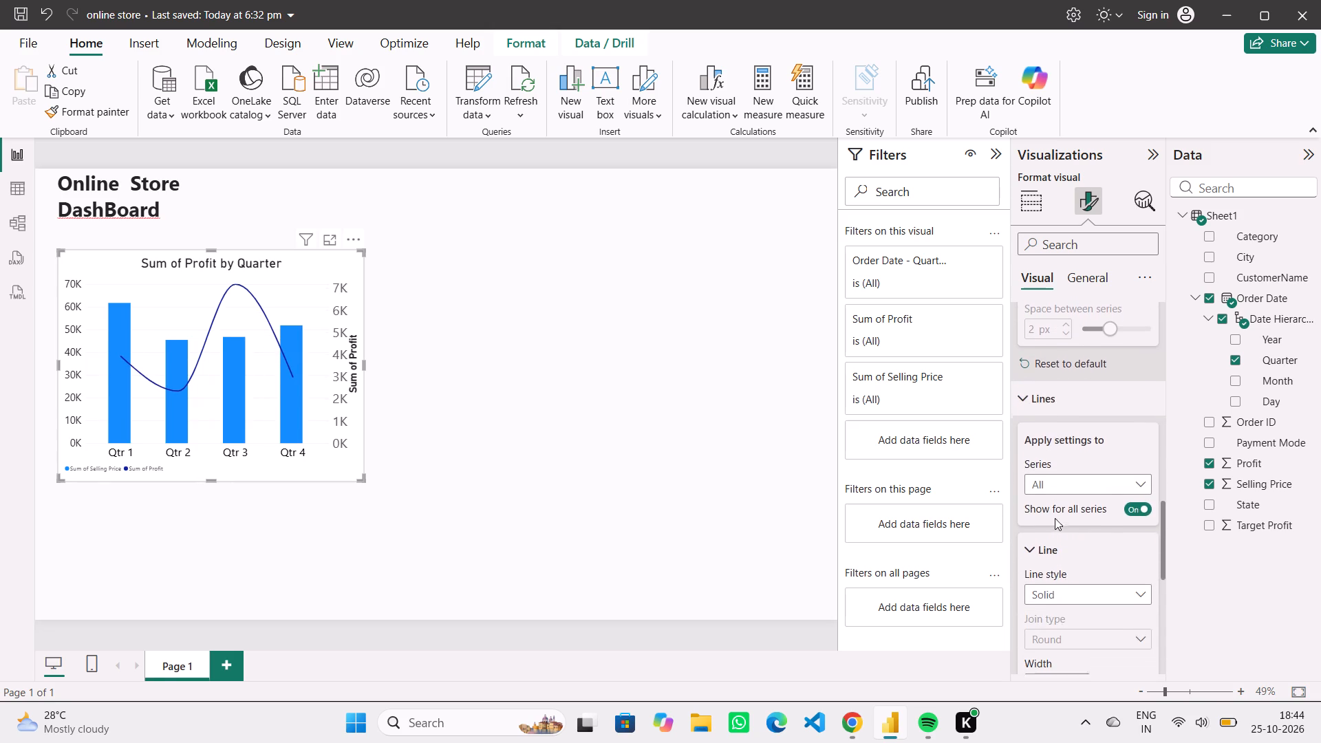
scroll(1055, 518, down, 3)
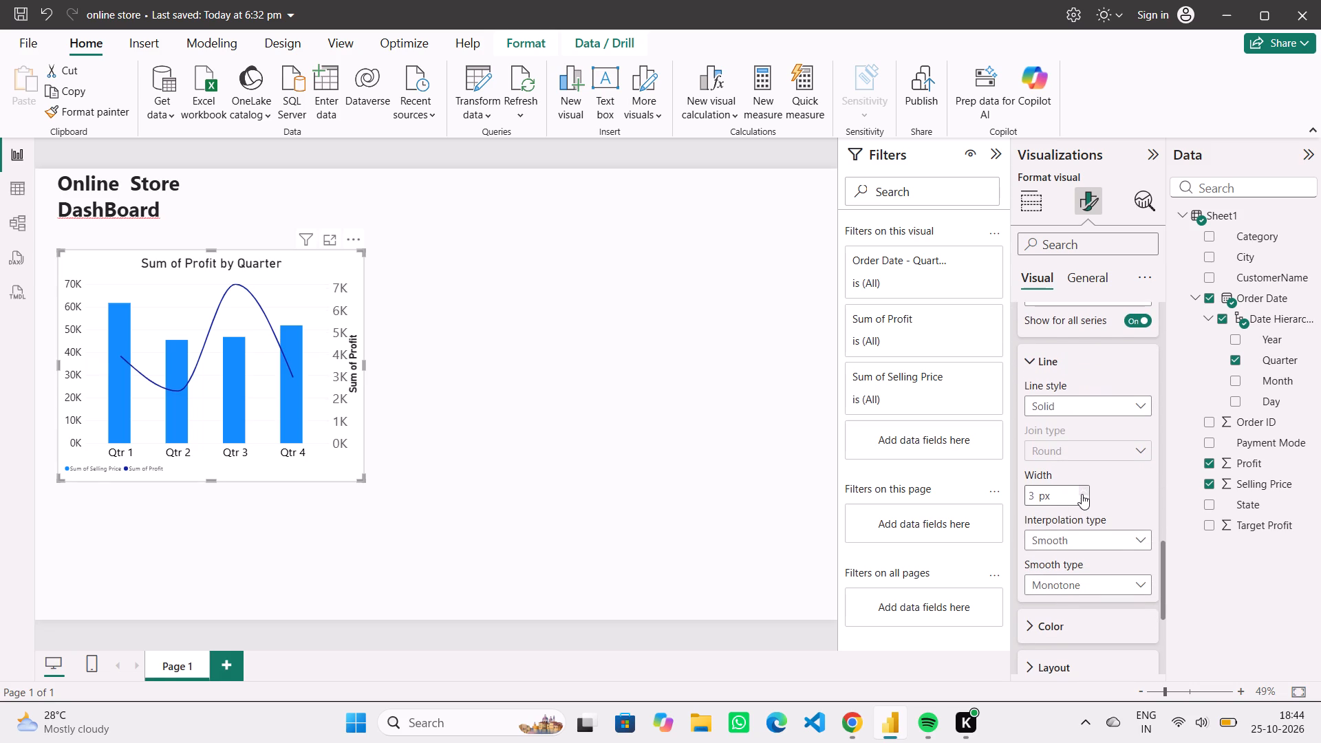
triple_click(1083, 494)
click(1083, 494)
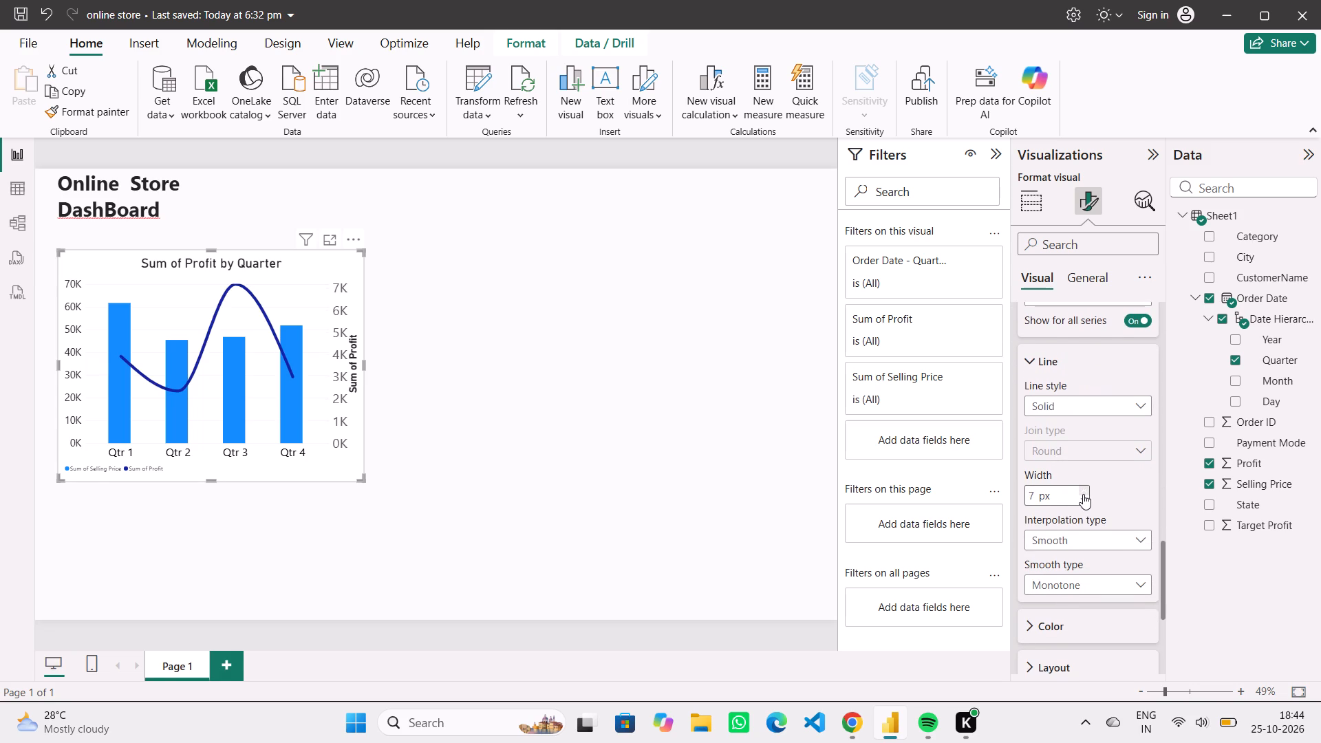
click(1083, 498)
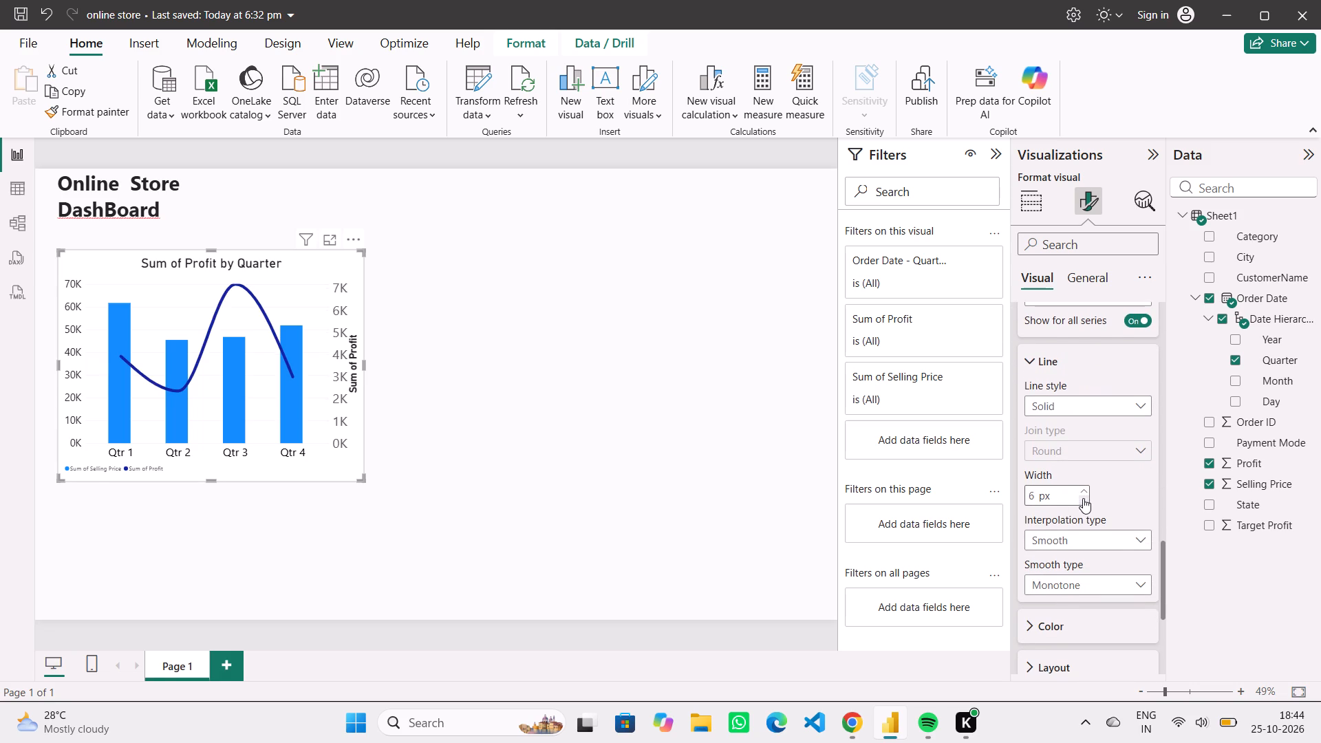
click(1083, 498)
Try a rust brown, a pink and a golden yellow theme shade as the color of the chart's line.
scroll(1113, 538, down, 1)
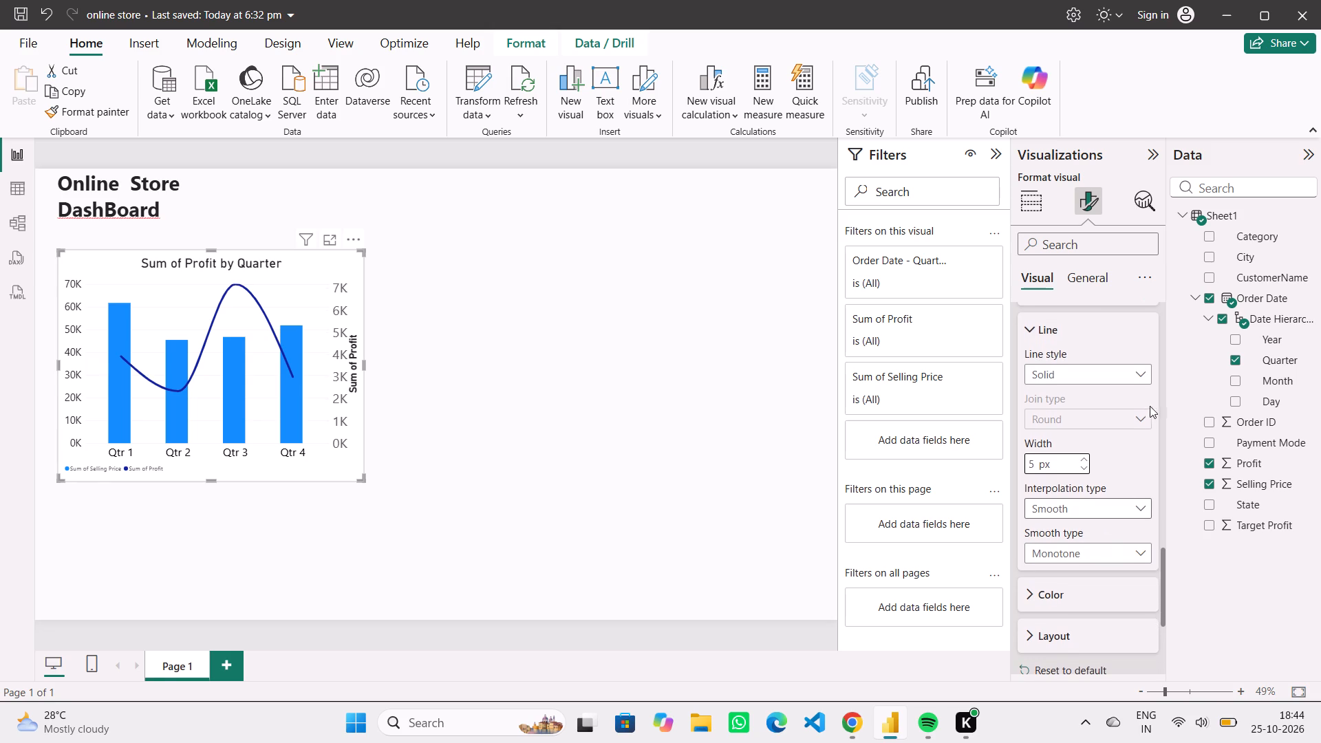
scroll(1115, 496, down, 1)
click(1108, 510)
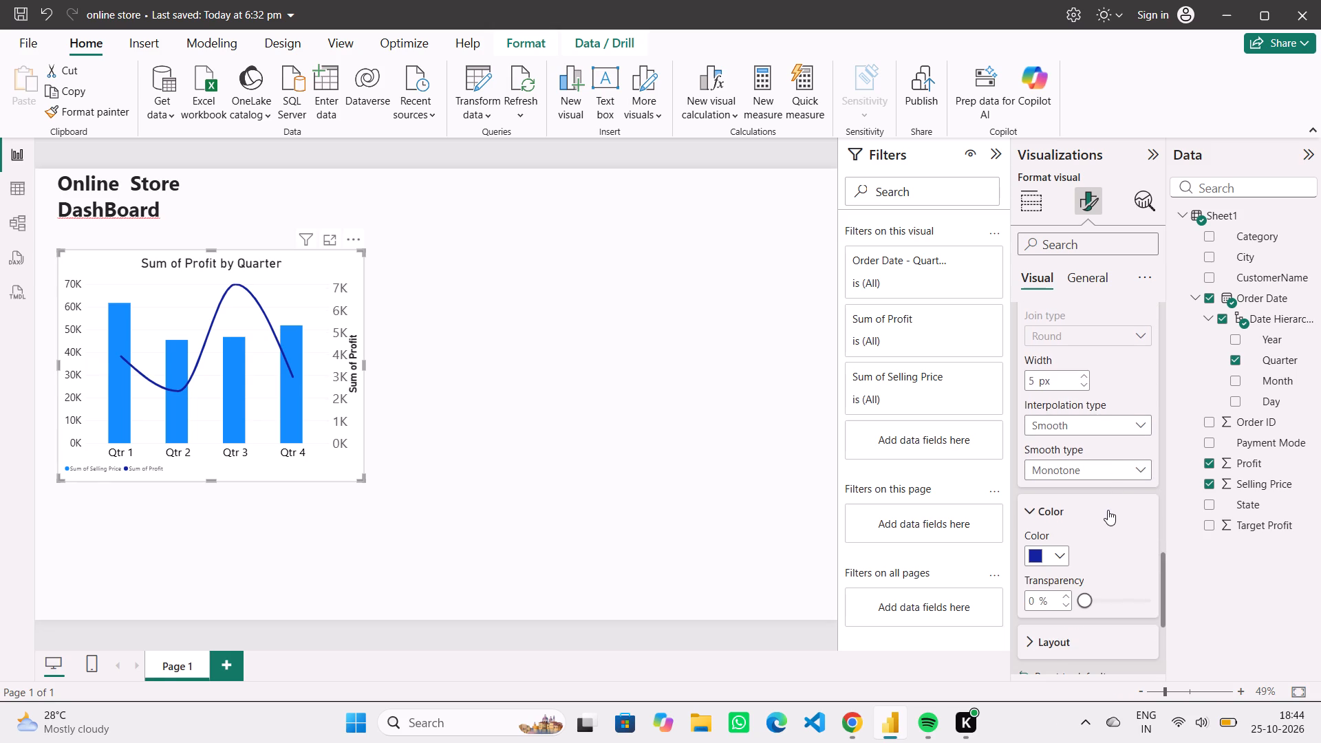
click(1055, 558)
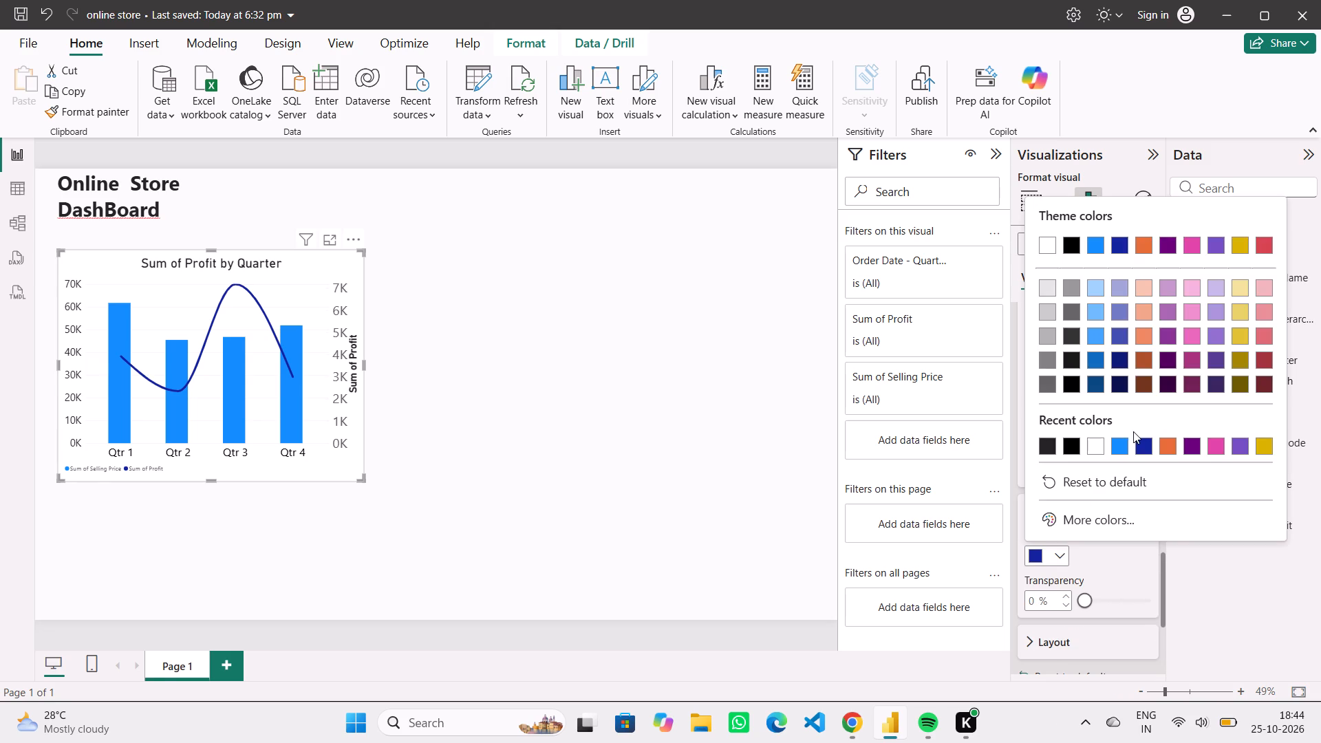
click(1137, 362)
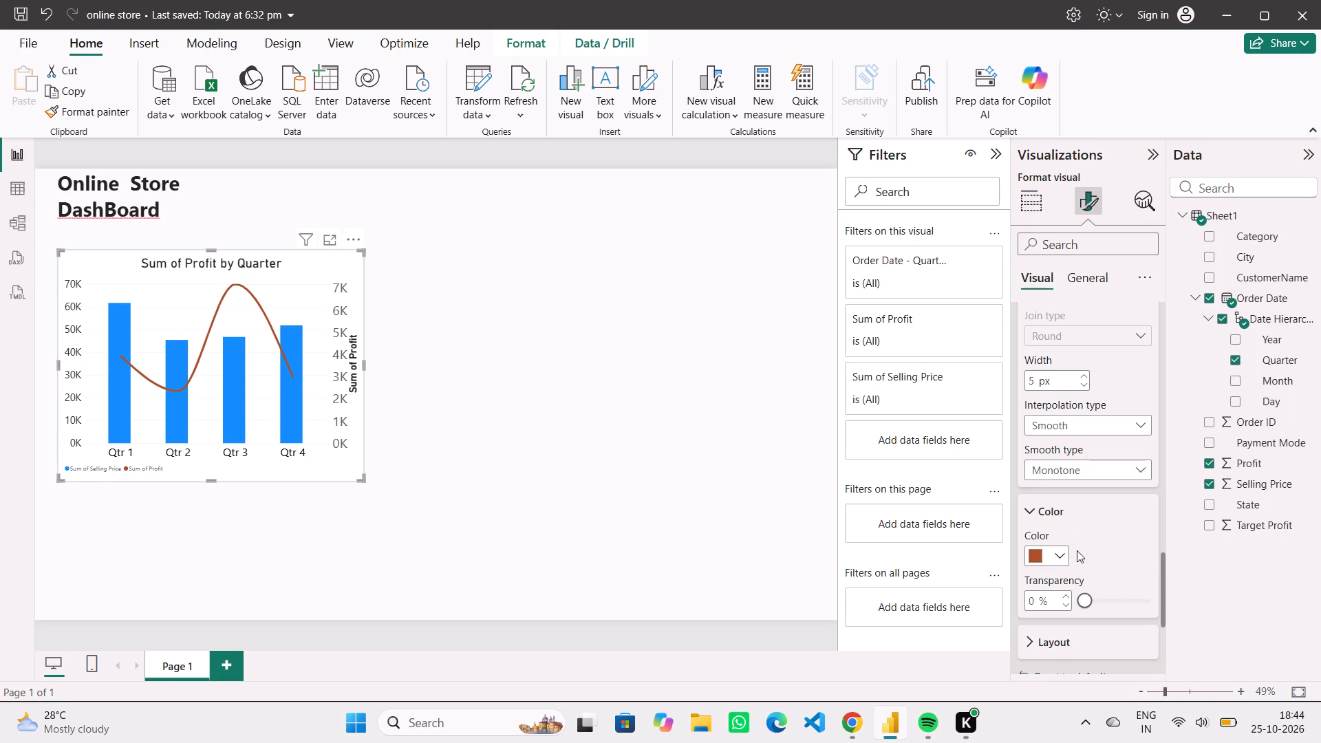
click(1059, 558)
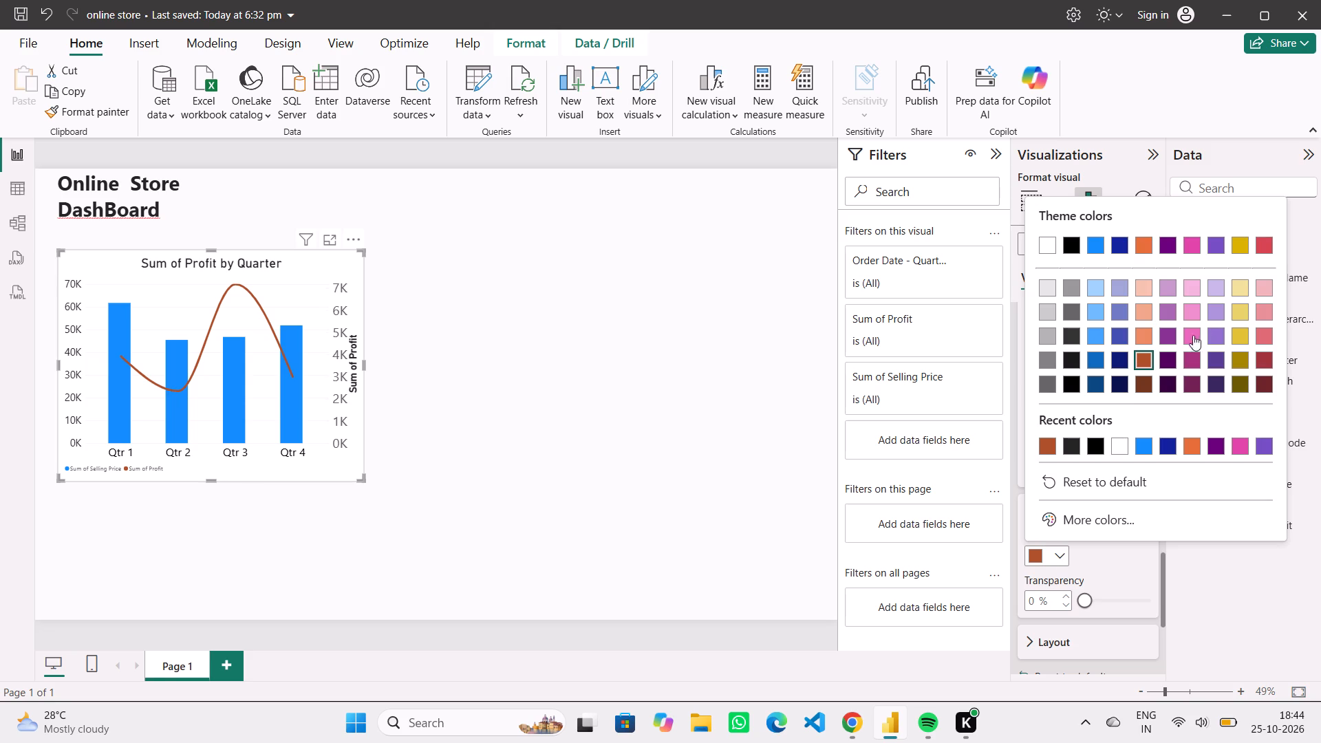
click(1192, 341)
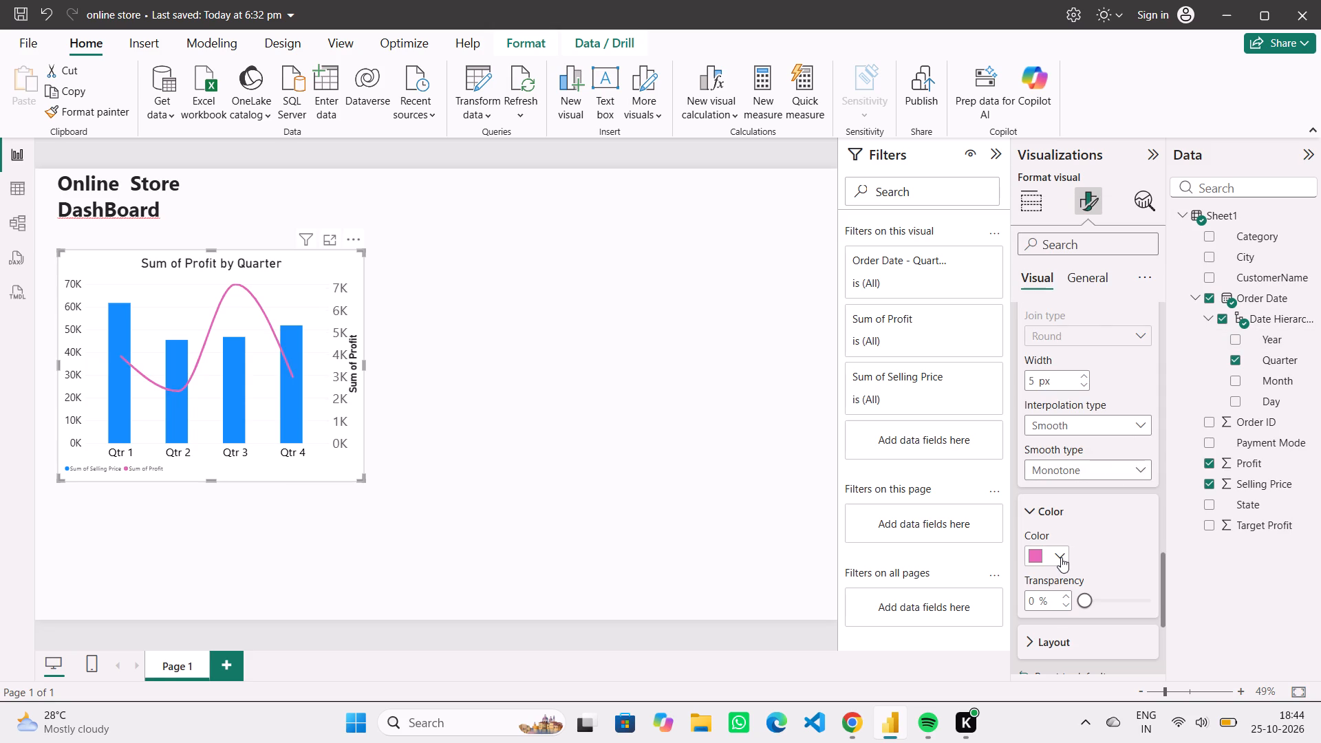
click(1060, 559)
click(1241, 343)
Set the transparency of the line color to 5%.
click(1065, 595)
triple_click(1065, 595)
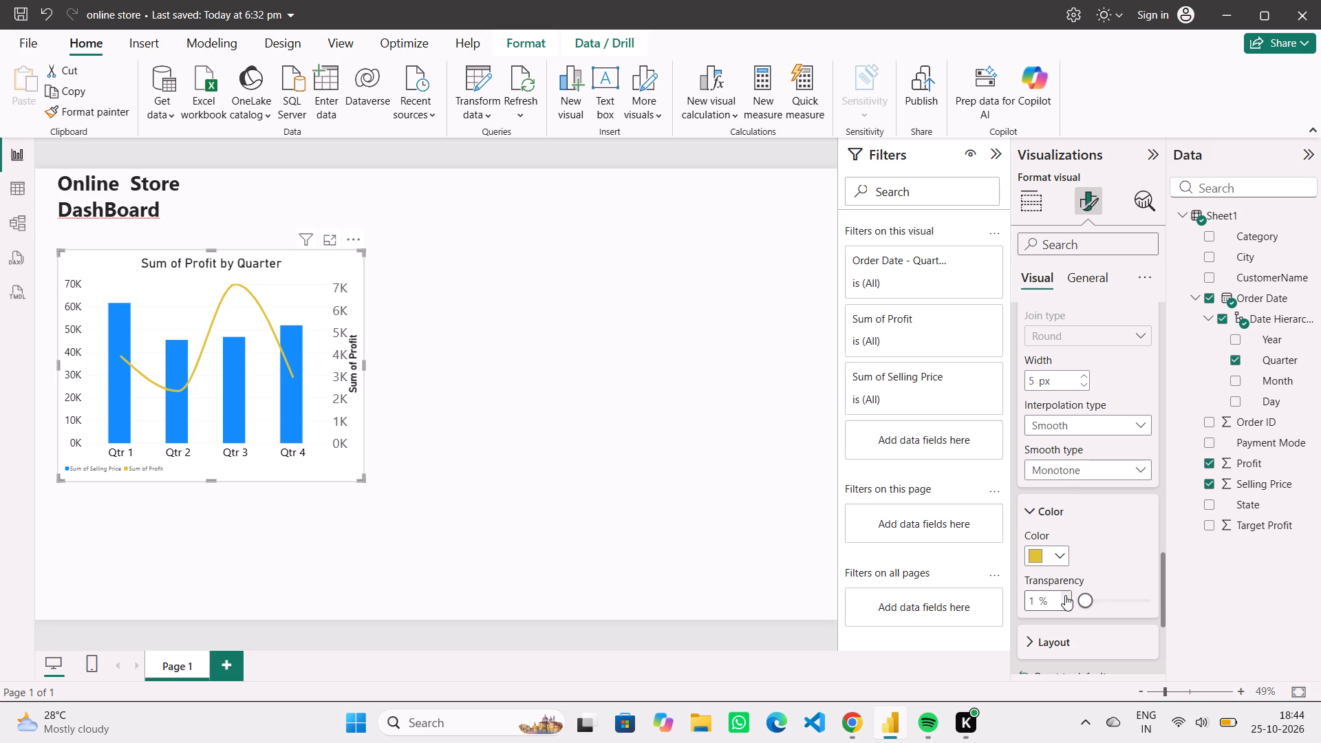
click(1065, 595)
drag(1065, 595, 1056, 557)
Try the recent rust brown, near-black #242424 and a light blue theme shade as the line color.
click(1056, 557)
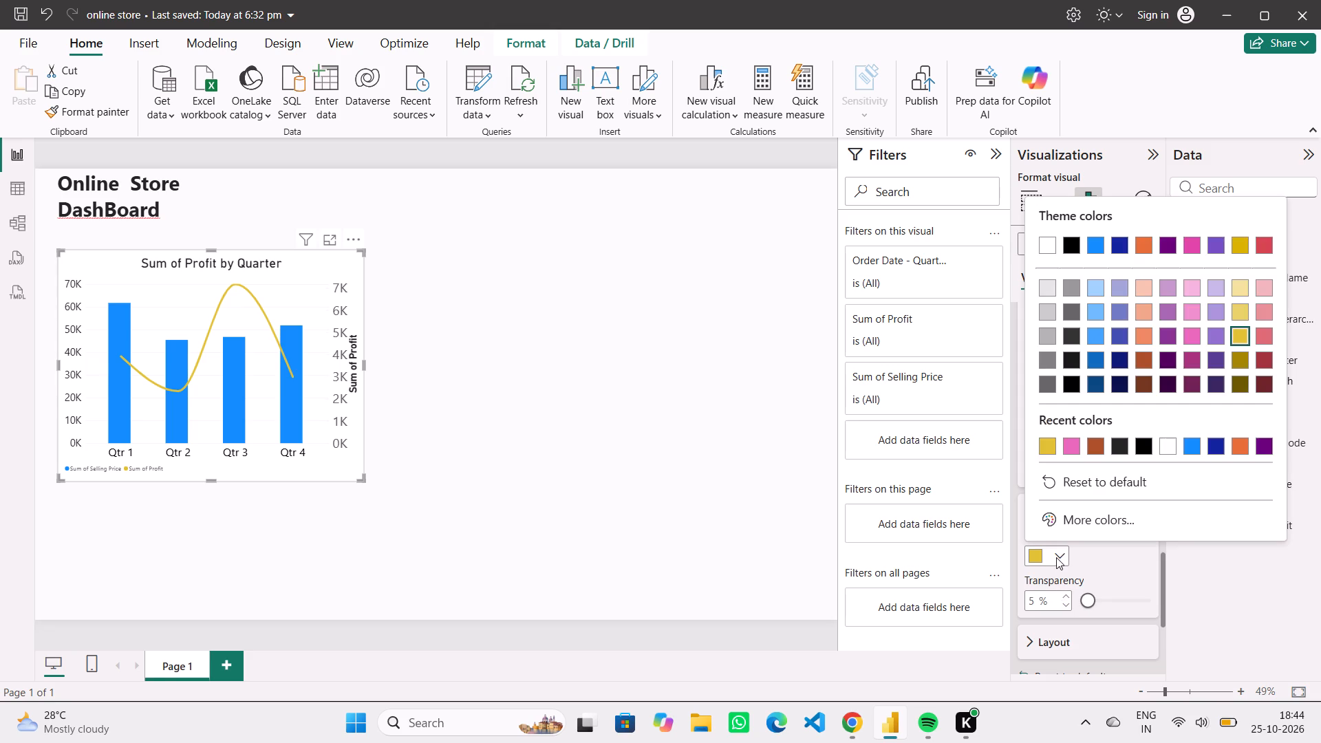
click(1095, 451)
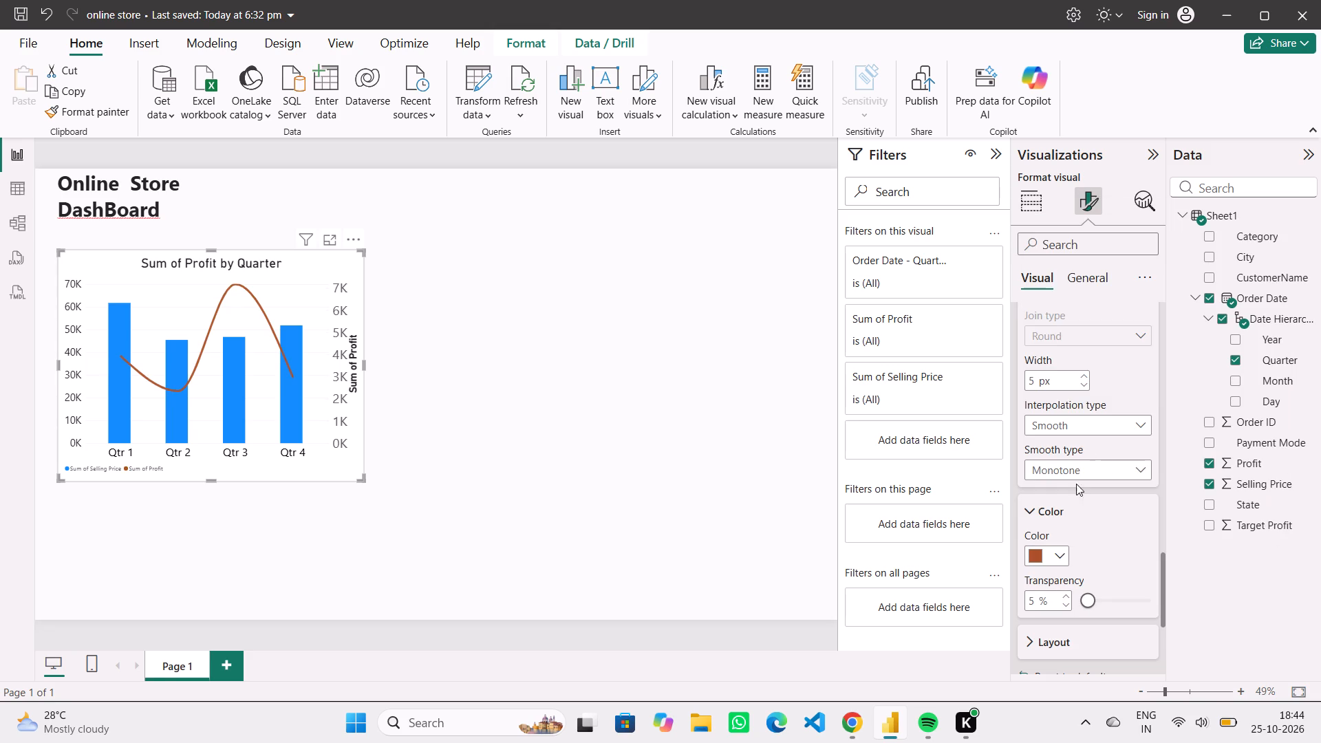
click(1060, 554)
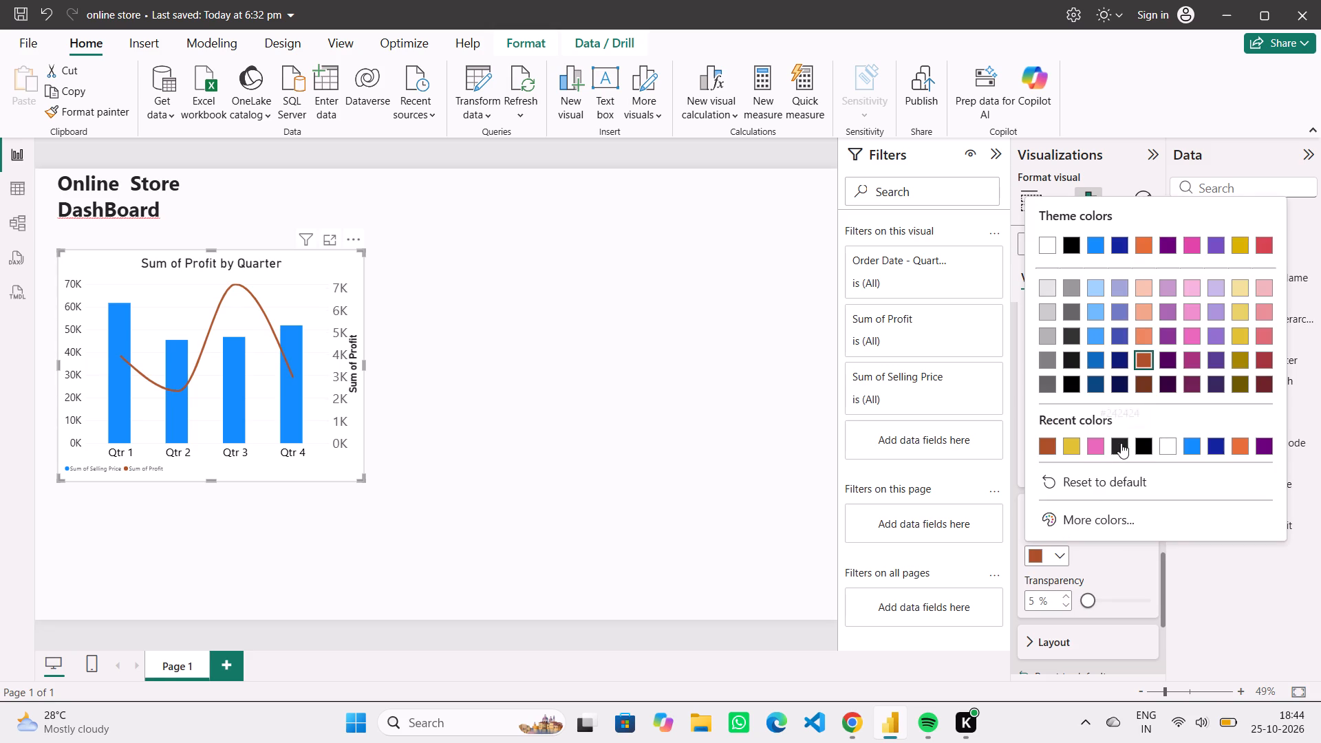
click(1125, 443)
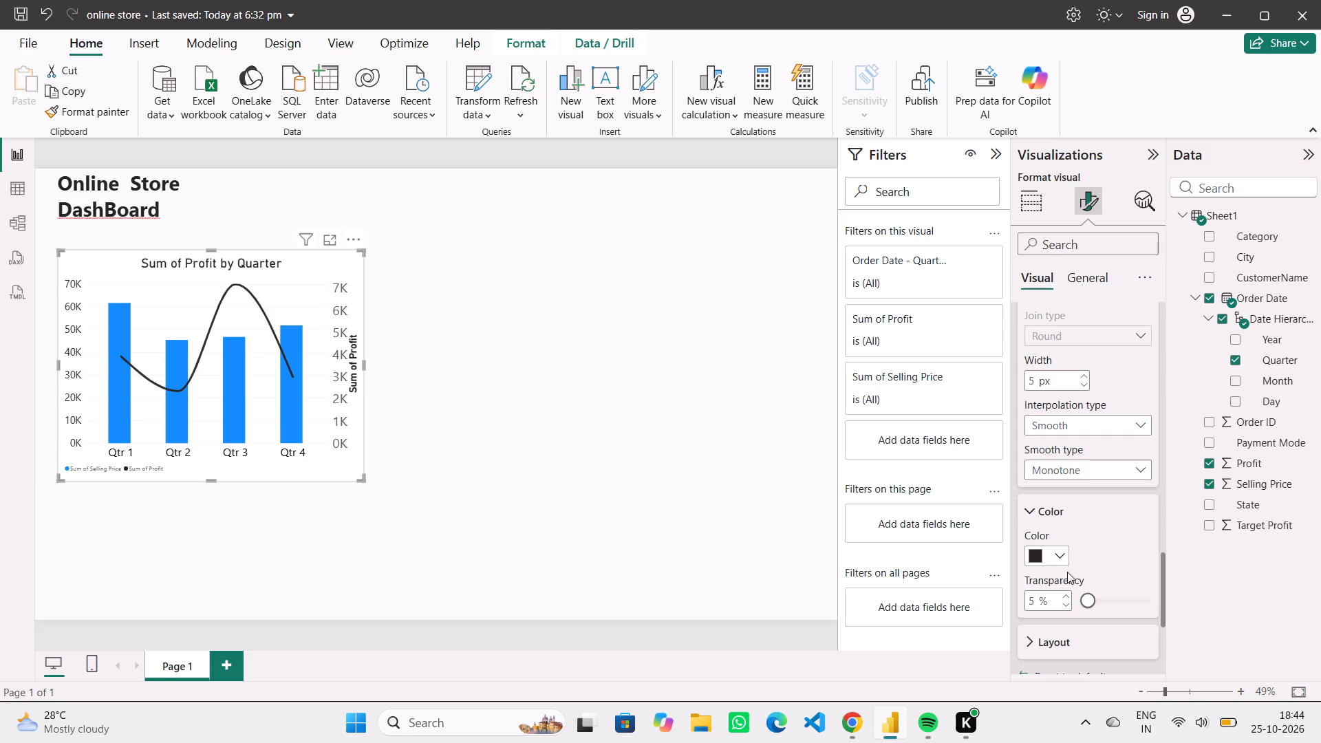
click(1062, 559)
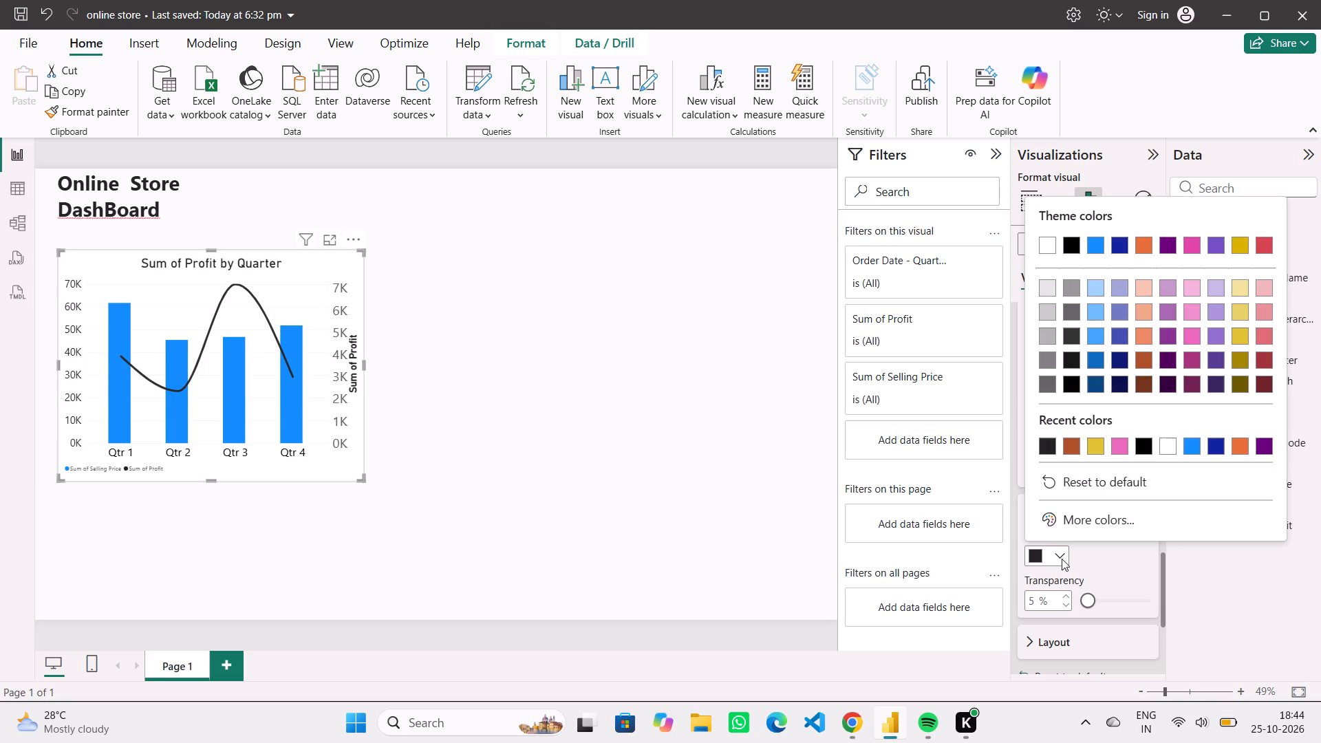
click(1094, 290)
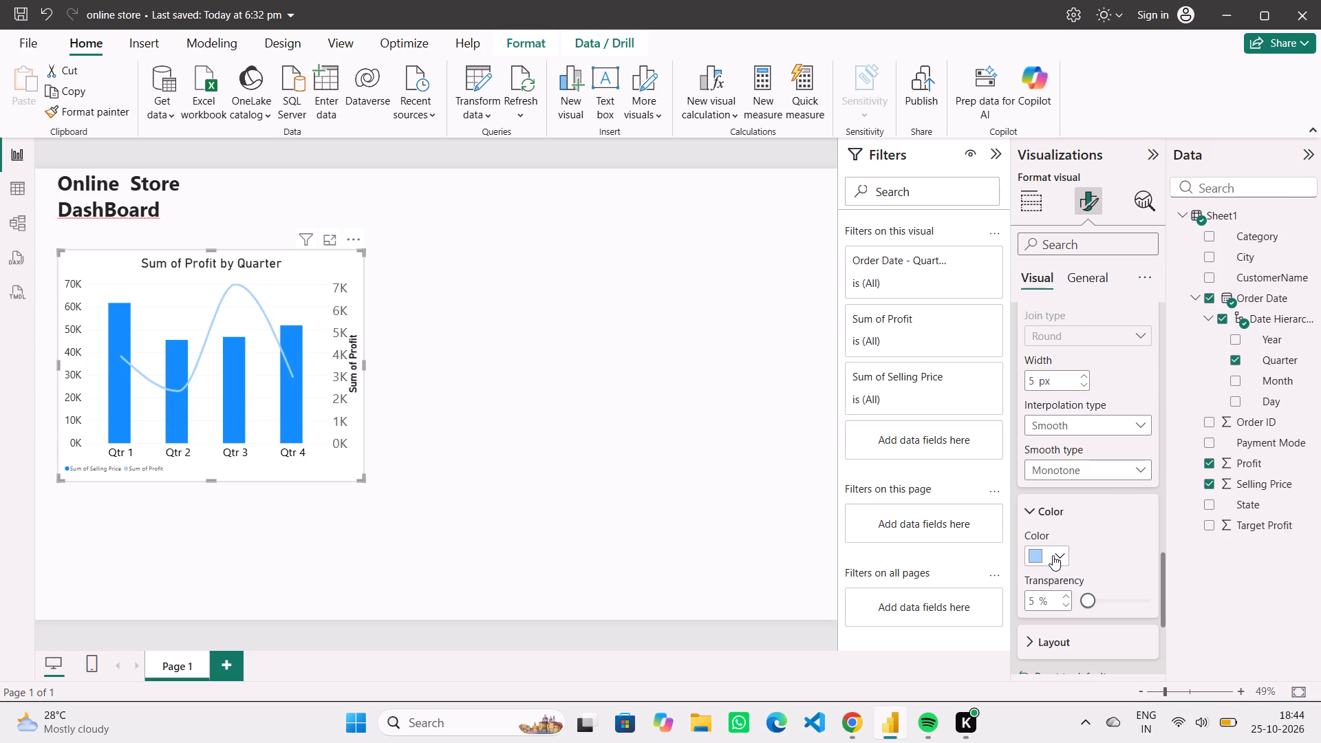
Give the line the custom olive green color #769020.
click(1053, 554)
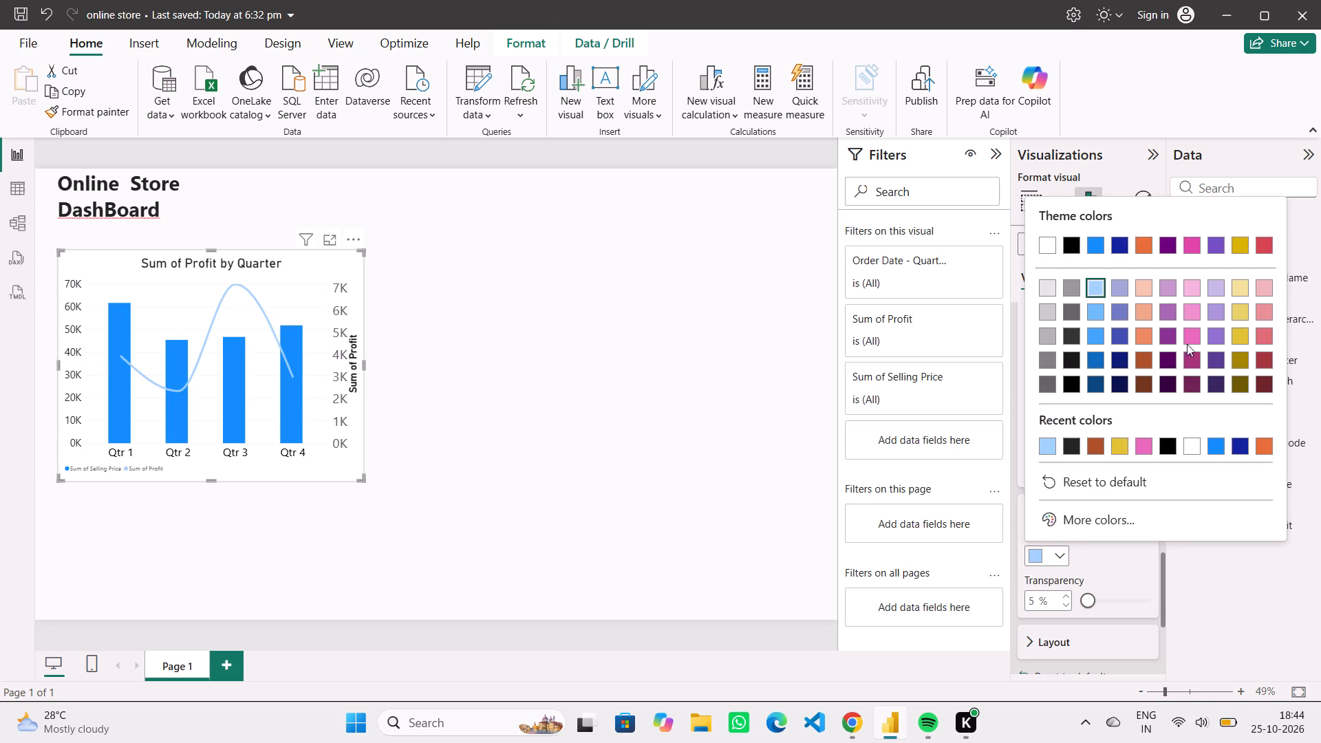
click(1093, 517)
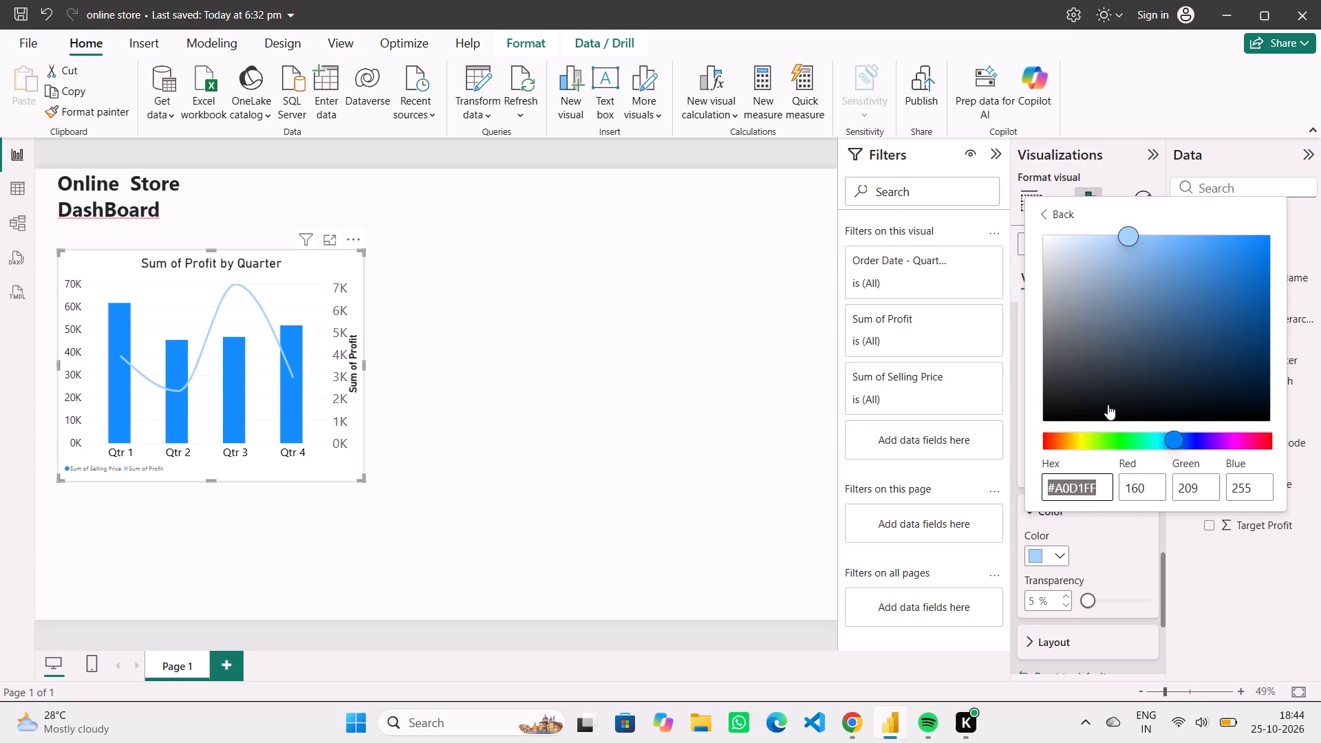
click(1081, 438)
drag(1126, 241, 1263, 326)
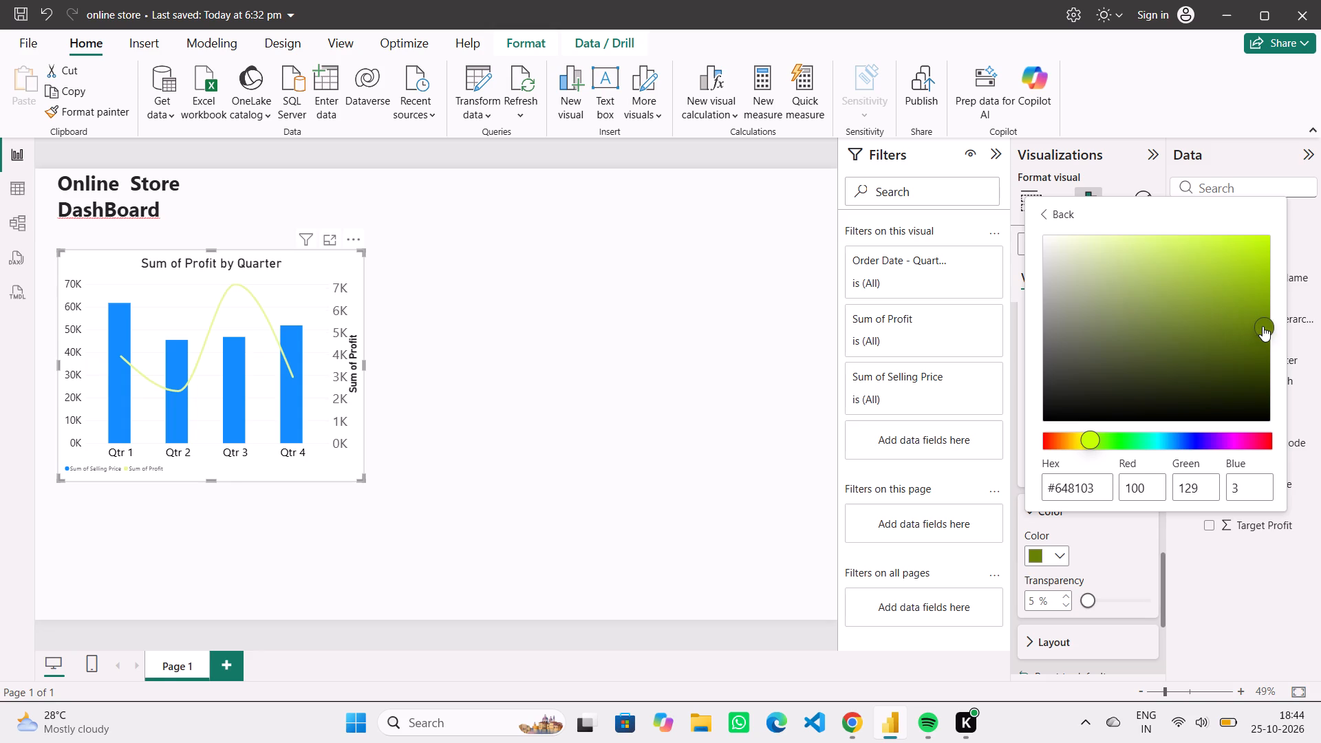
drag(1263, 326, 1218, 316)
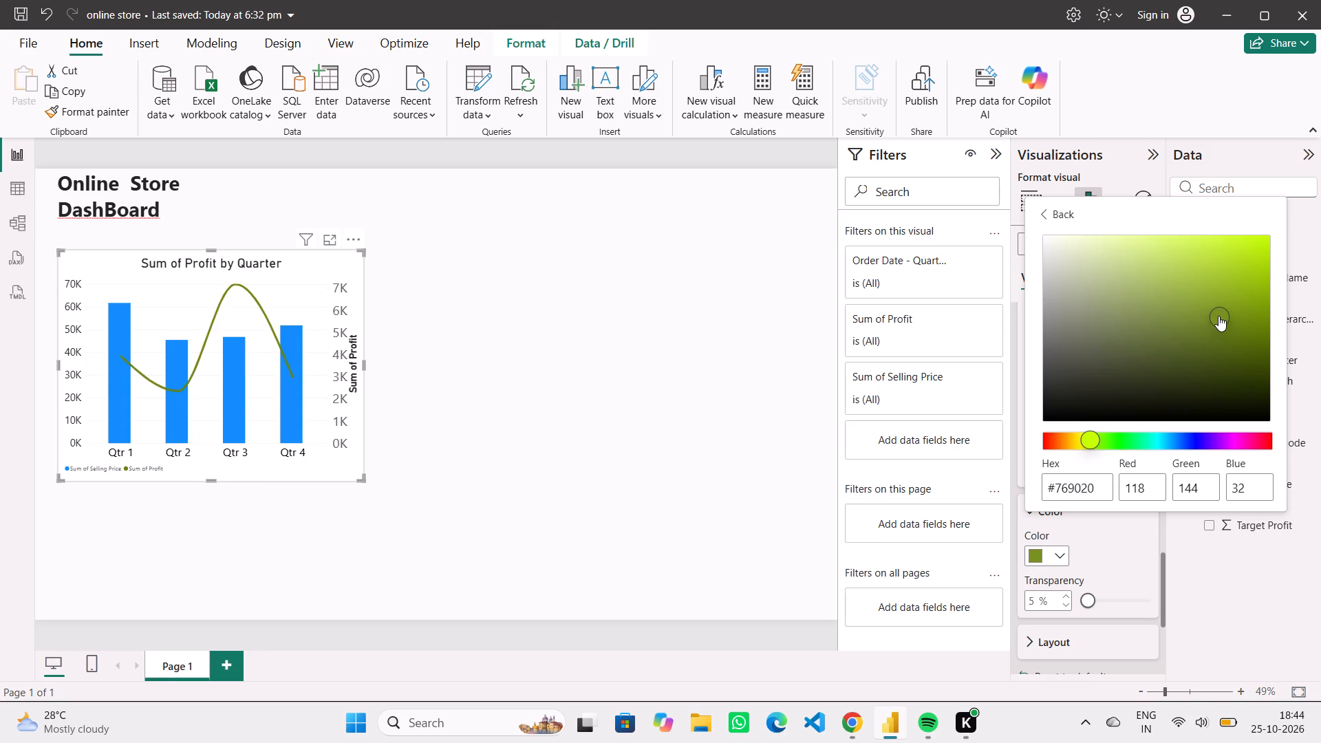
click(1055, 213)
click(1126, 563)
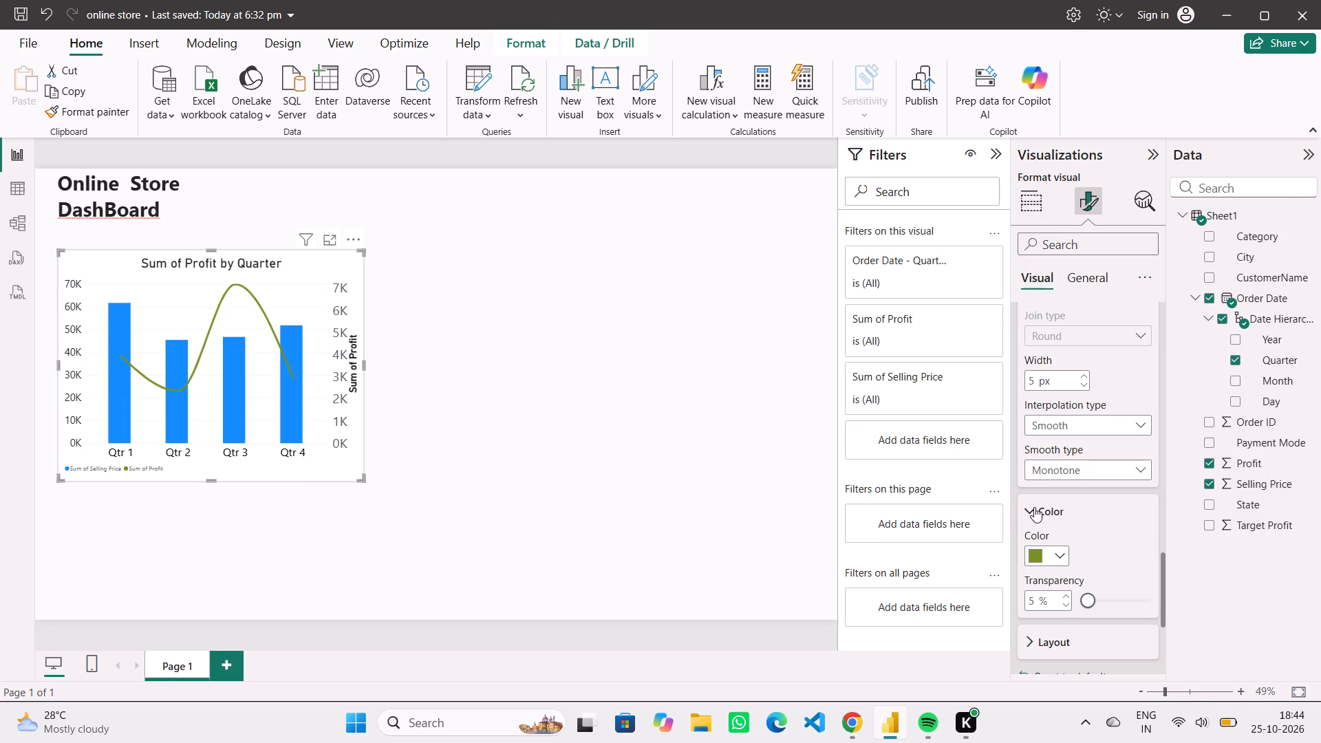
Turn on the shade area beneath the chart's line for all series.
click(1034, 507)
scroll(1034, 507, down, 3)
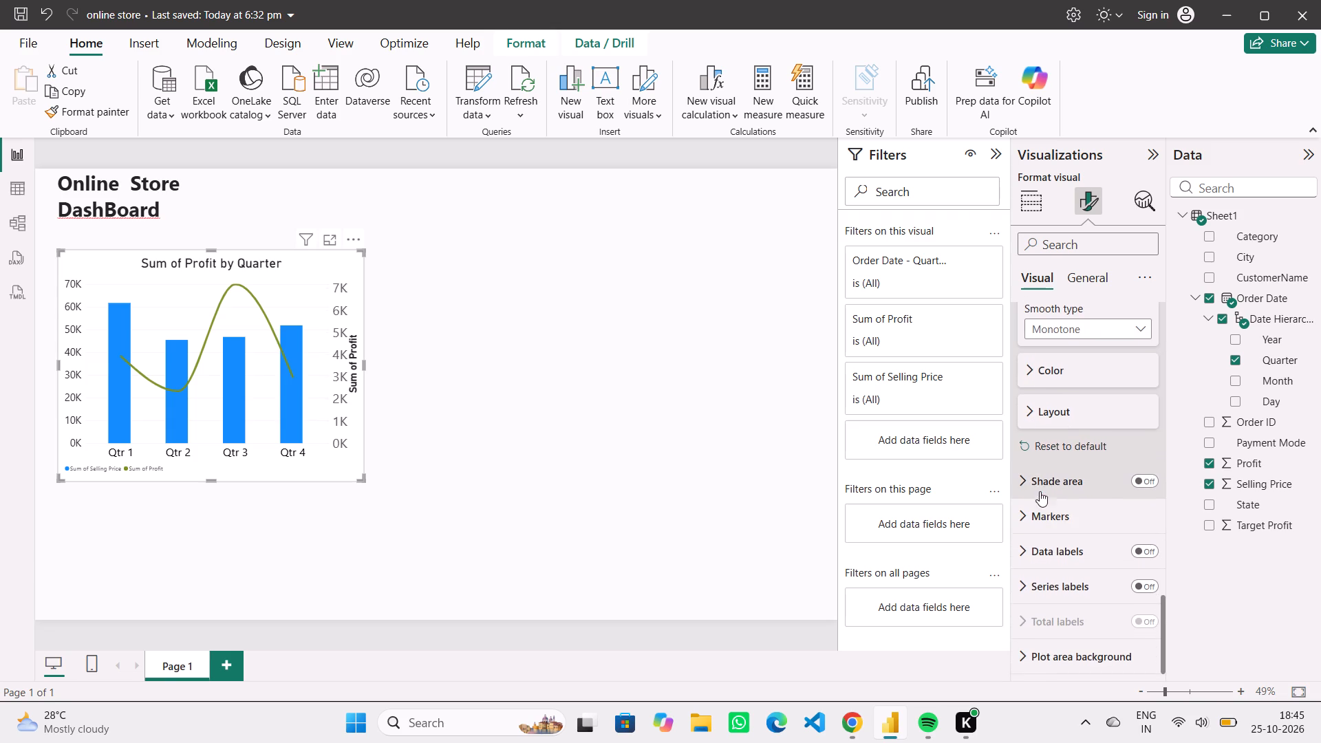
click(1055, 478)
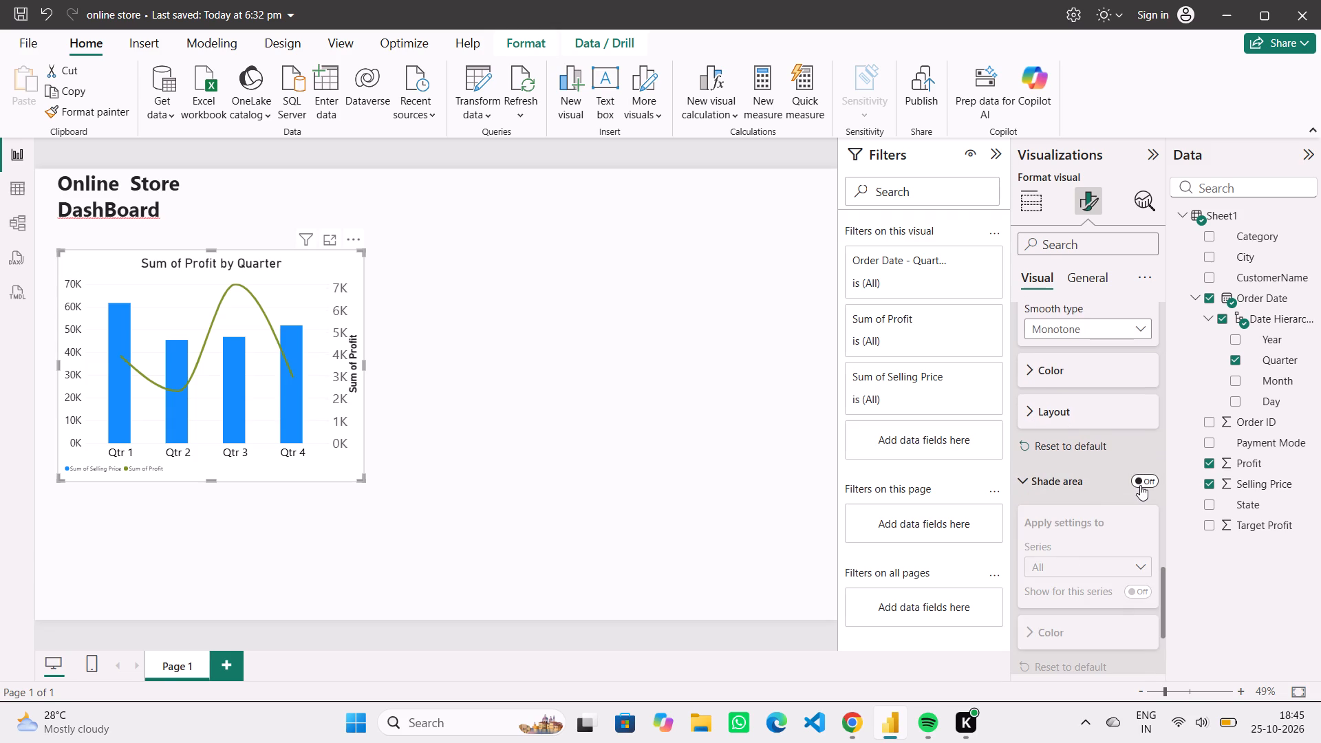
click(1140, 485)
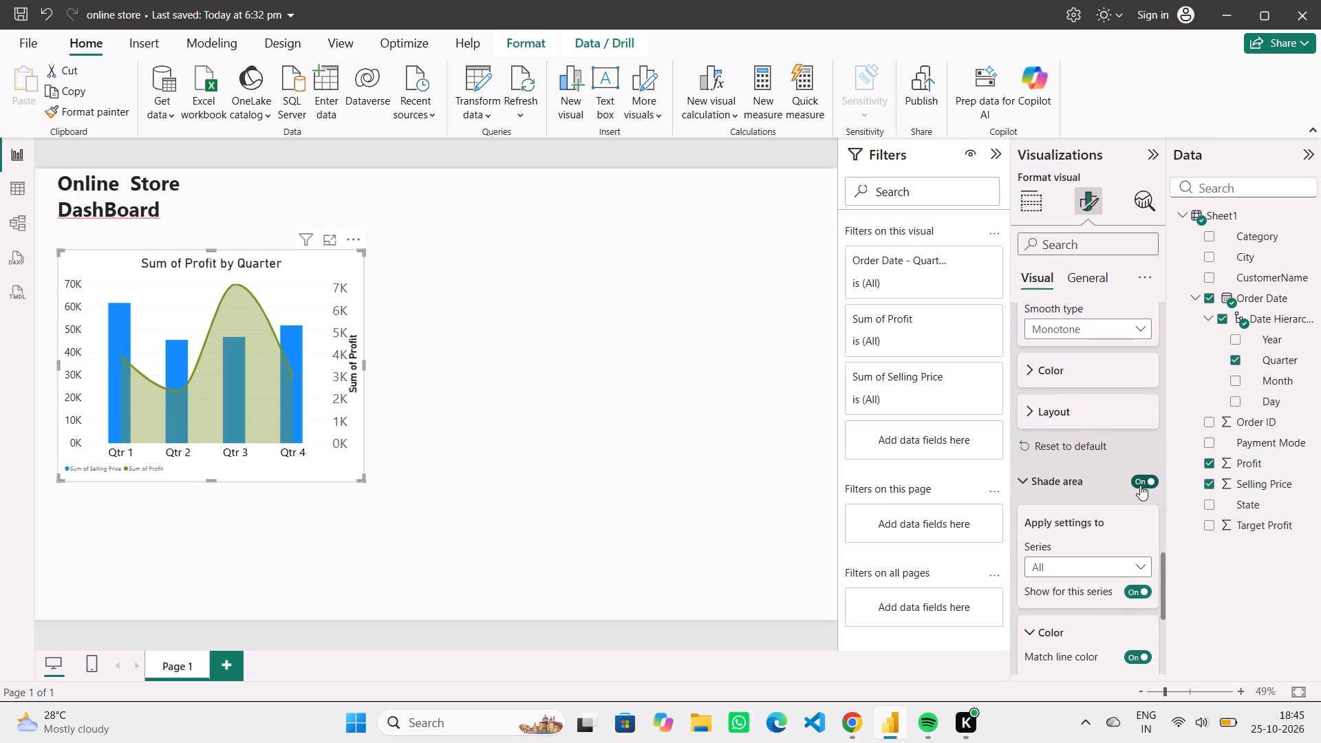
click(1140, 485)
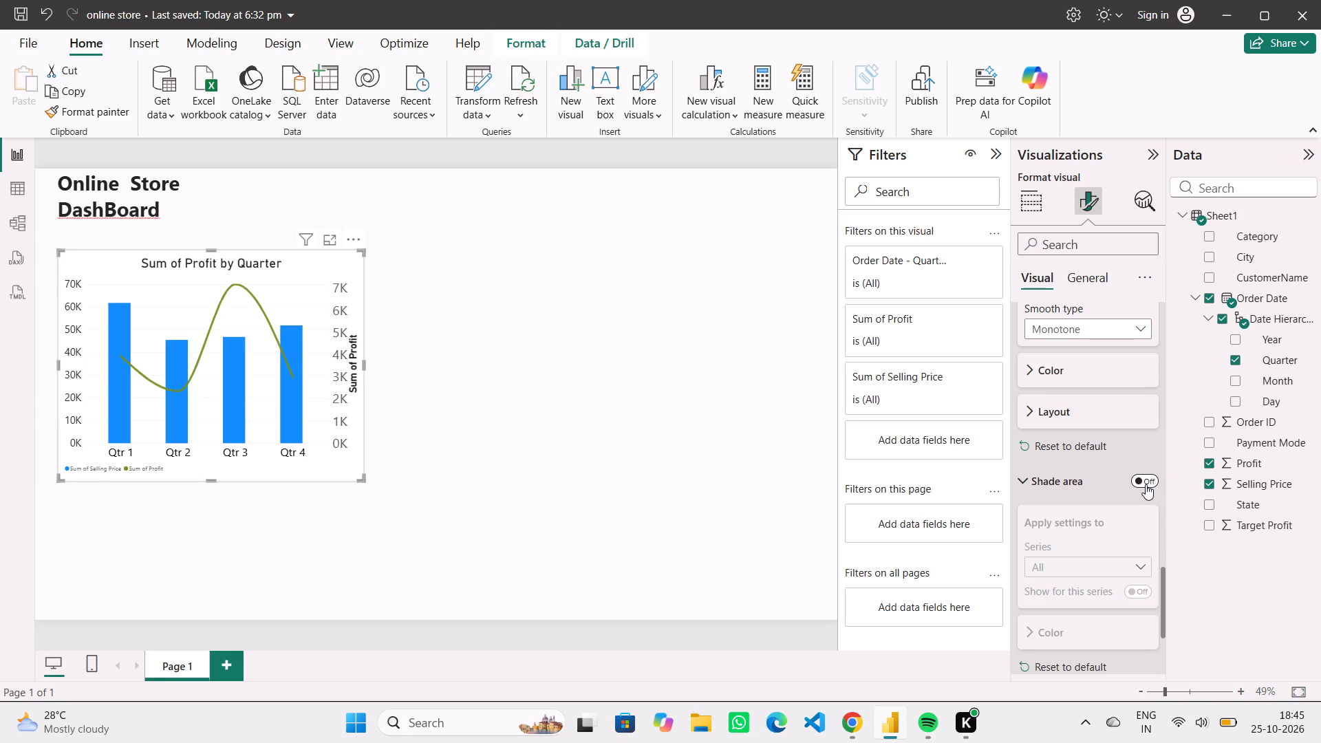
click(1146, 484)
Change the line color to the light golden yellow theme shade.
scroll(1095, 455, up, 1)
click(1089, 449)
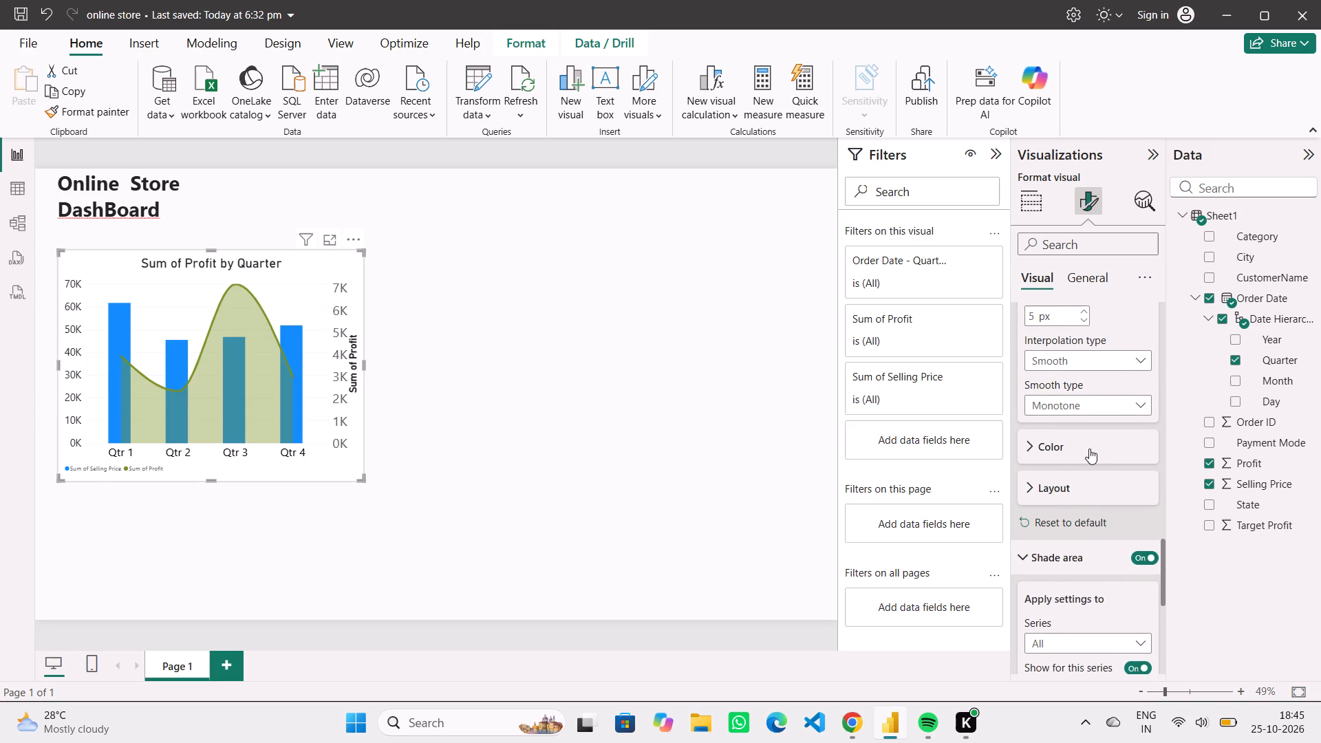
click(1057, 495)
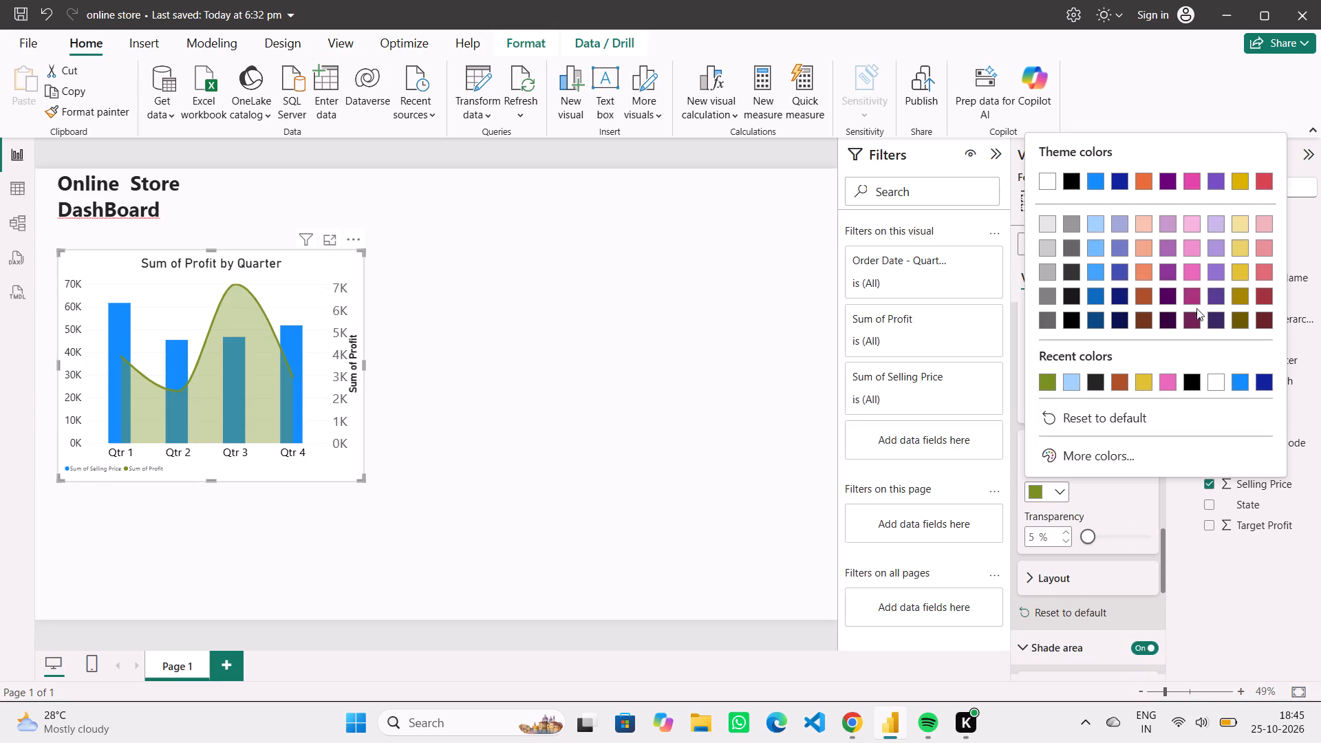
click(1241, 244)
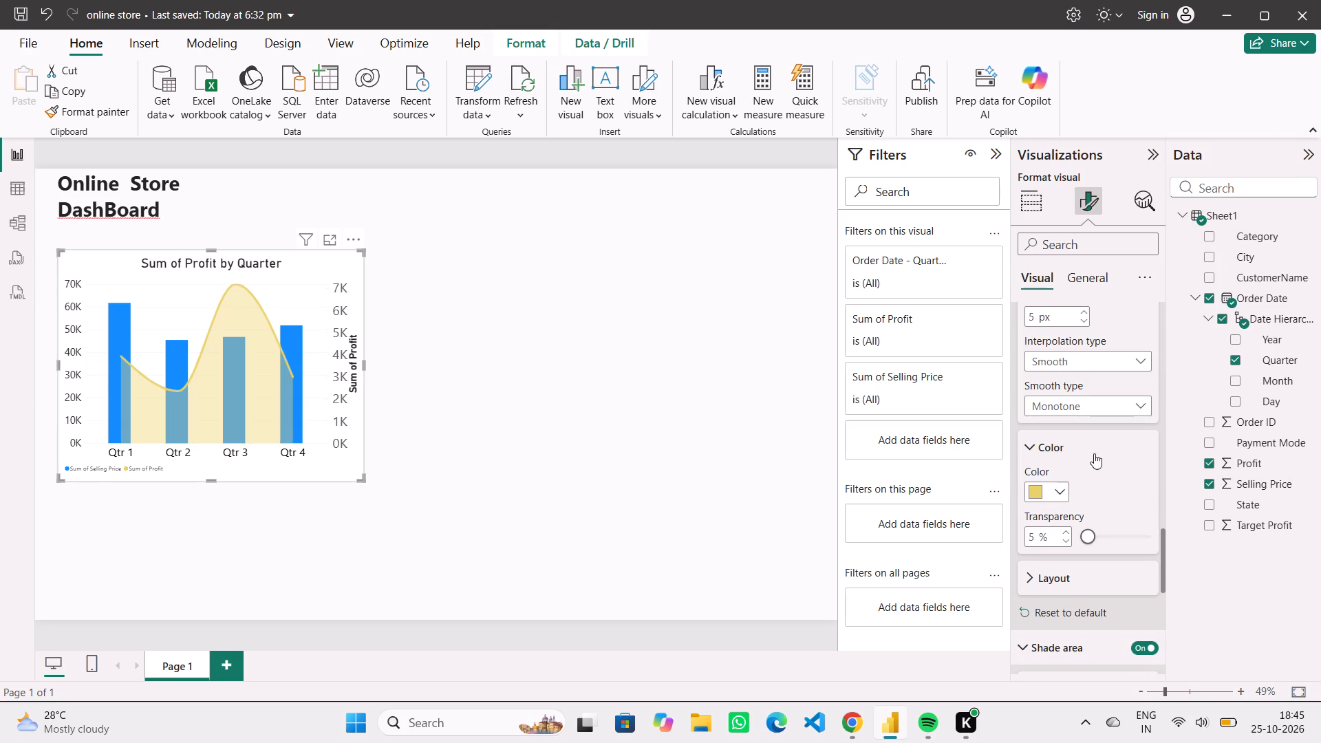
Collapse the expanded shade area, line and column formatting sections of the chart.
scroll(1124, 523, down, 1)
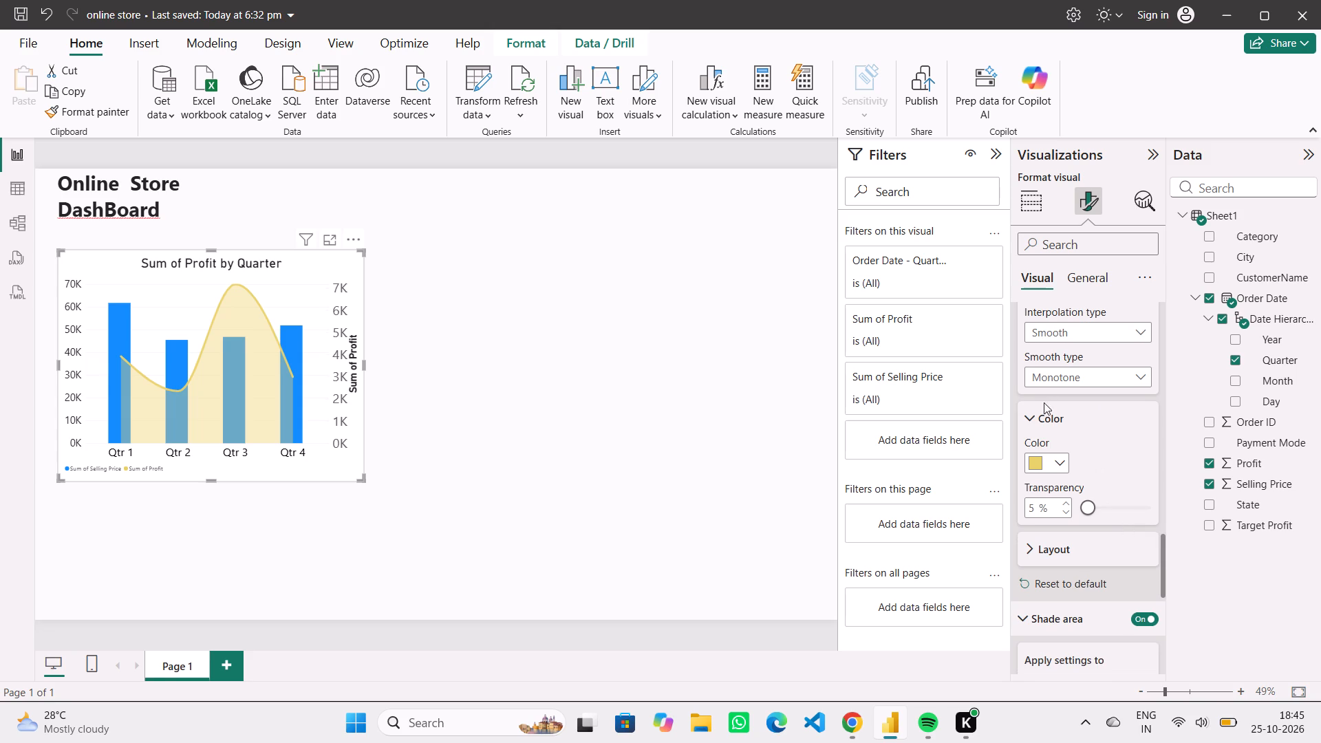
click(1023, 420)
click(1026, 422)
click(1029, 537)
scroll(1029, 537, down, 1)
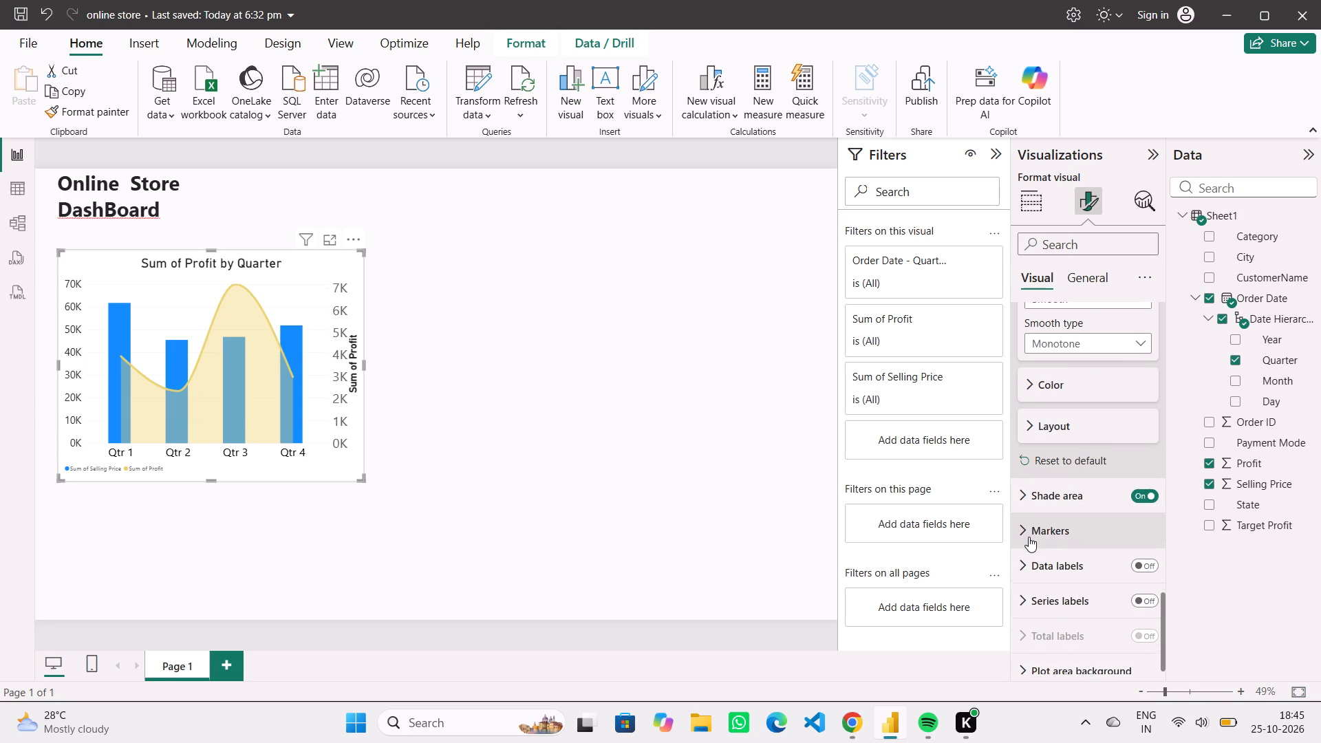
scroll(1029, 537, down, 1)
scroll(1022, 473, up, 2)
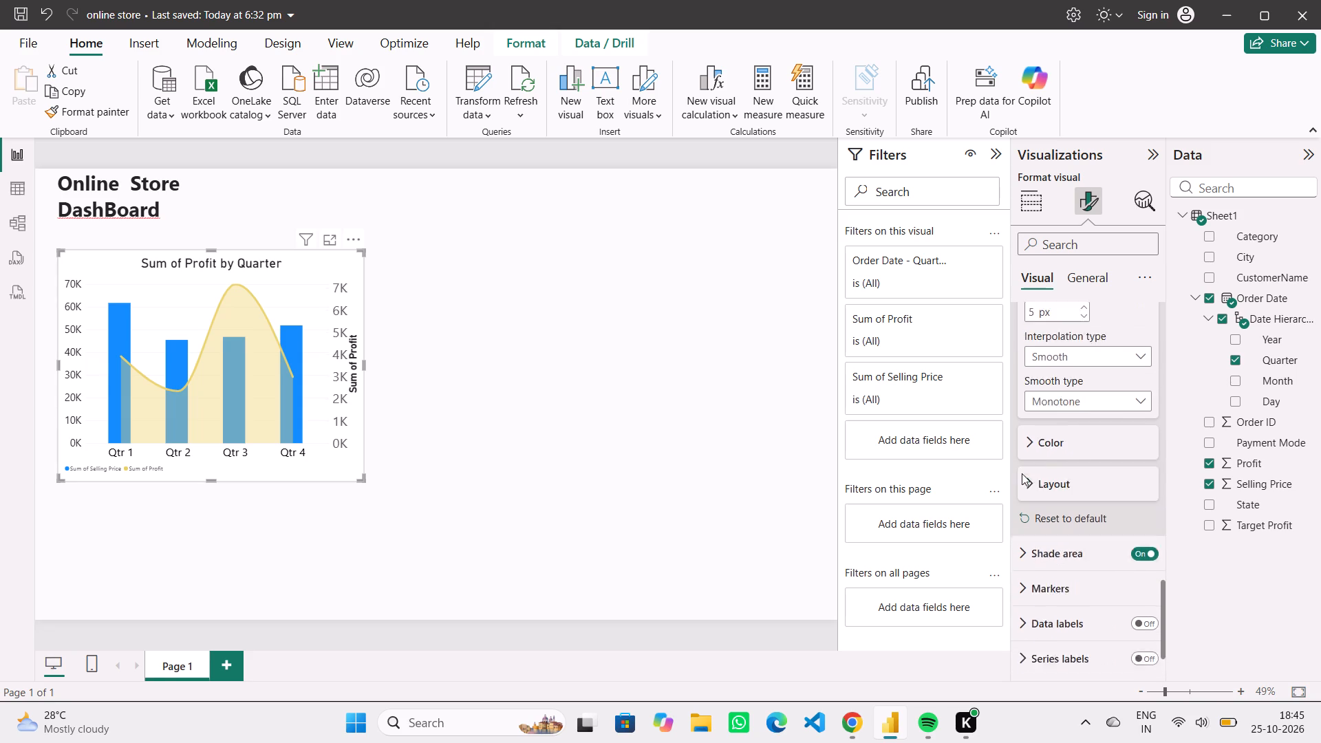
scroll(1022, 473, up, 4)
click(1024, 609)
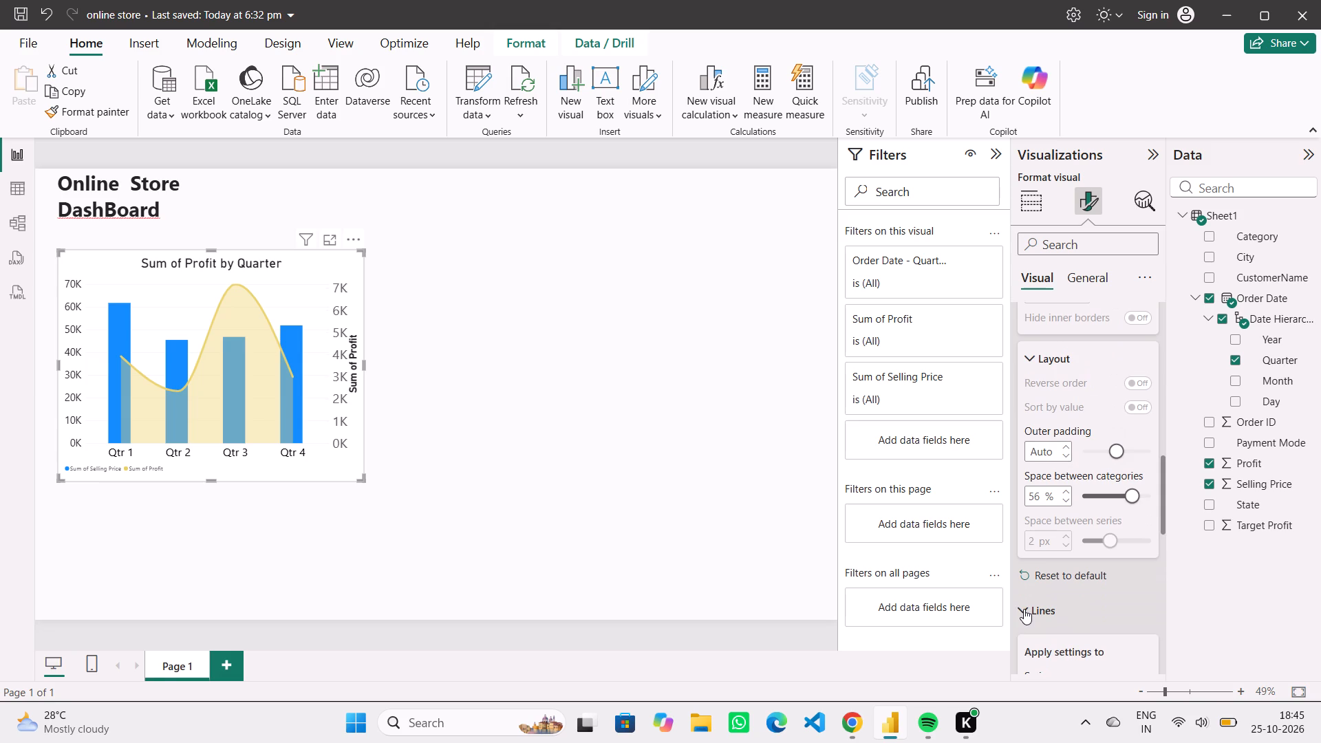
click(1029, 365)
scroll(1029, 365, up, 2)
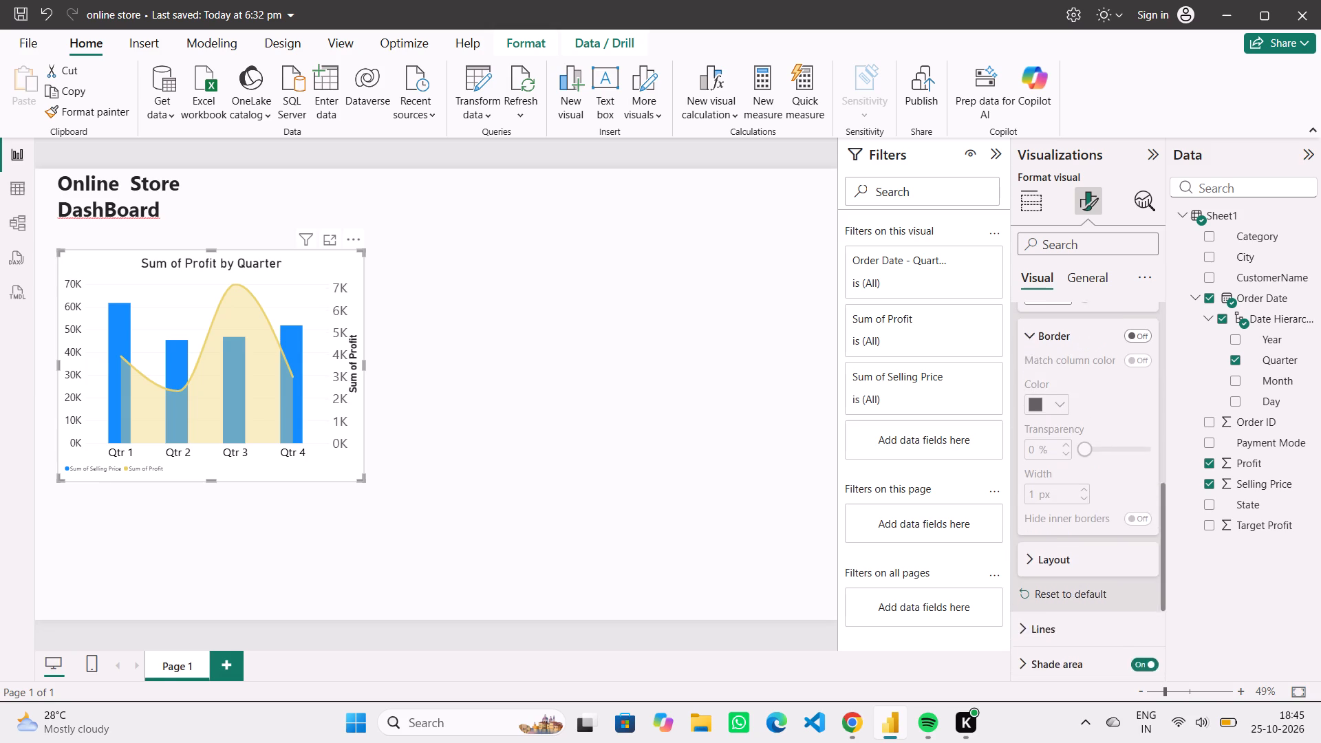
scroll(1029, 365, up, 2)
click(1034, 374)
scroll(1034, 374, up, 1)
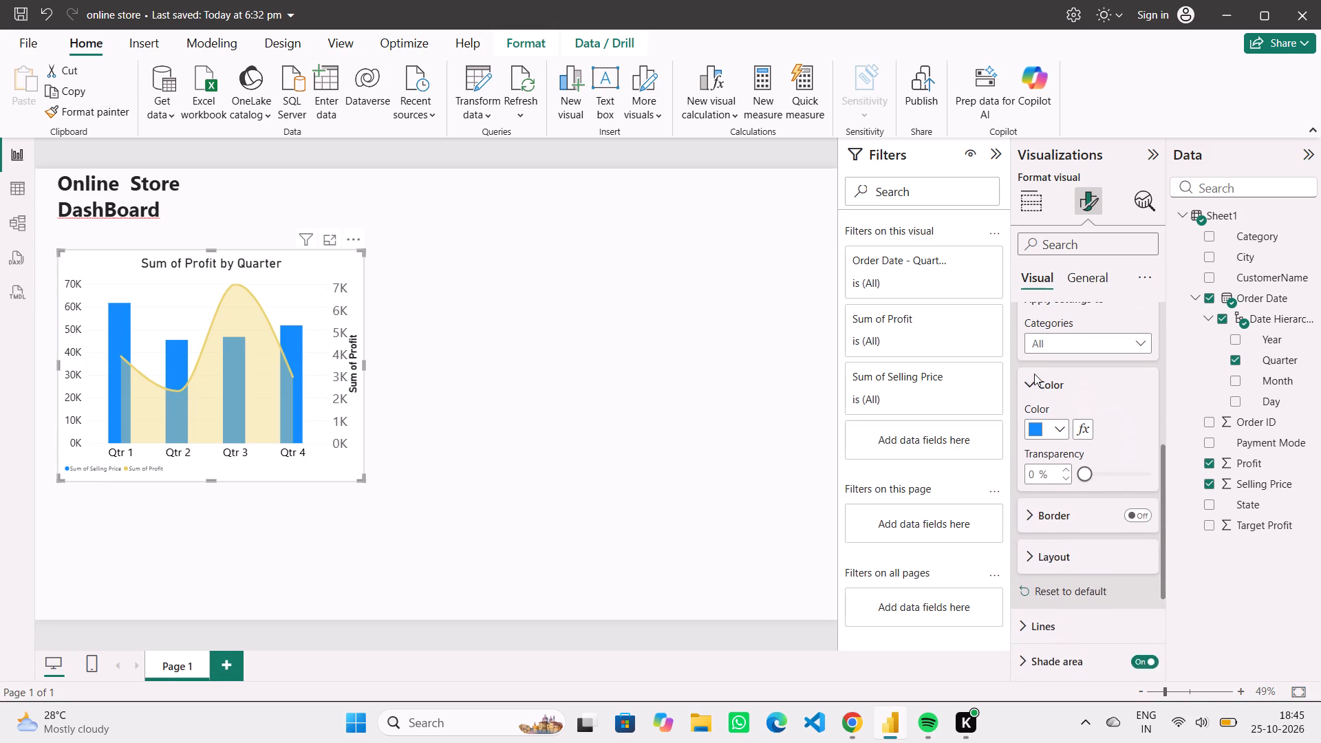
scroll(1034, 374, up, 1)
click(1031, 400)
scroll(1031, 400, up, 1)
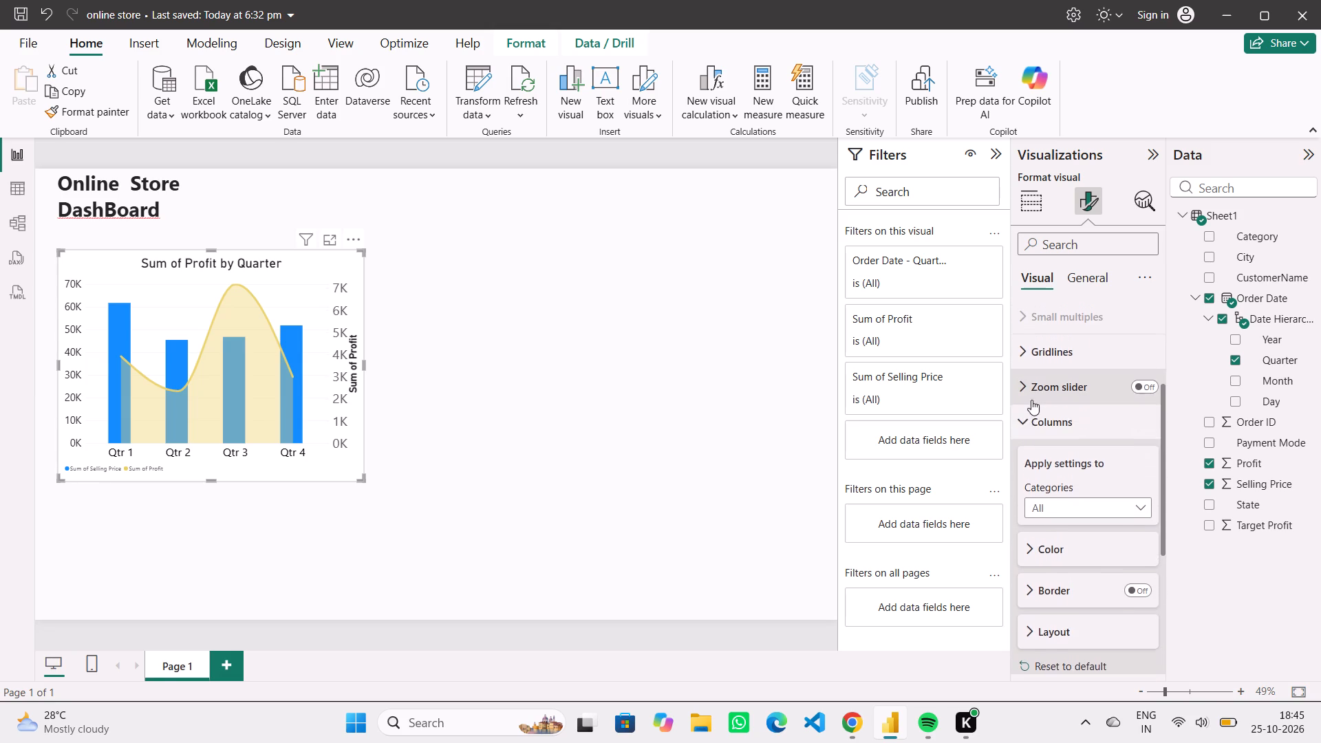
scroll(1031, 400, up, 1)
click(1028, 416)
scroll(1027, 352, up, 3)
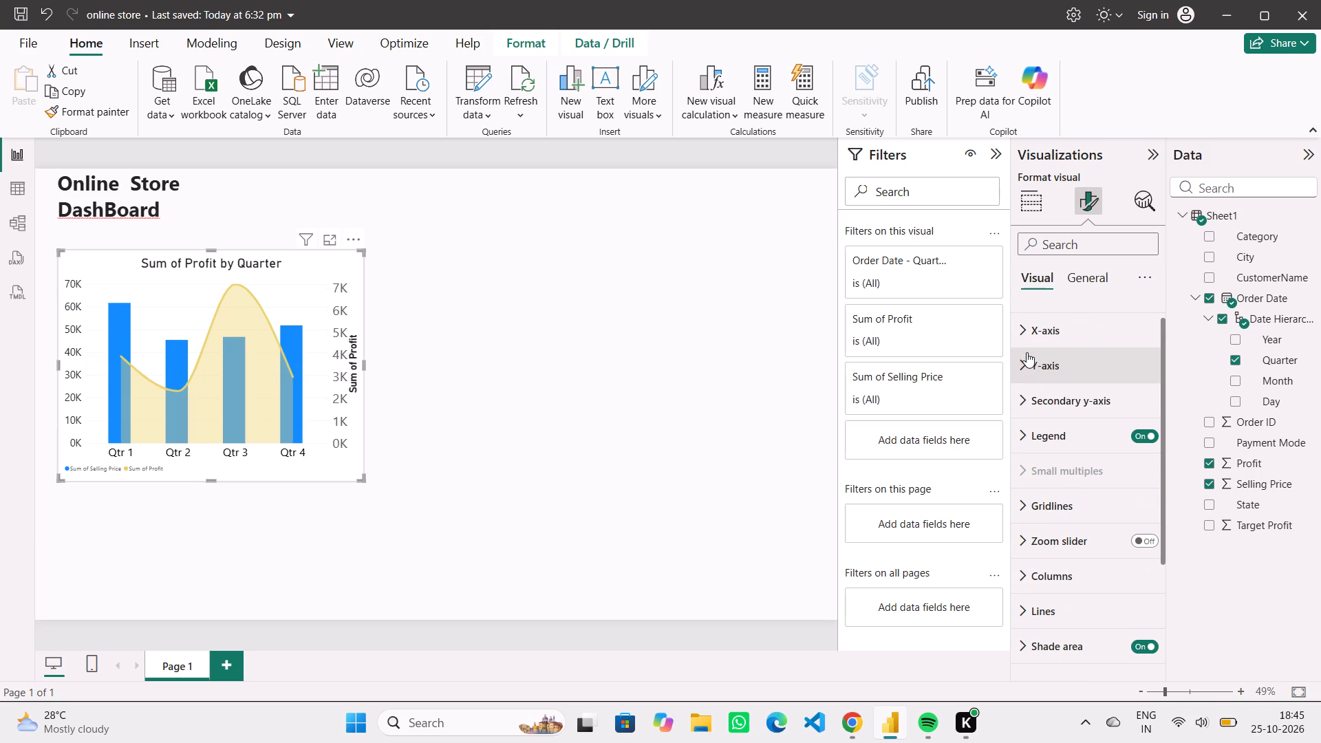
Examine the chart's general formatting options, including the size properties, the effects and the data format.
click(1090, 276)
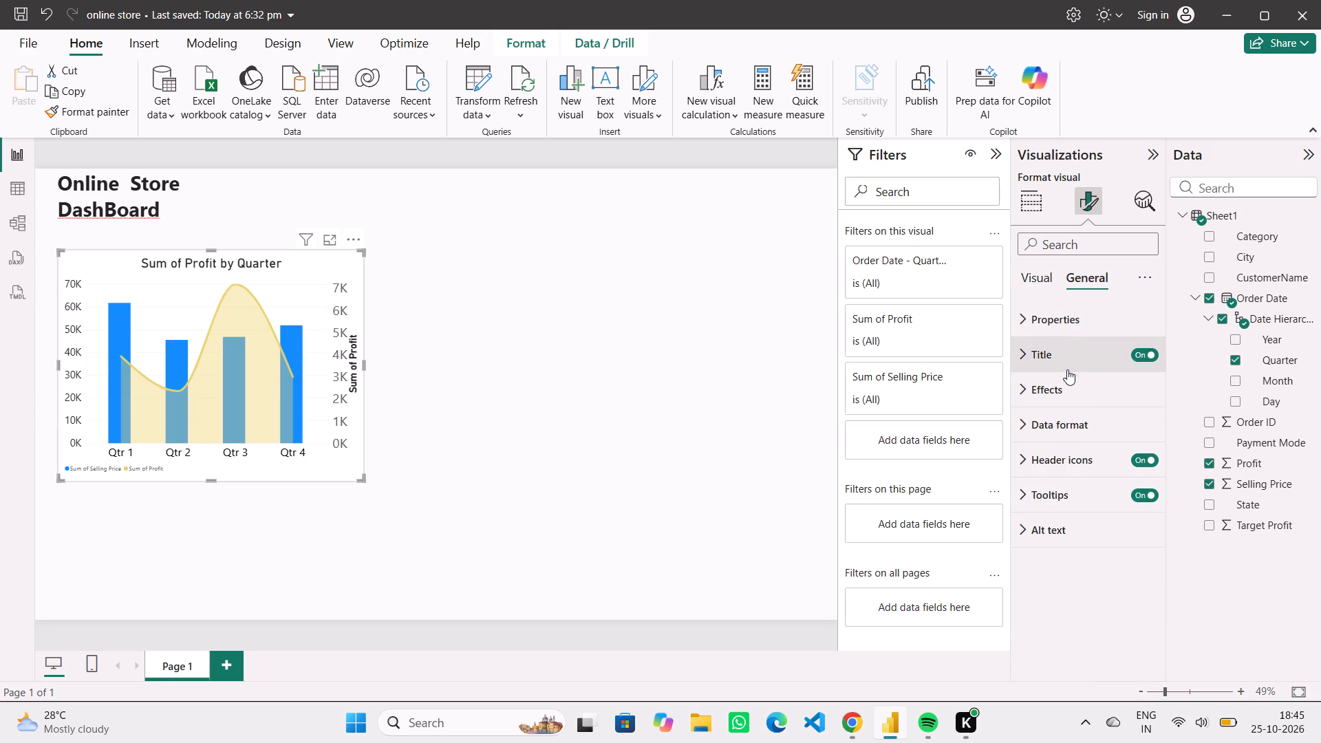
drag(1071, 317, 1117, 314)
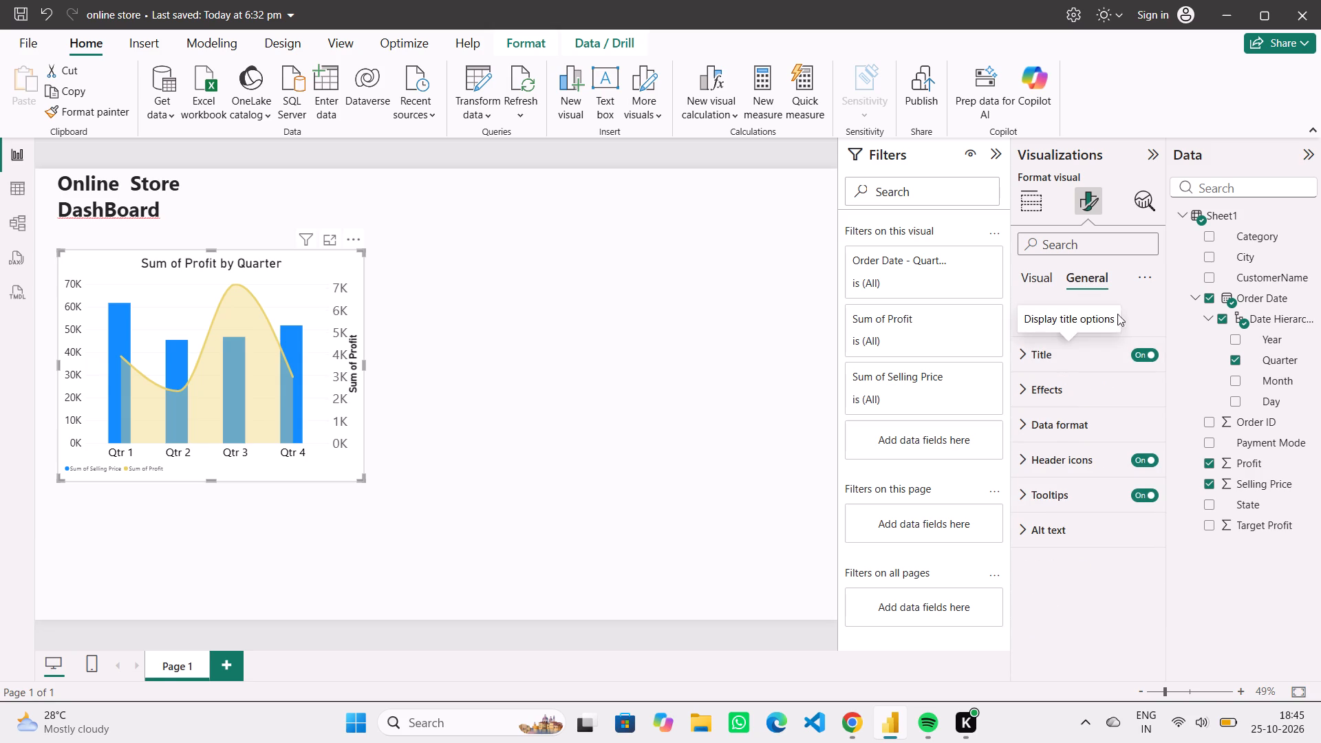
drag(1117, 314, 1131, 312)
click(1131, 312)
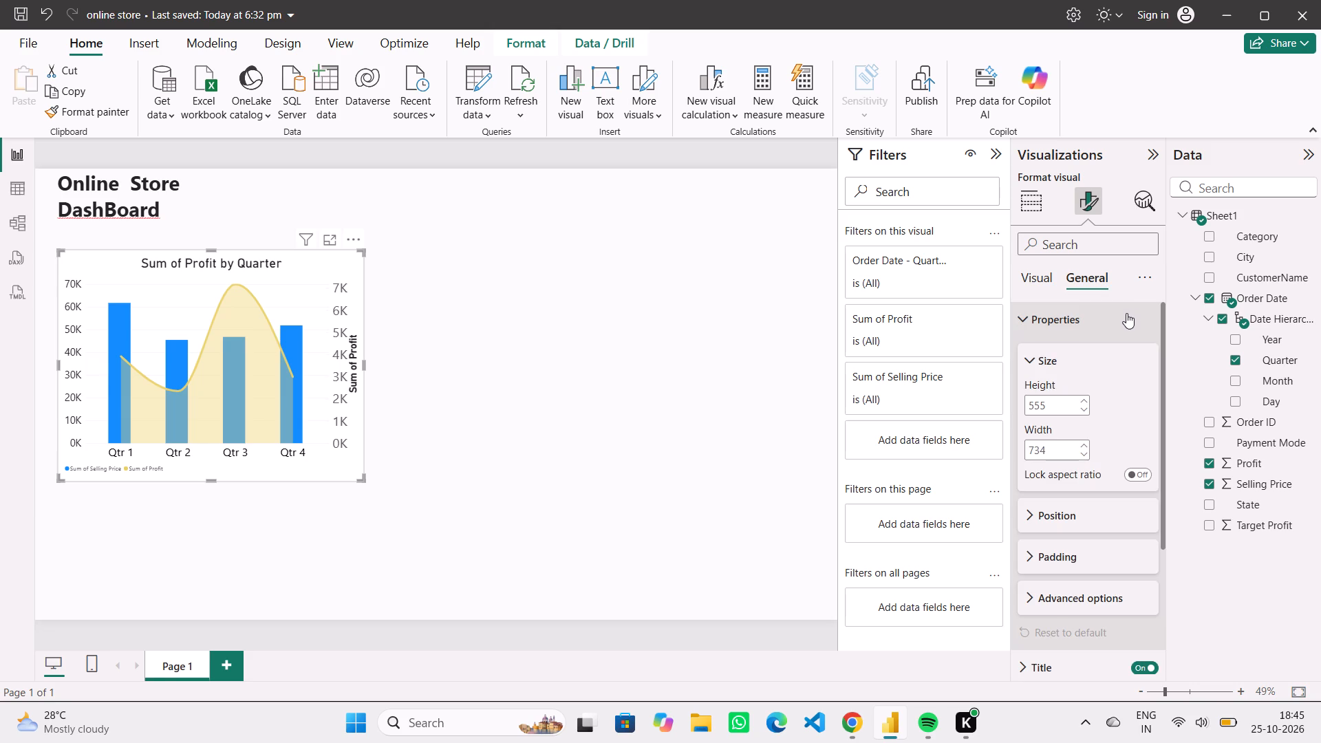
click(1126, 313)
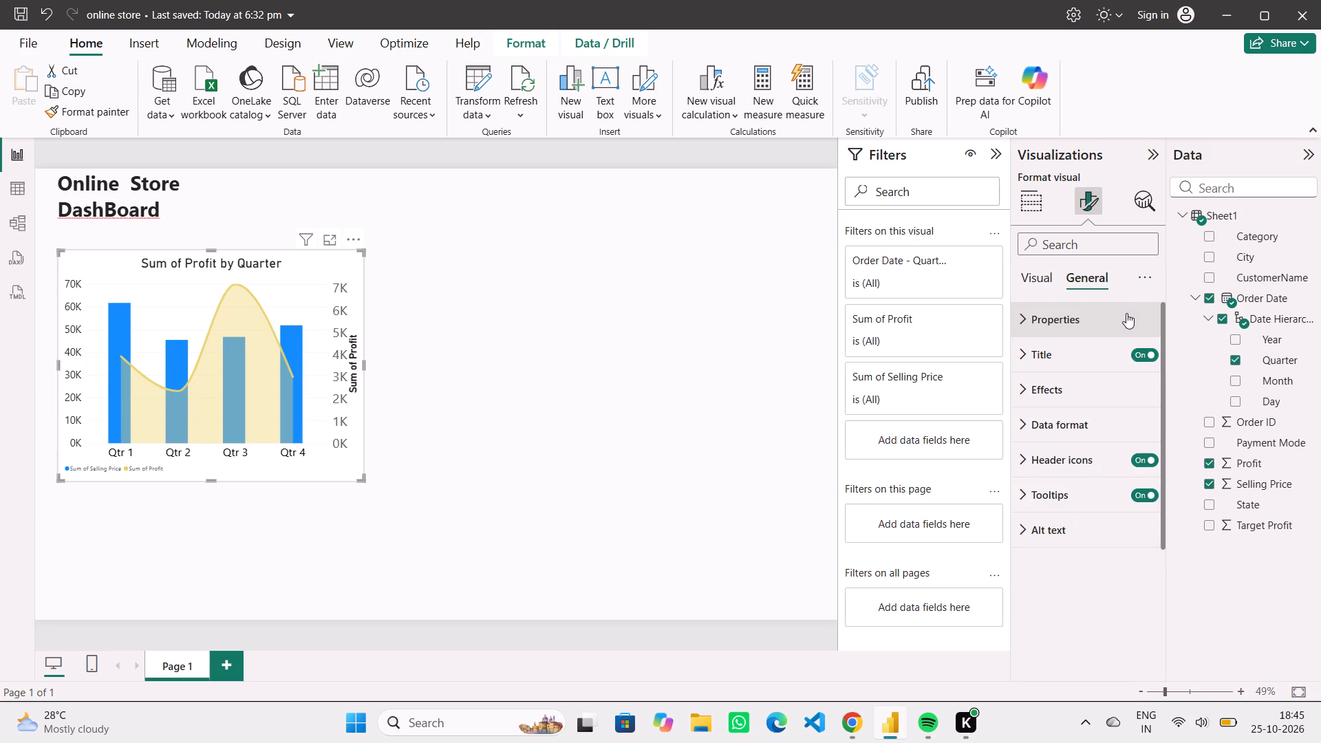
click(1096, 396)
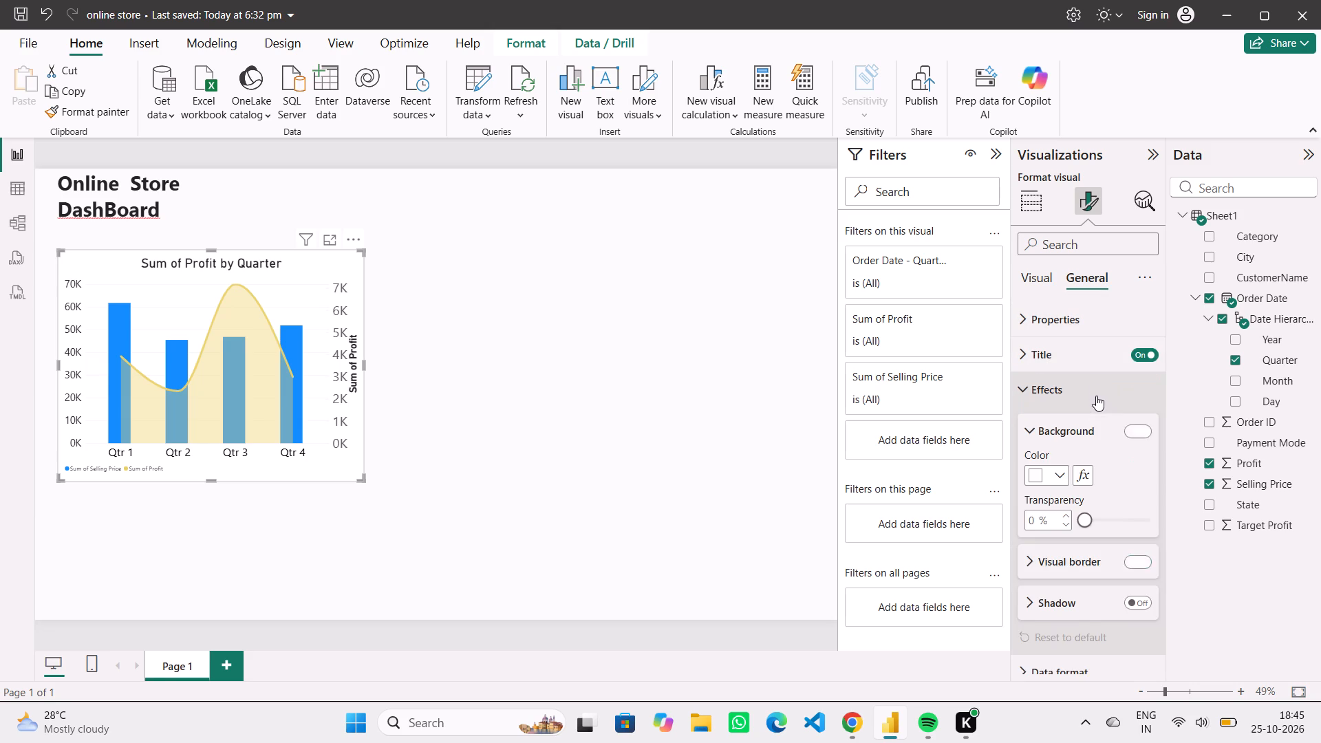
scroll(1096, 396, down, 3)
click(1085, 550)
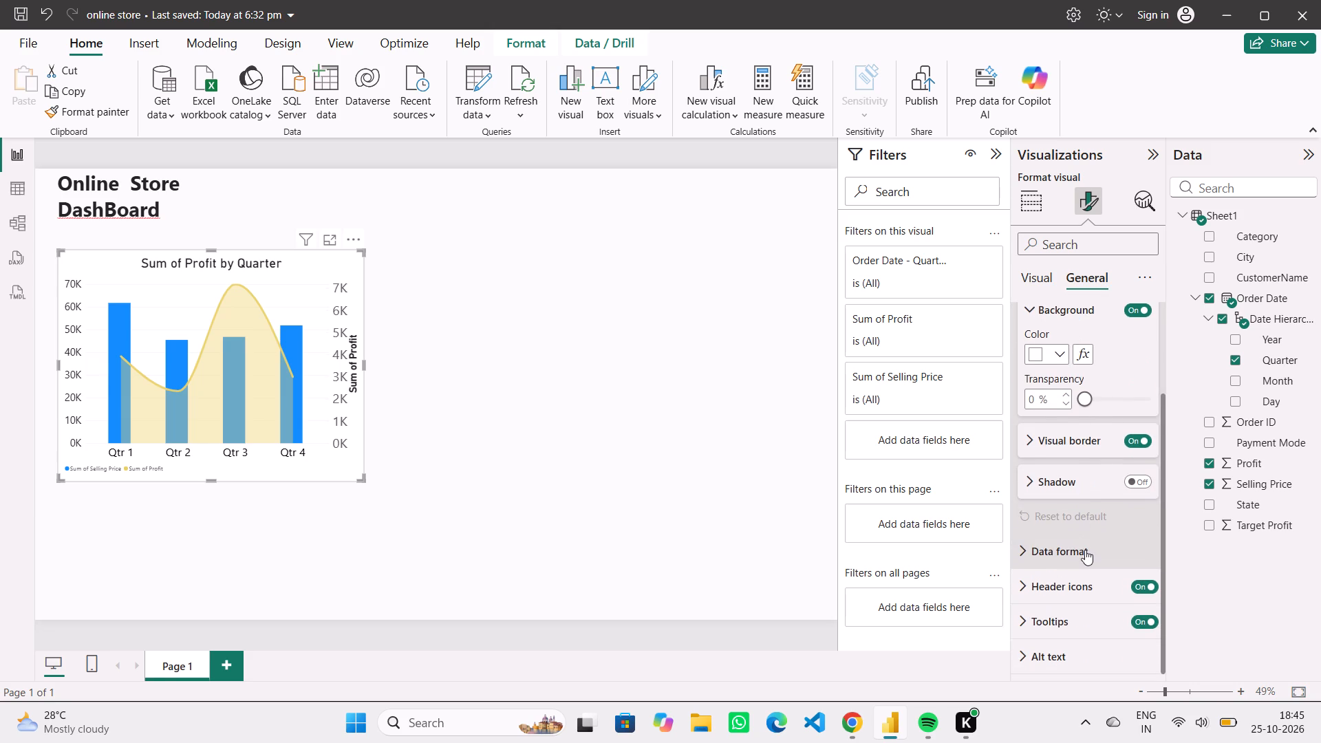
scroll(1085, 550, down, 3)
scroll(1056, 579, up, 4)
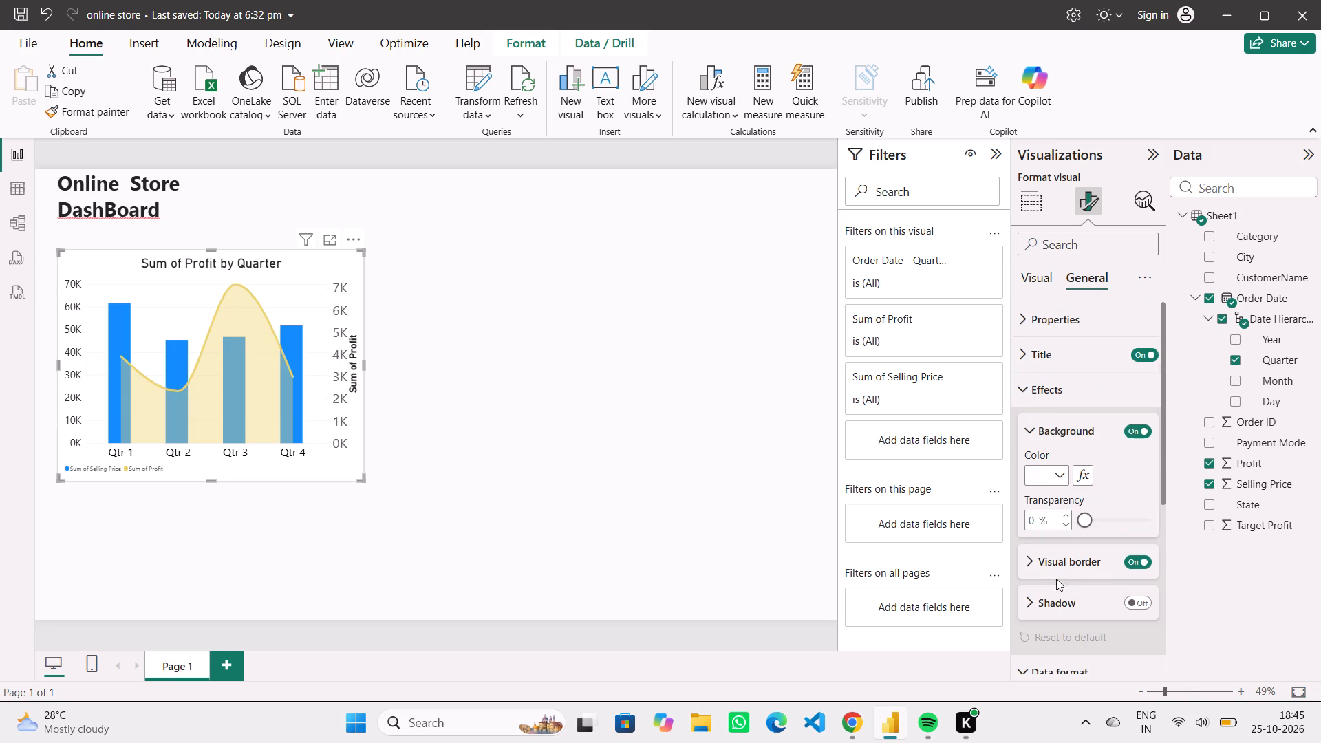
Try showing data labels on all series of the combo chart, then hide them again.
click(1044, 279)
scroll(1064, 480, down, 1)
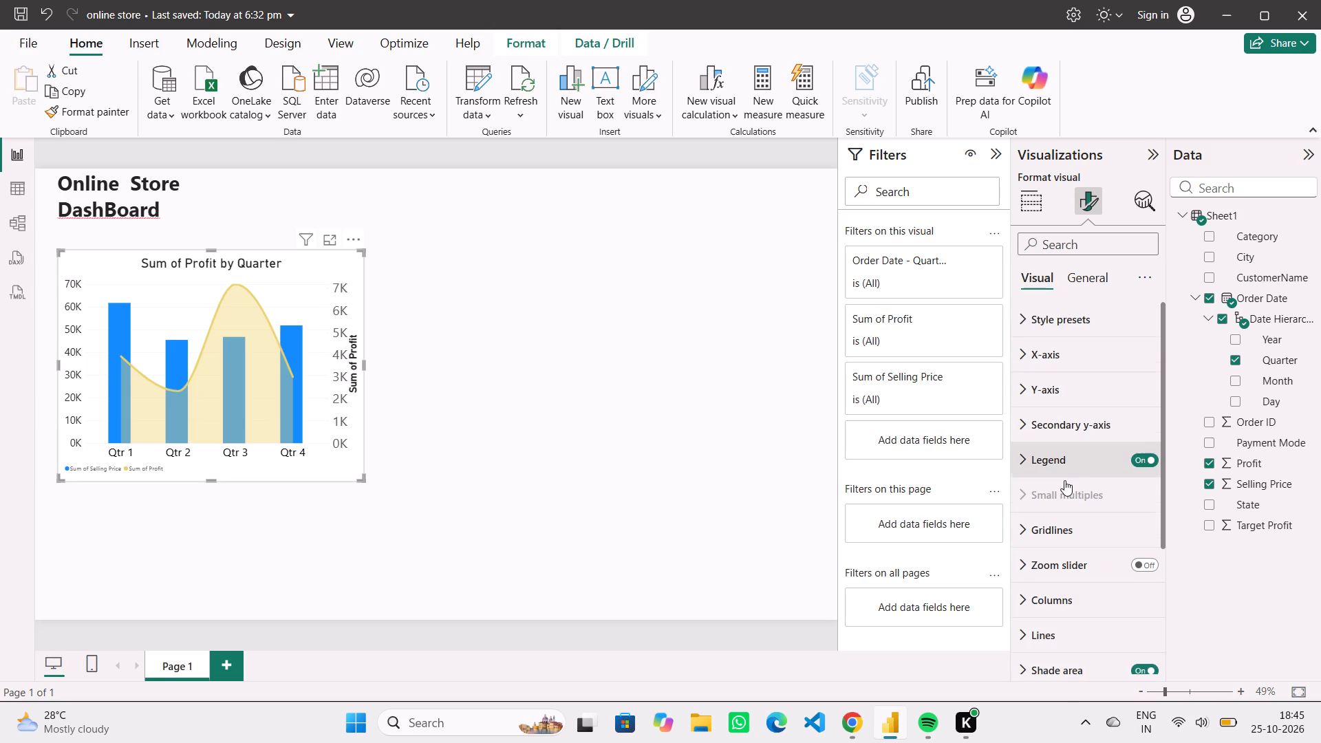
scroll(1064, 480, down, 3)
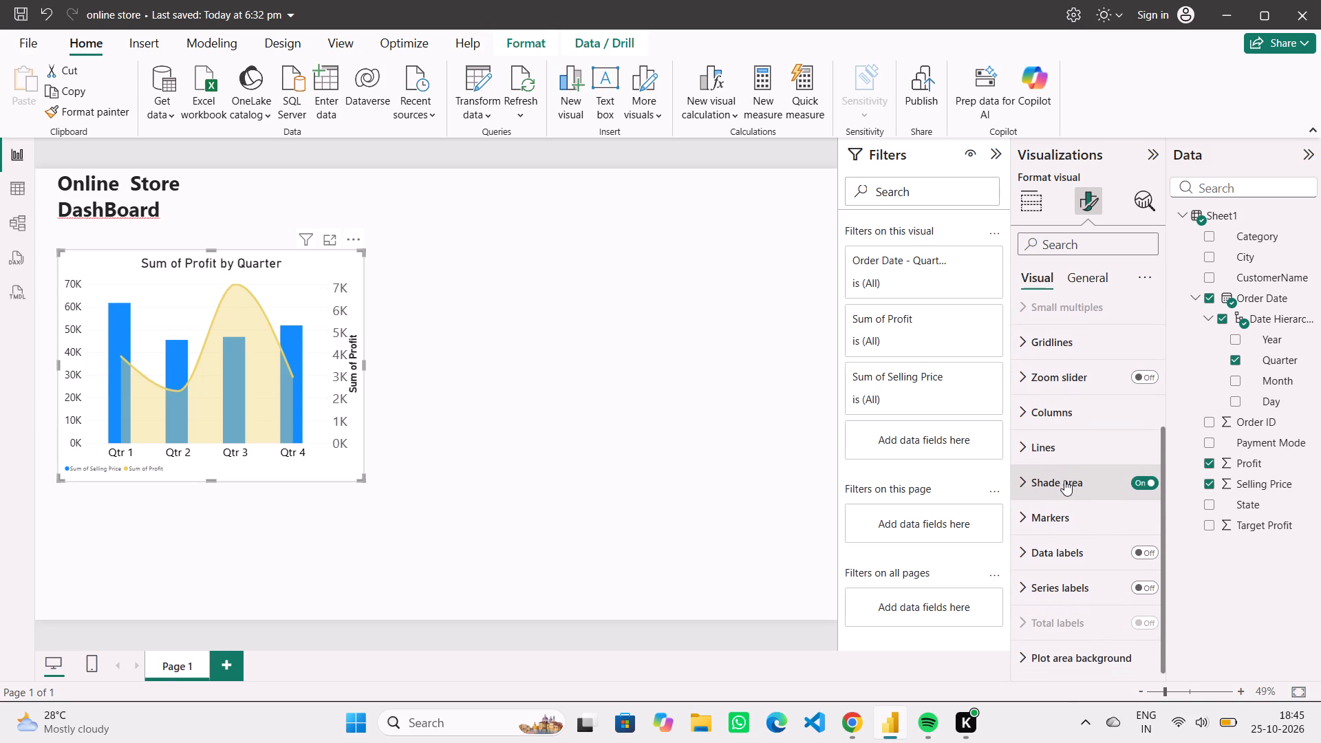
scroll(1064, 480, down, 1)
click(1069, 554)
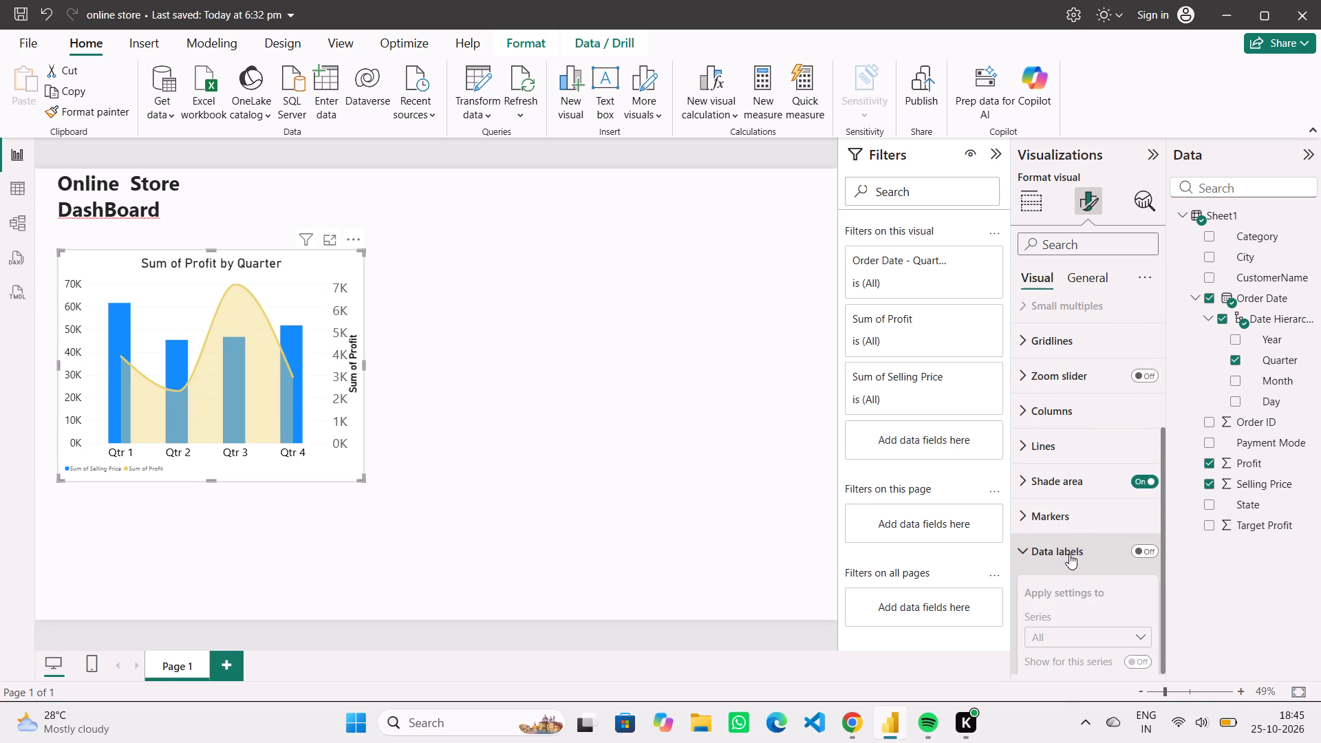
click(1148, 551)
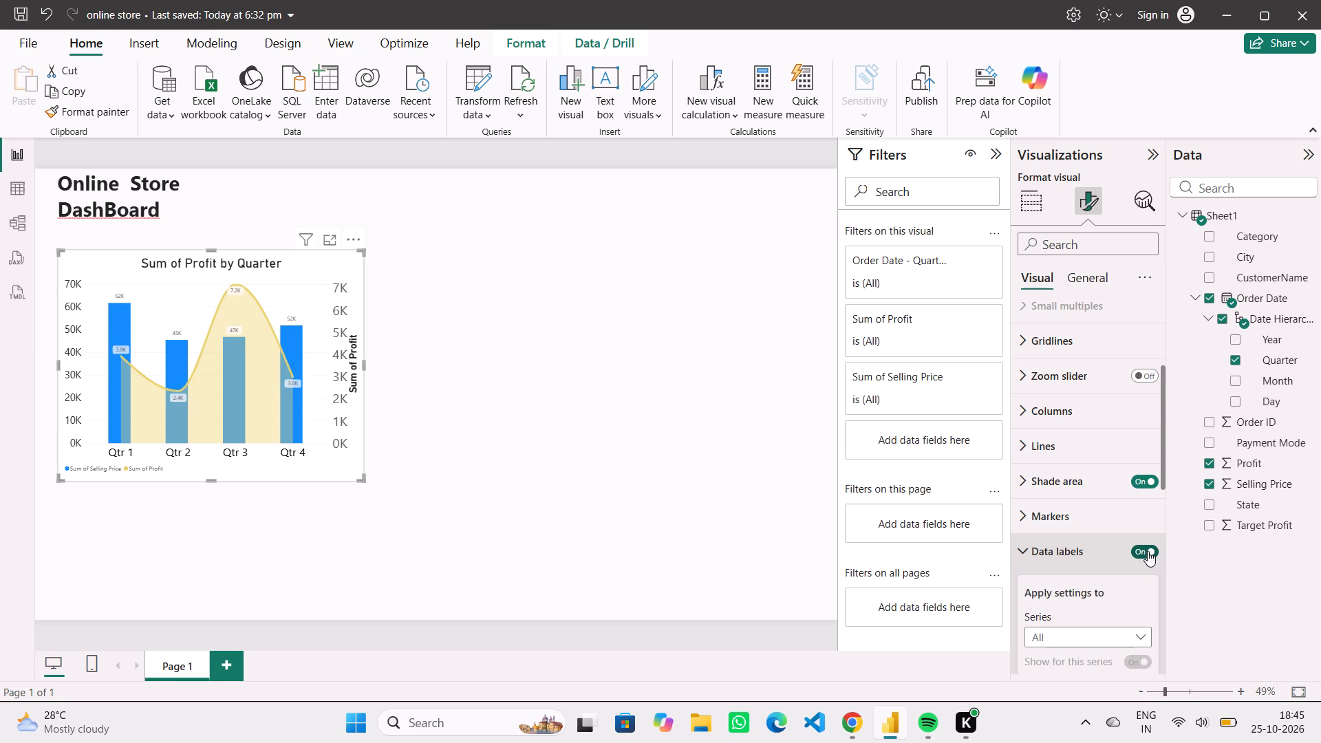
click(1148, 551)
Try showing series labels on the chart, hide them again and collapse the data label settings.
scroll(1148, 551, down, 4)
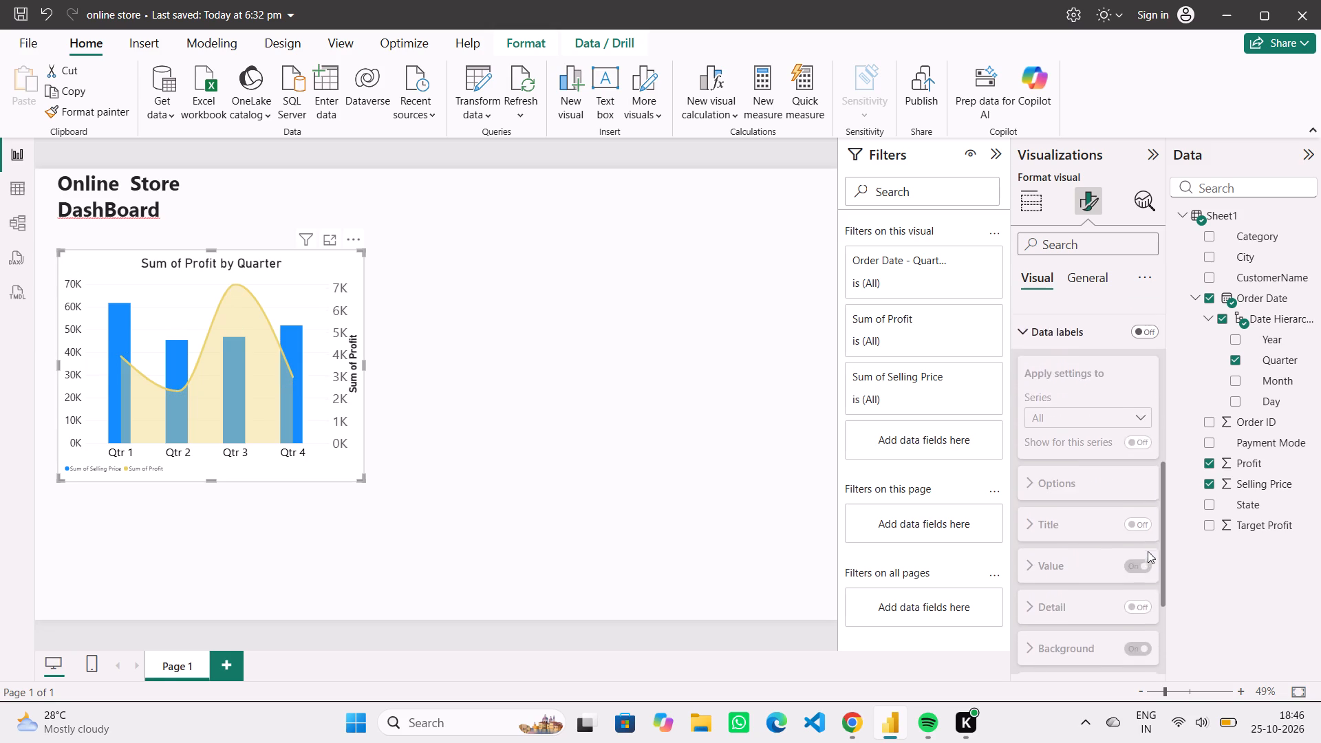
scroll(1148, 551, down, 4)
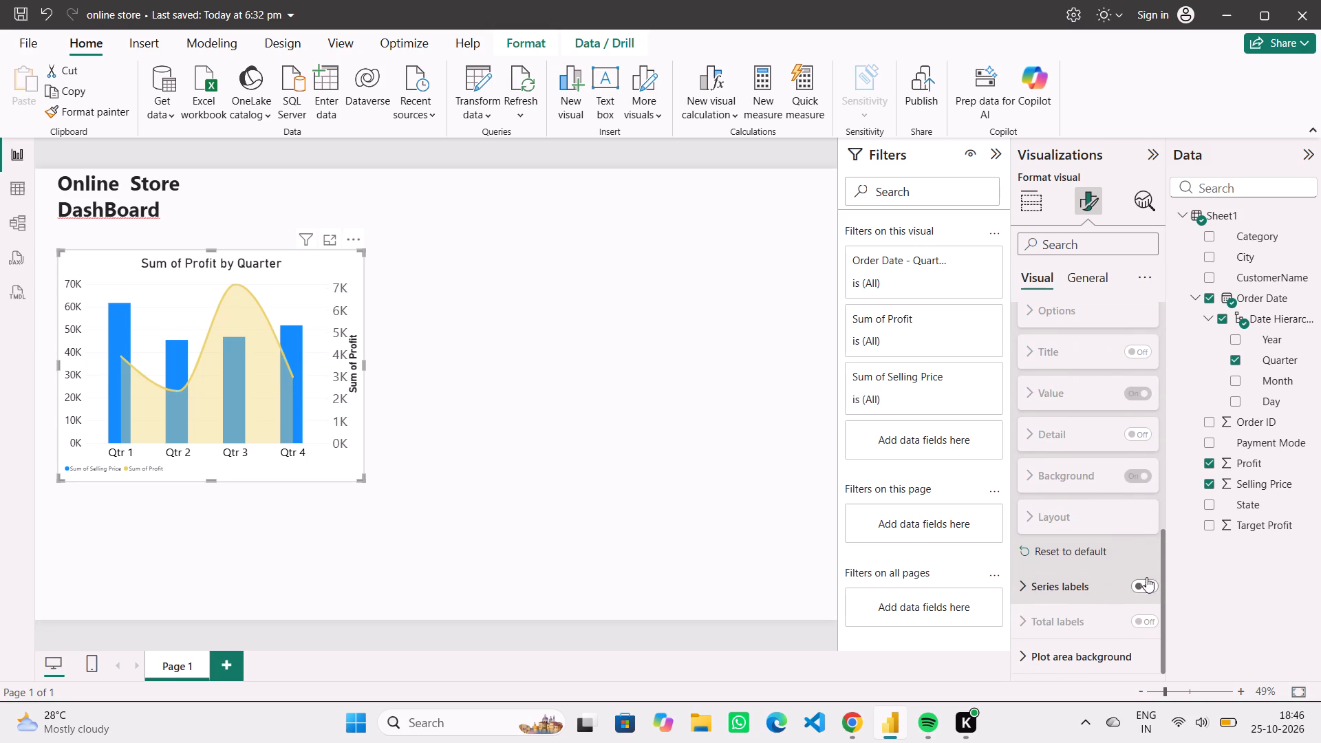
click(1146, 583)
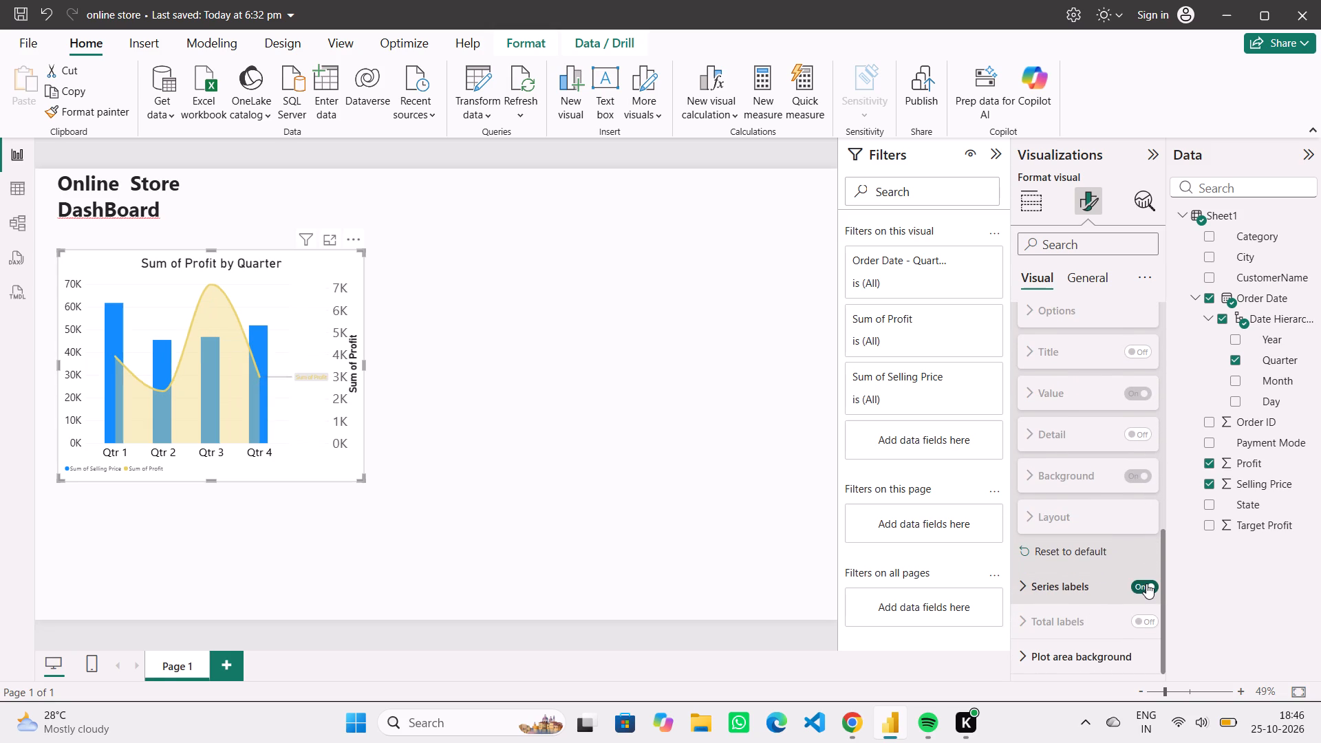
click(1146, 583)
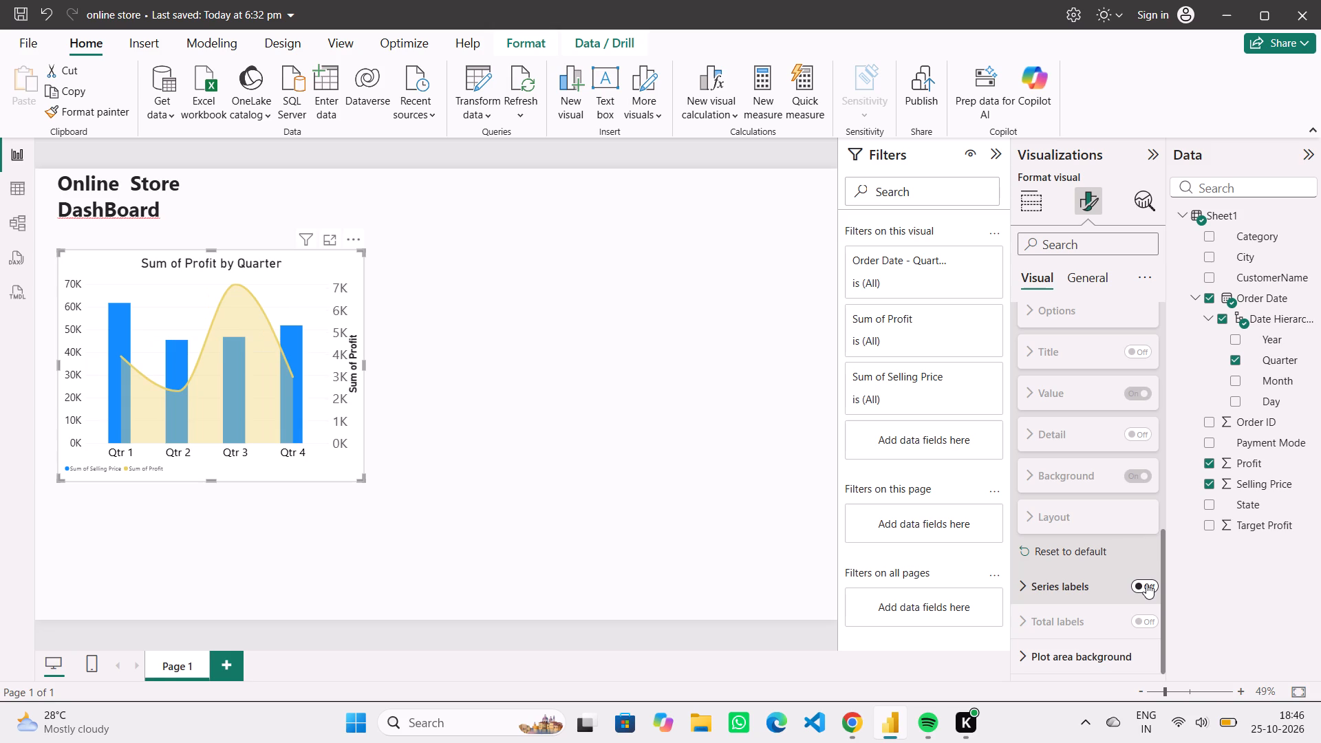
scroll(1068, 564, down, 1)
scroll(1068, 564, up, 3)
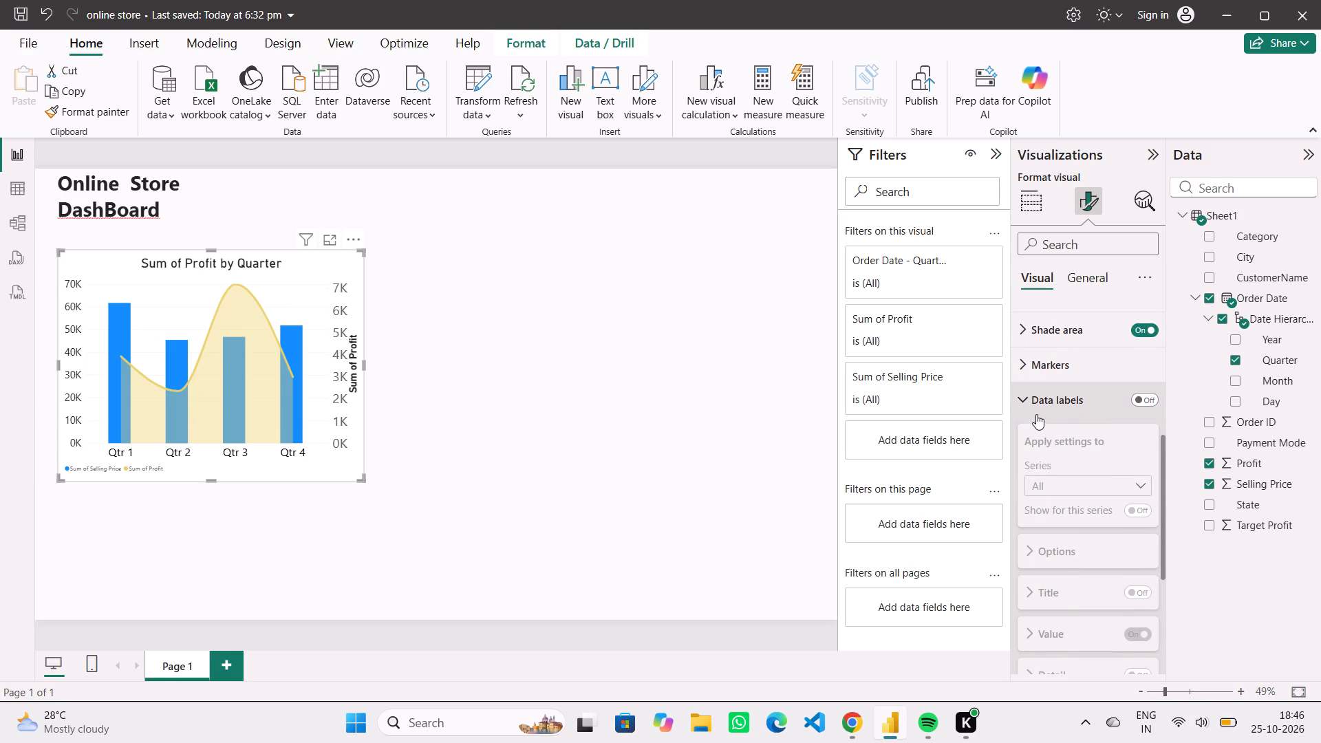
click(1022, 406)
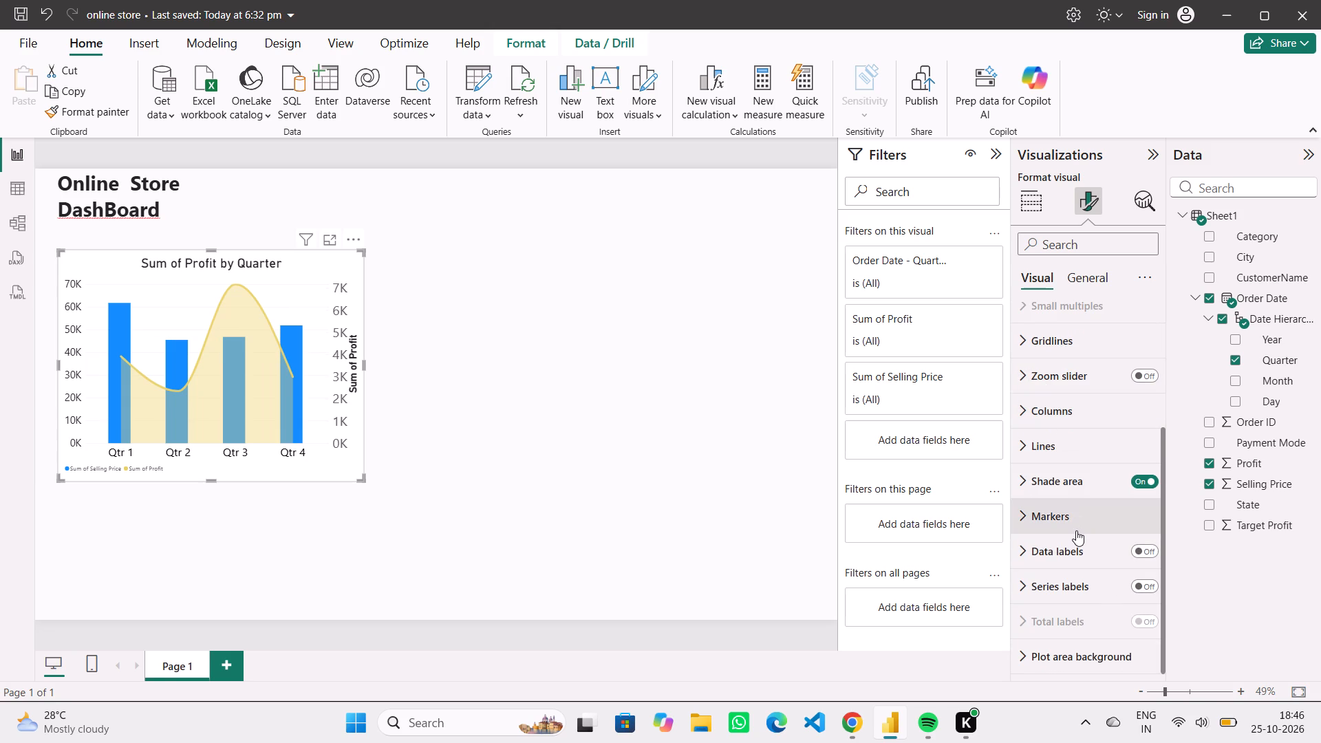
Turn on the line's markers for all categories.
click(1076, 530)
scroll(1076, 530, down, 3)
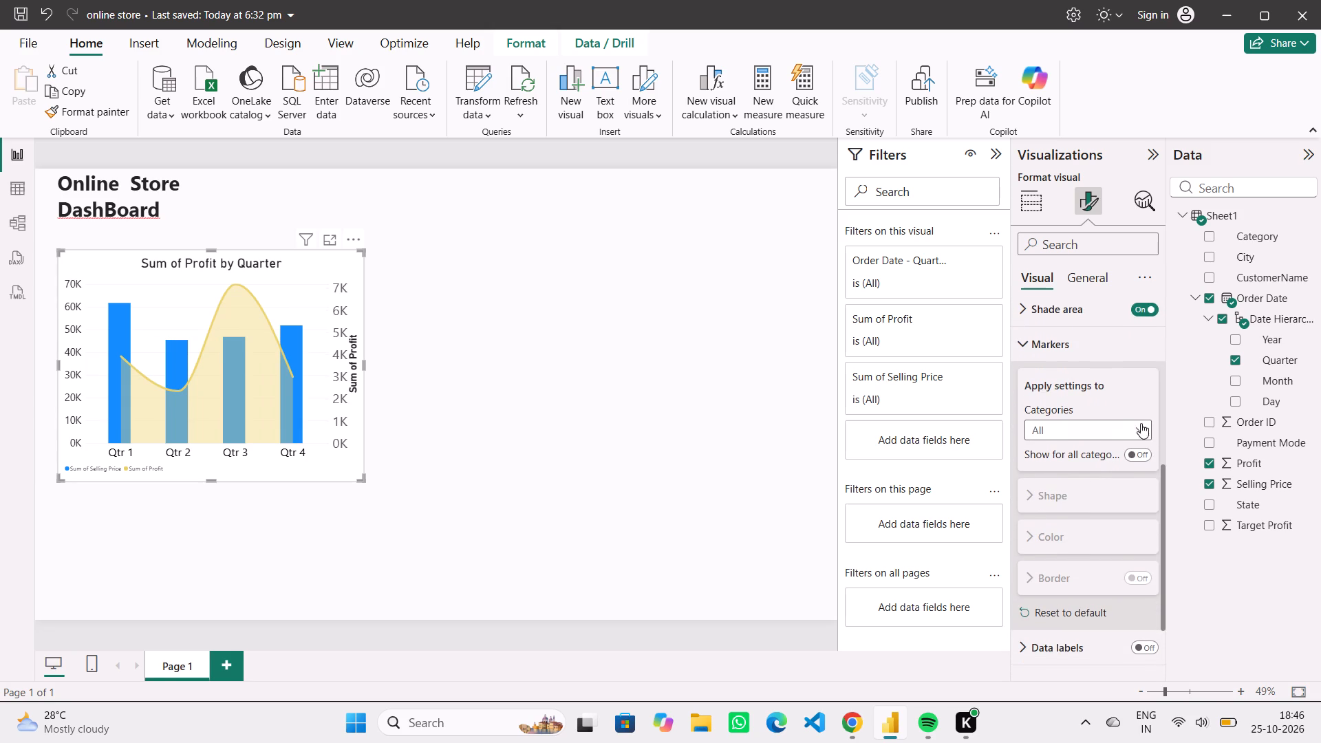
click(1138, 451)
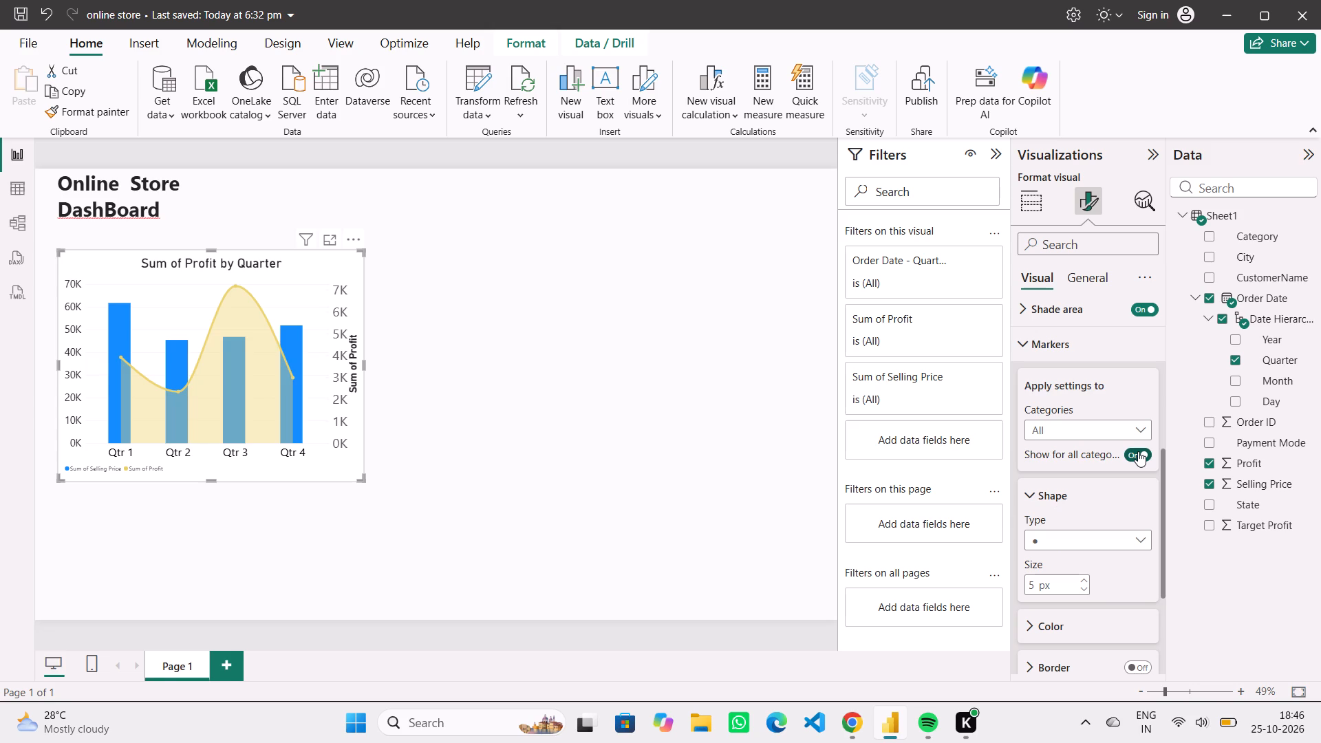
click(1138, 451)
click(1138, 451)
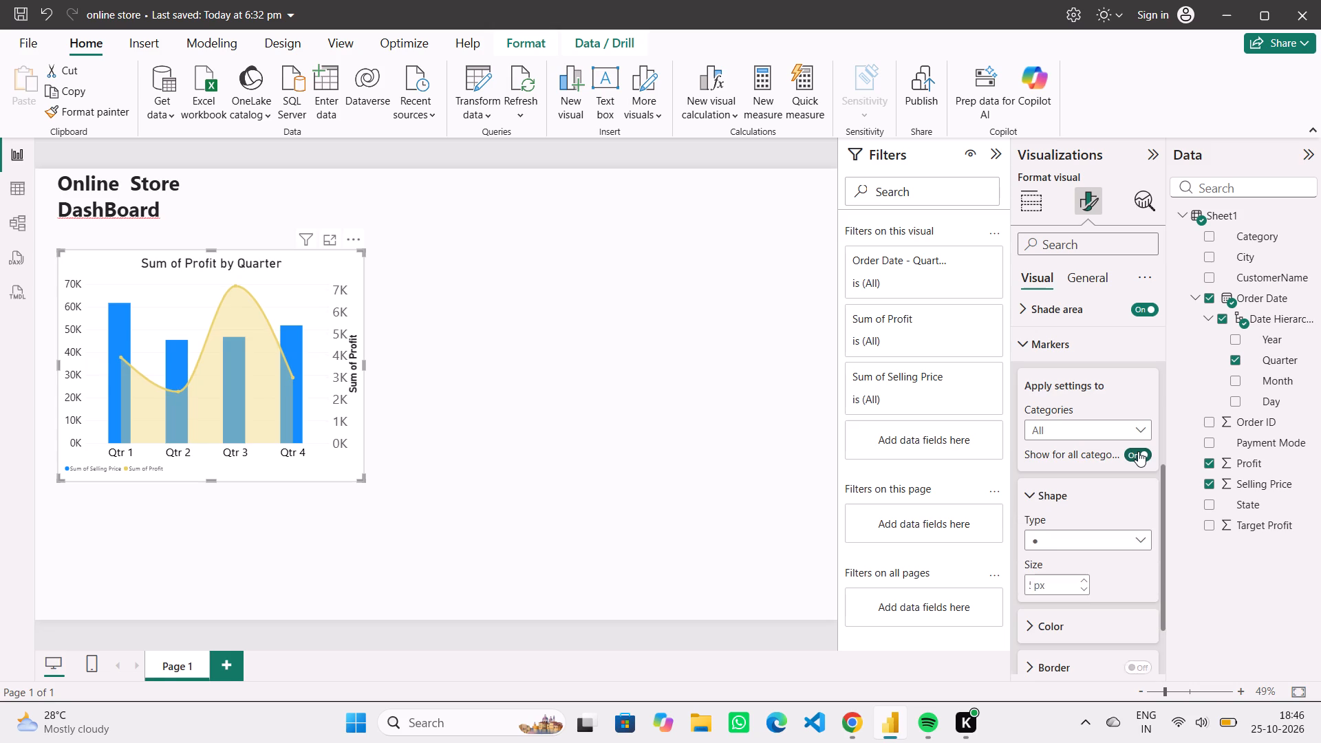
click(1138, 451)
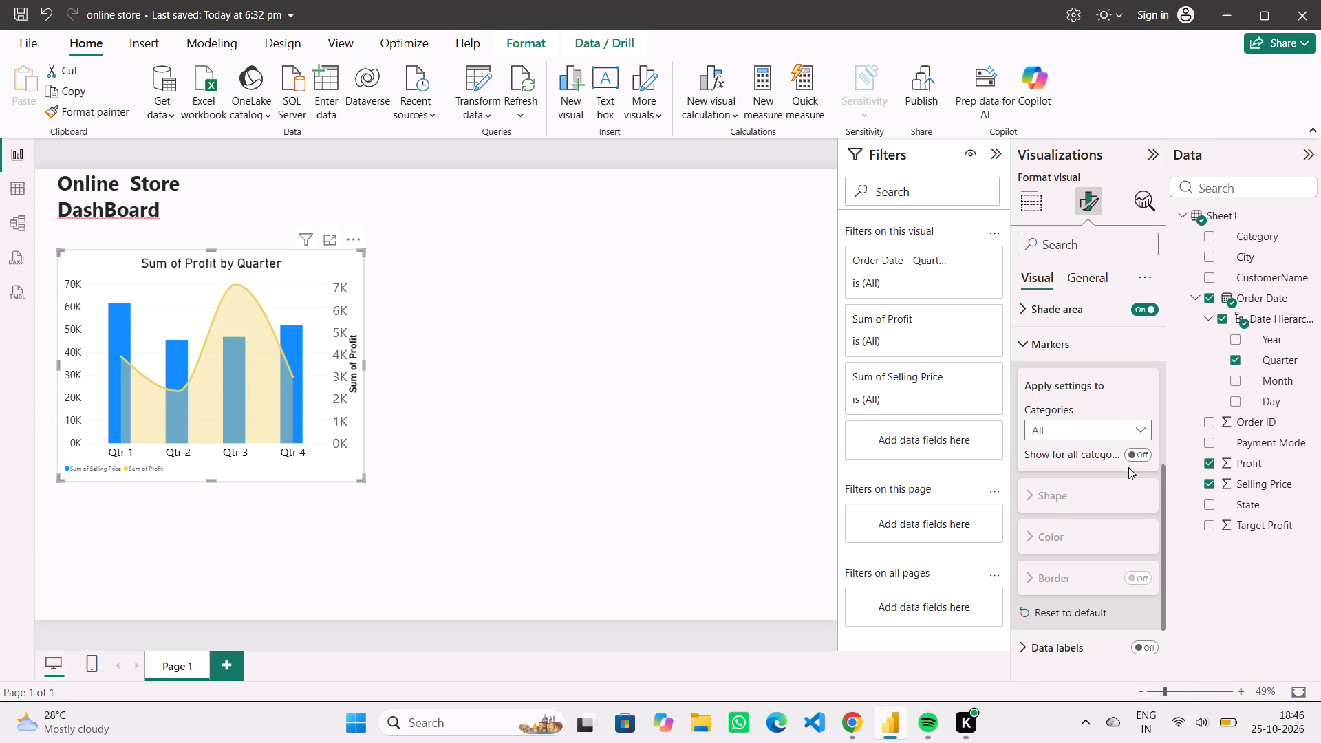
click(1130, 449)
scroll(1130, 449, down, 1)
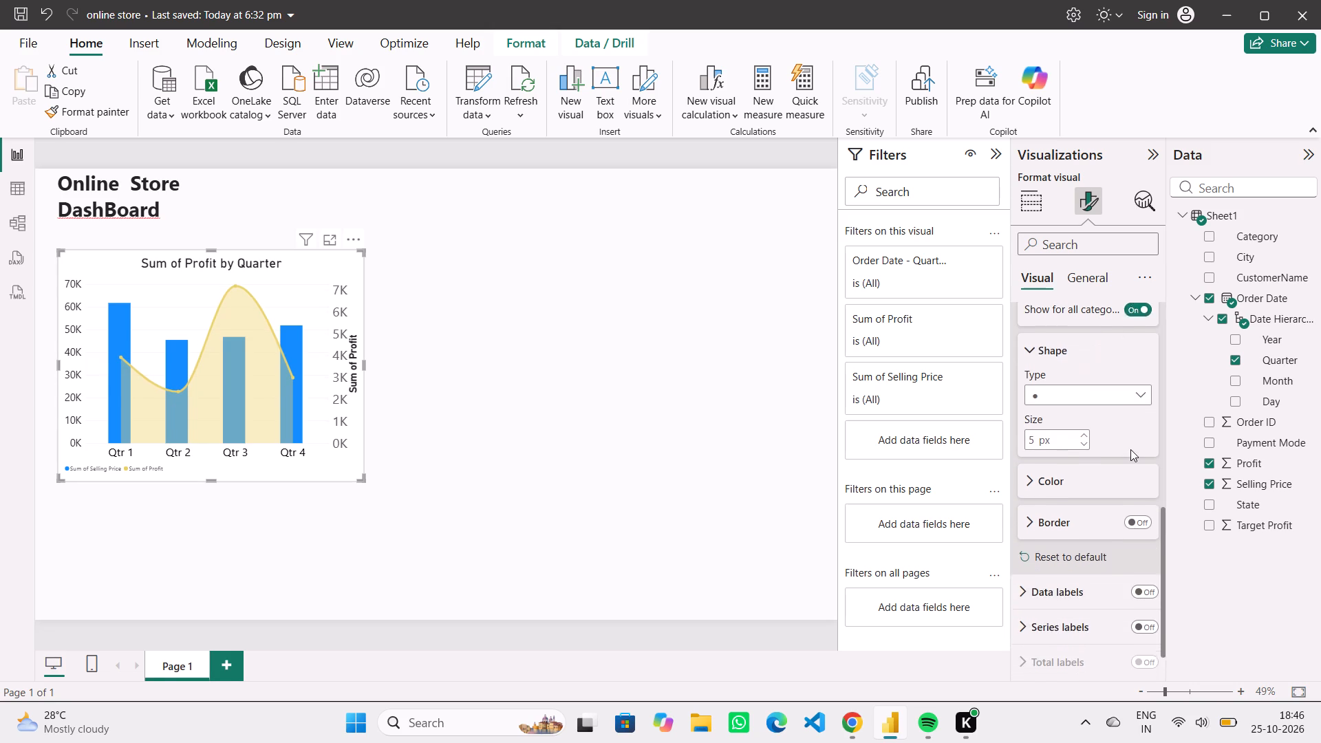
scroll(1130, 449, down, 1)
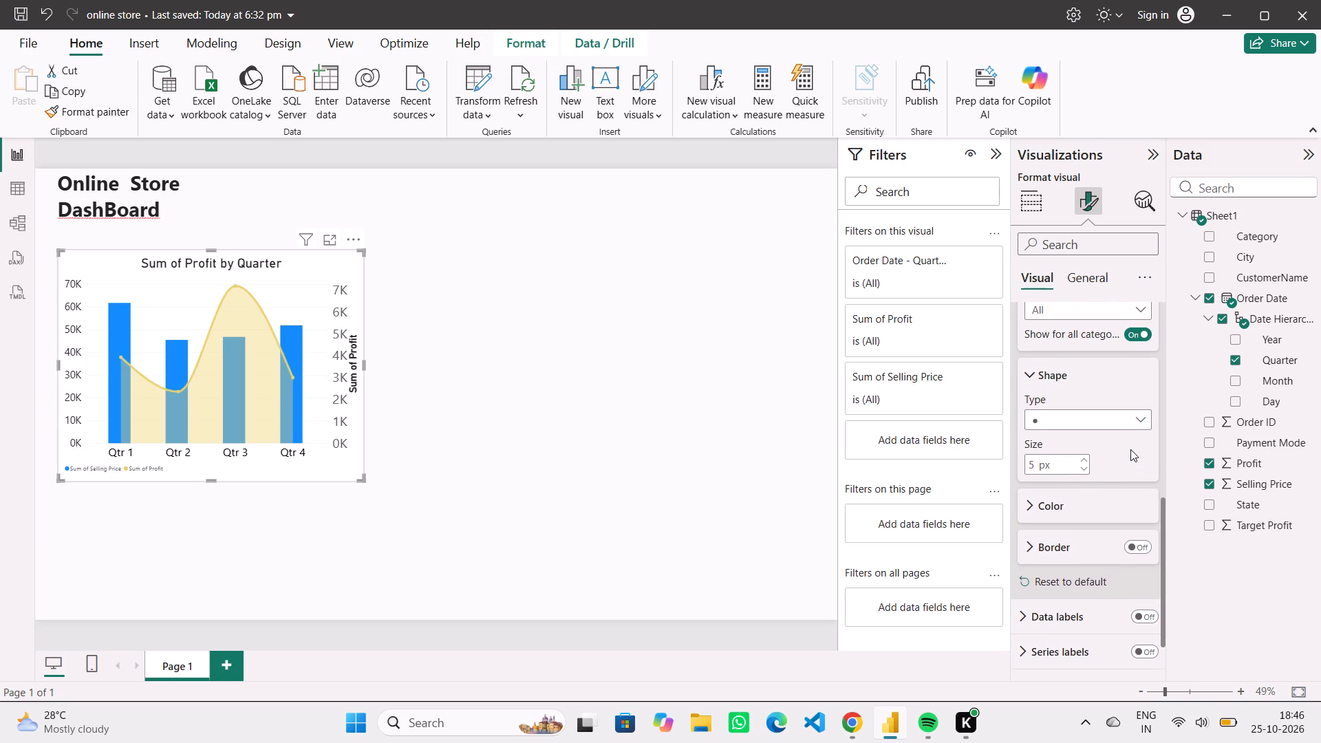
Set the size of the line's markers to 8 px.
scroll(1130, 449, down, 1)
triple_click(1085, 460)
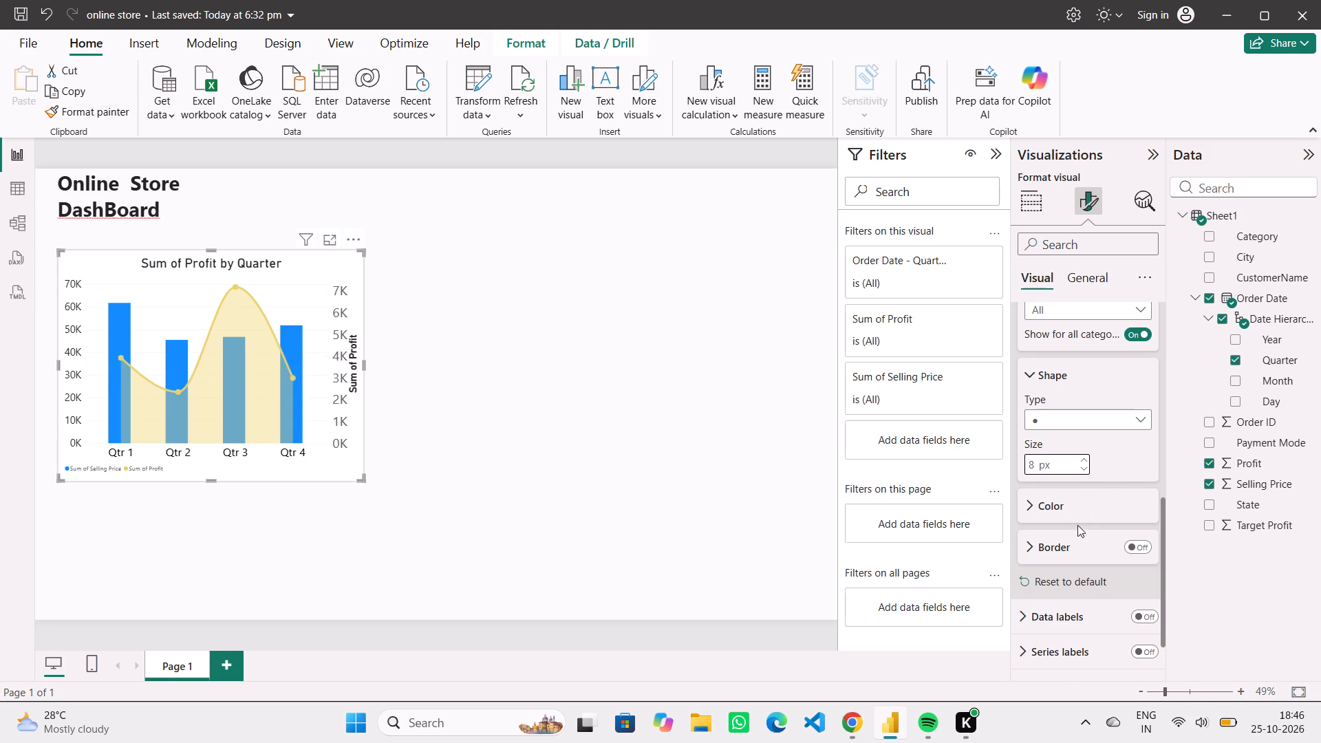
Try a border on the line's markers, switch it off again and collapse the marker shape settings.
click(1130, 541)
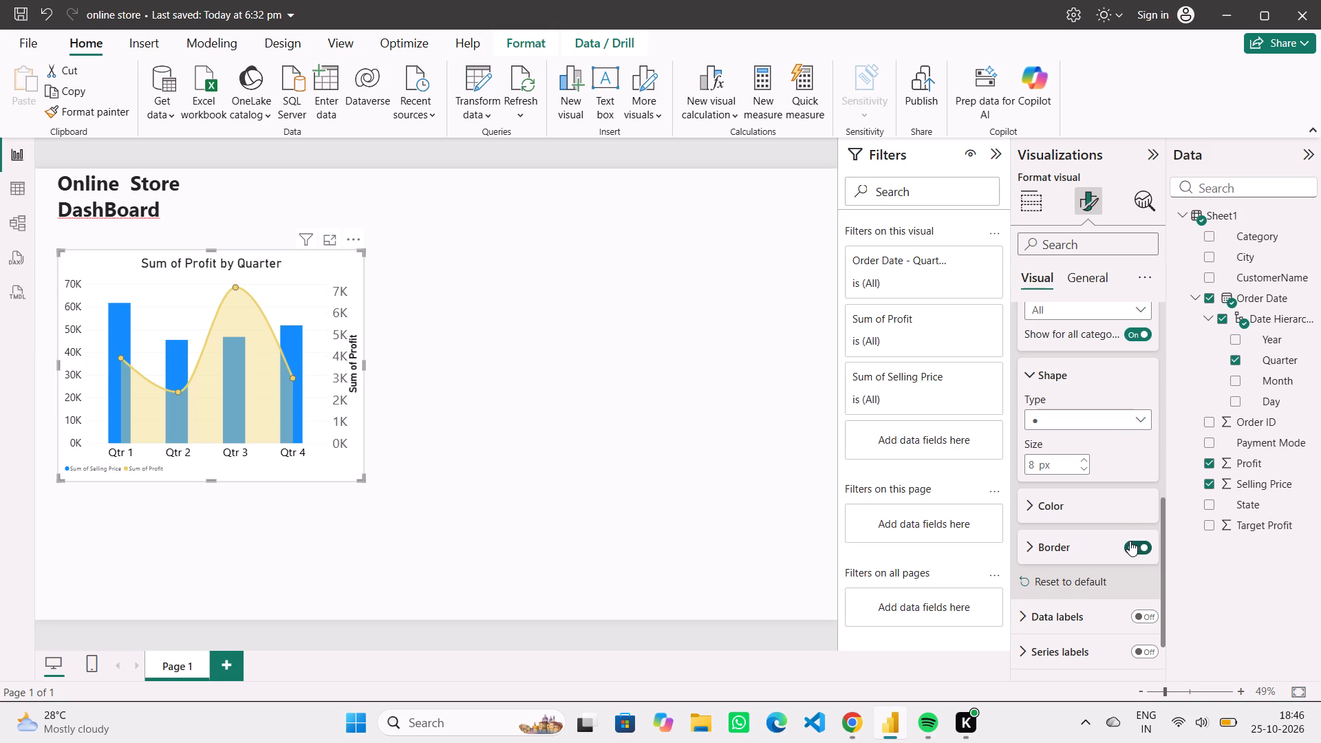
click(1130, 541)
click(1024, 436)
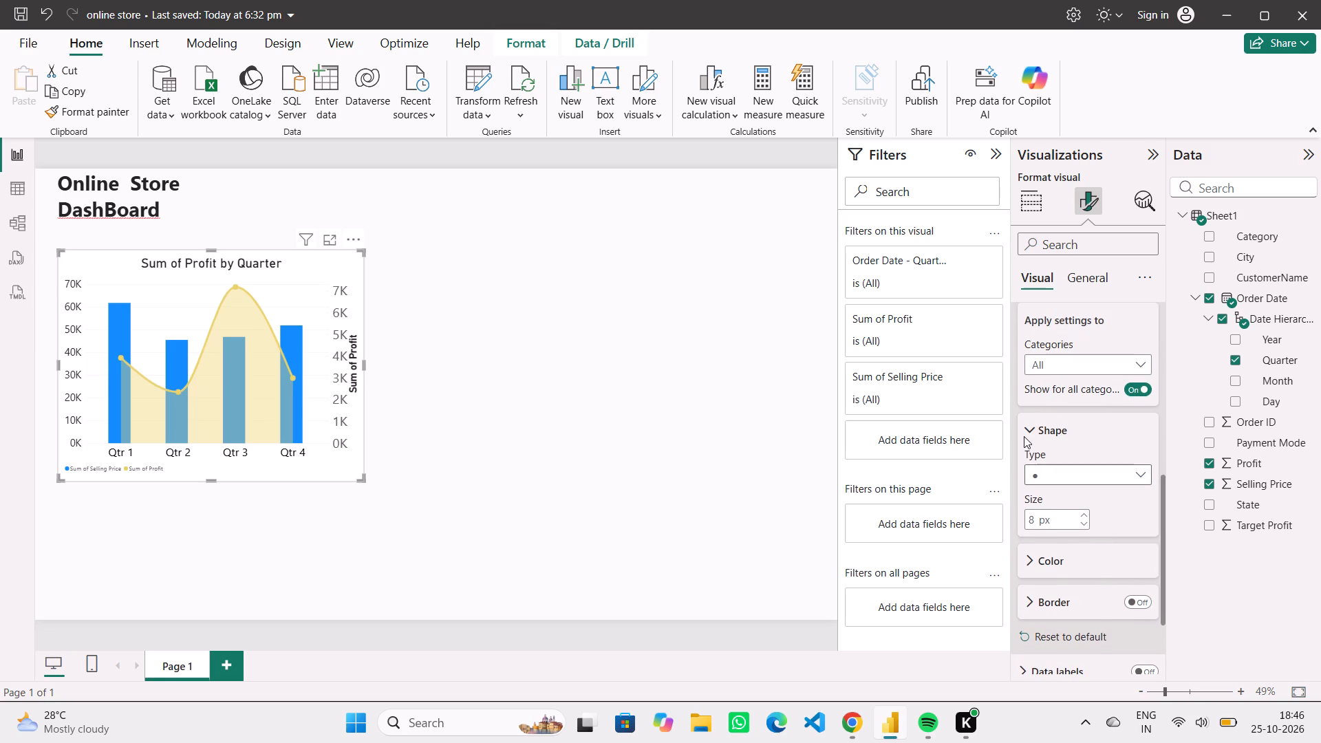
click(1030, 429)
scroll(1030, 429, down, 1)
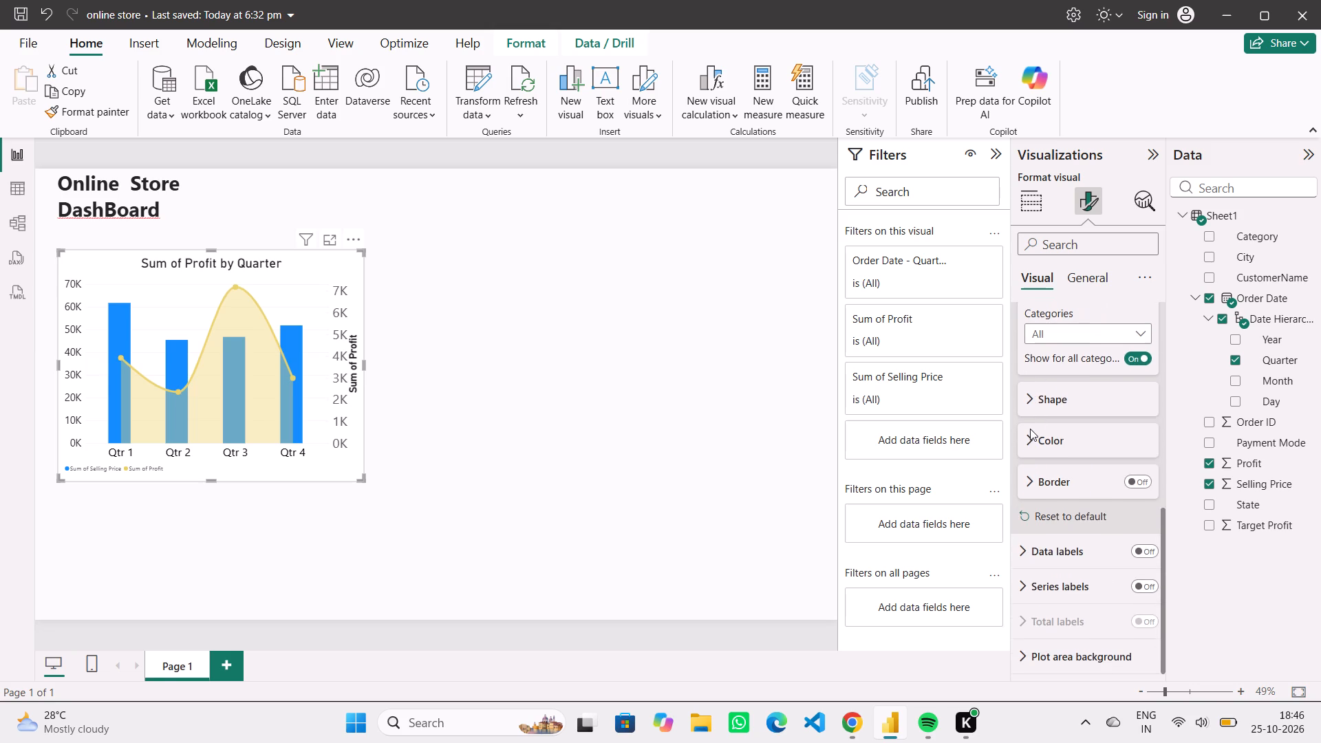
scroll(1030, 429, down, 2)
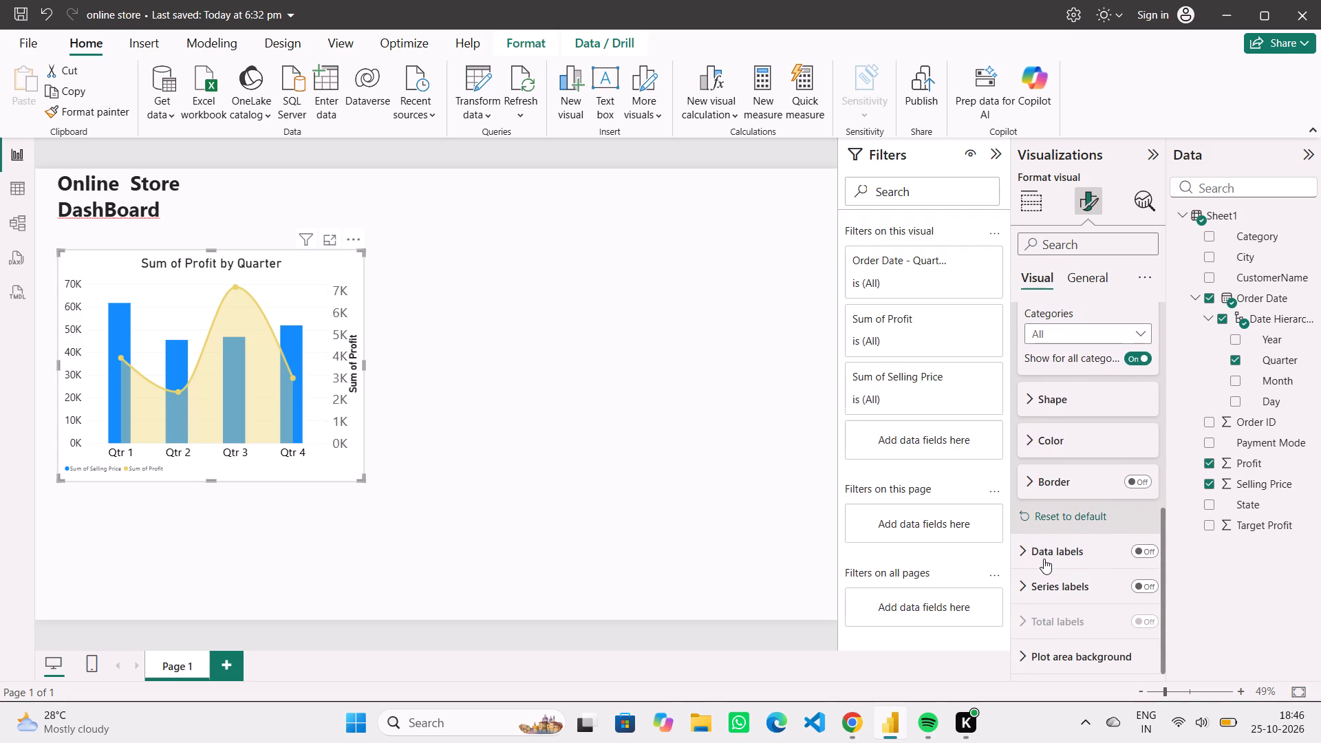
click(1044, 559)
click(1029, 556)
Set the outer padding in the Lines layout settings to 0% and collapse the Lines settings.
scroll(1029, 556, up, 4)
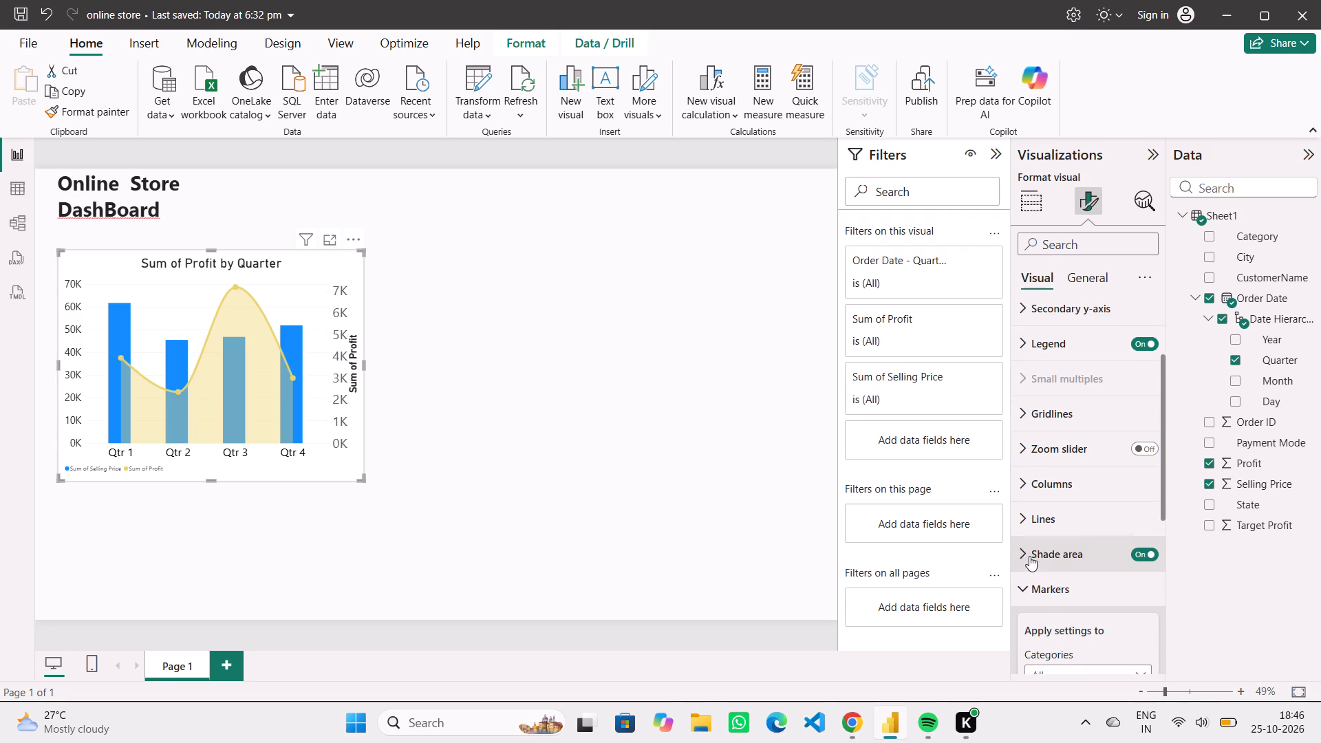
click(1040, 527)
scroll(1040, 527, down, 2)
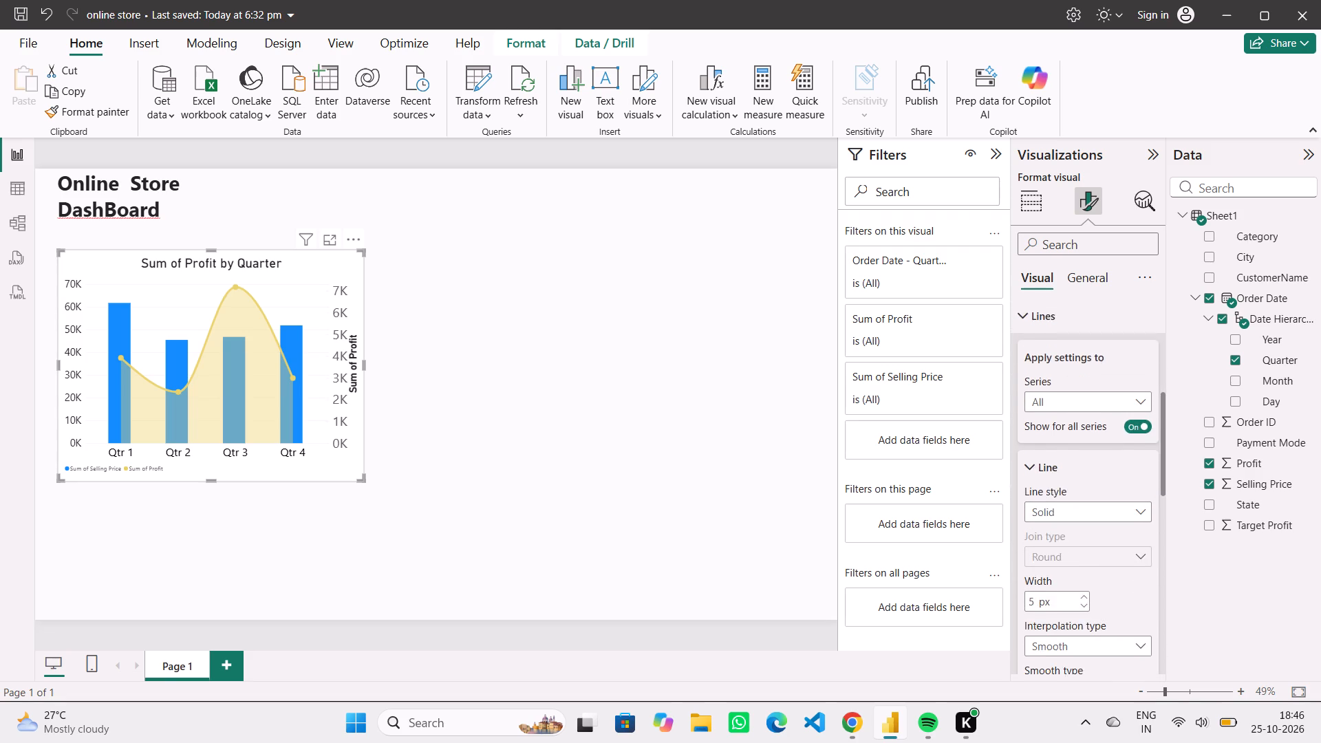
scroll(1040, 527, down, 4)
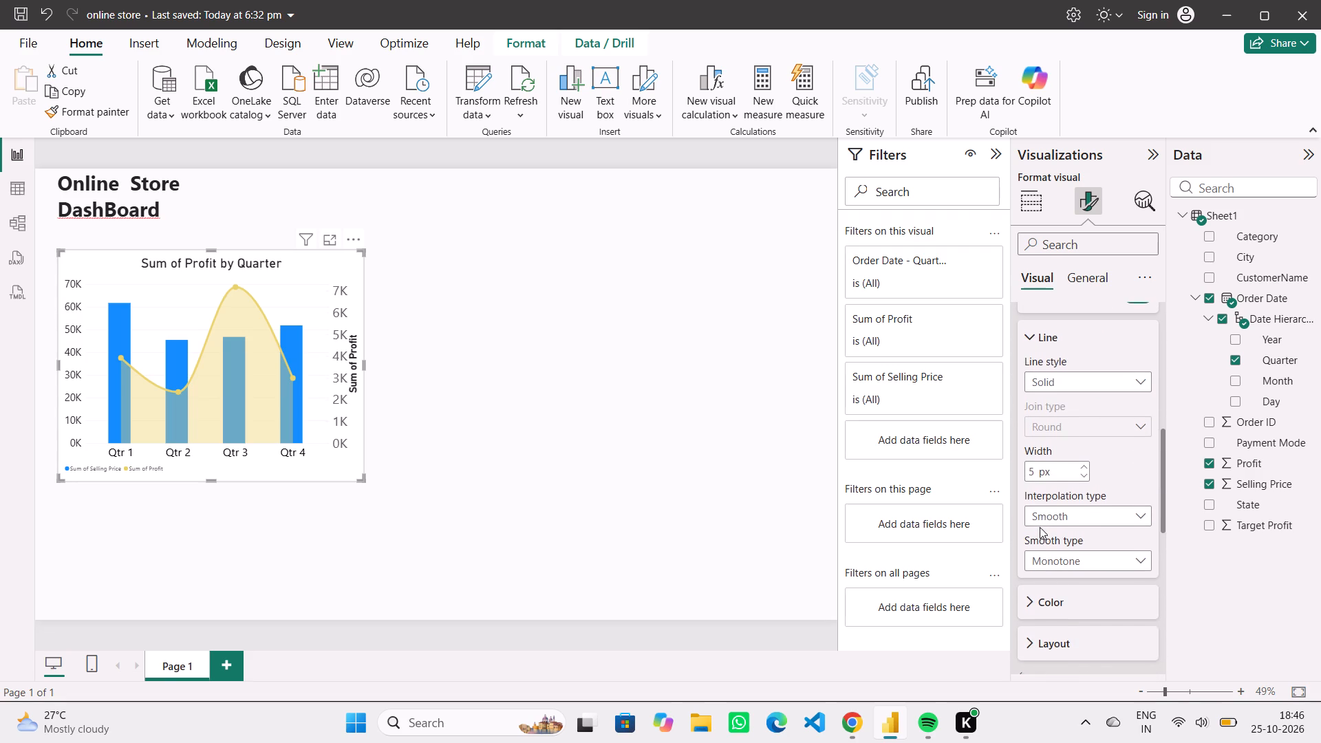
scroll(1040, 527, down, 1)
click(1060, 639)
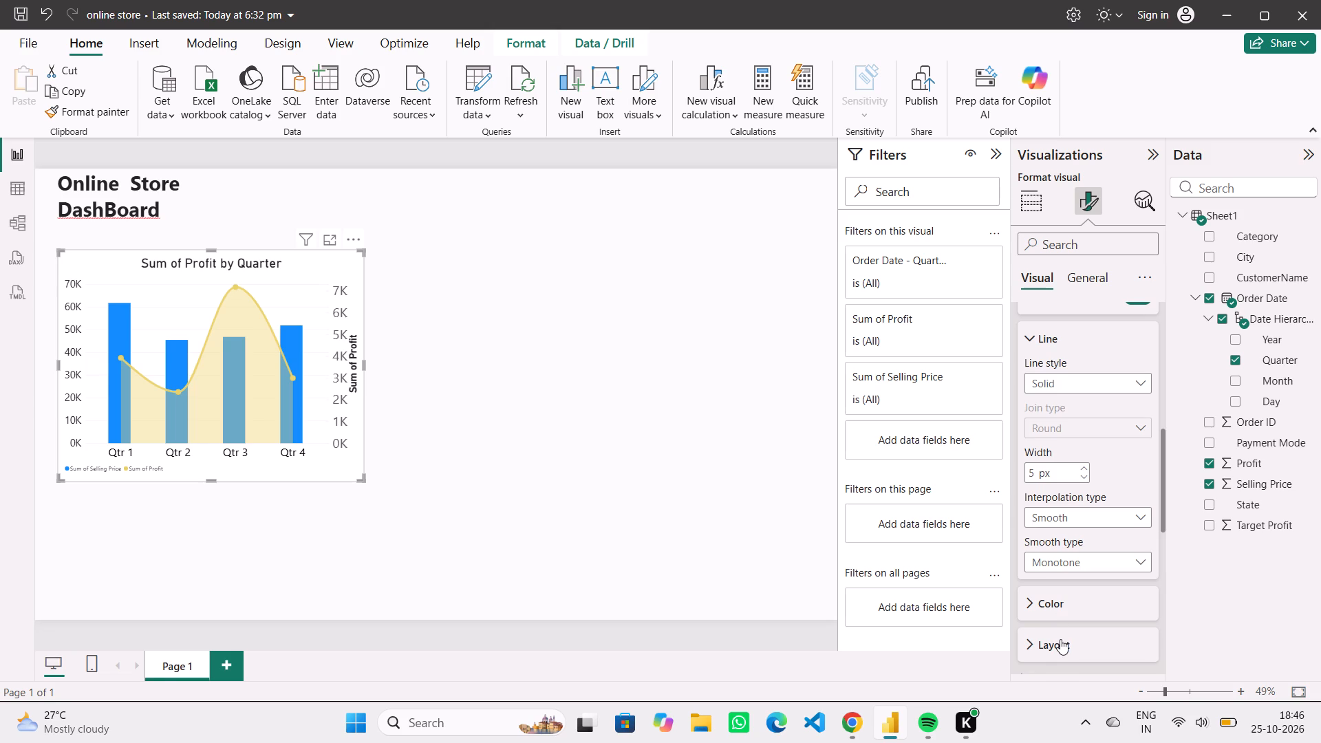
scroll(1060, 639, down, 1)
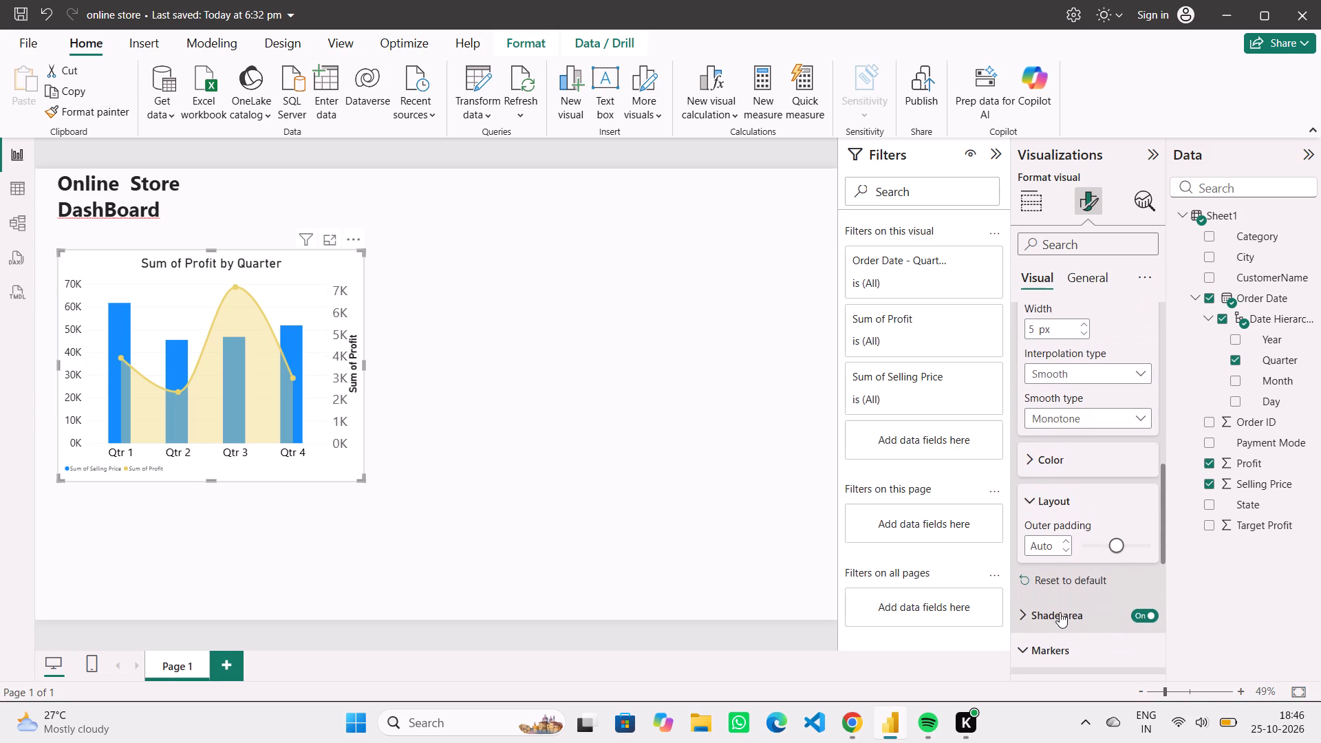
click(1066, 541)
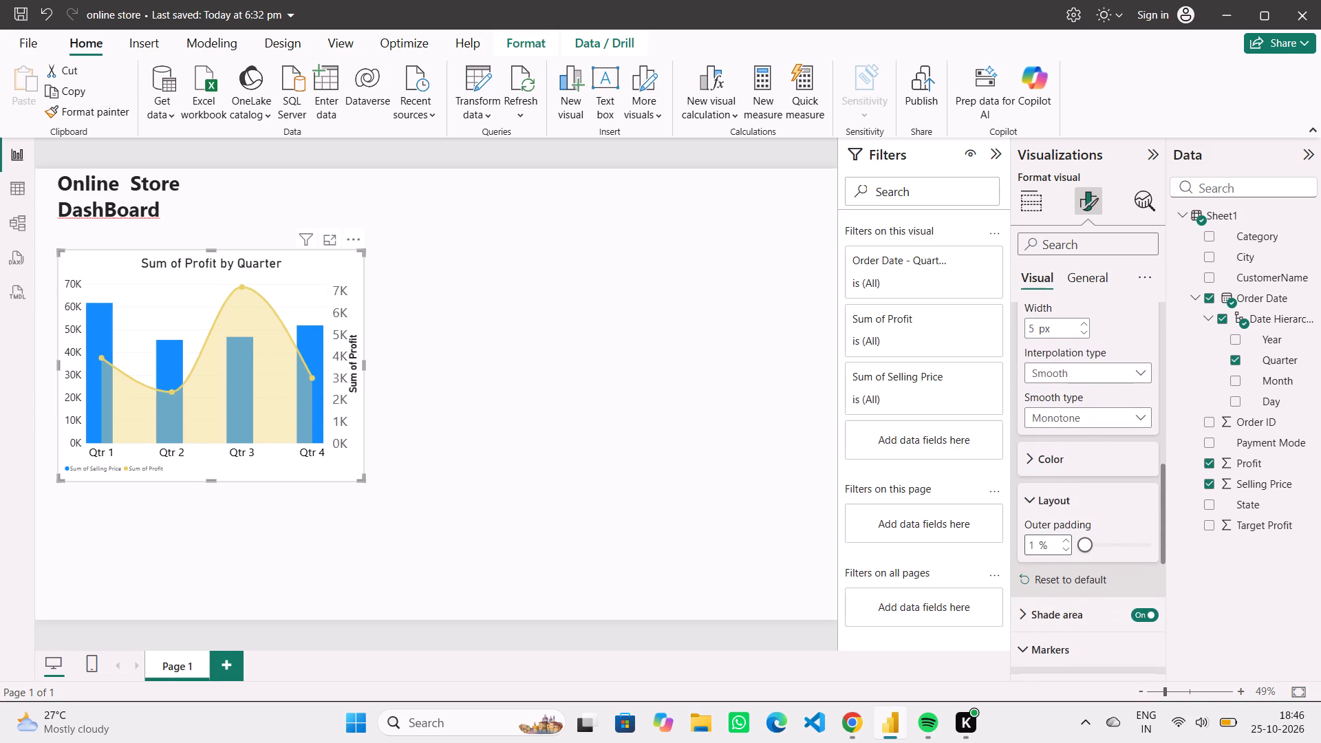
click(1067, 554)
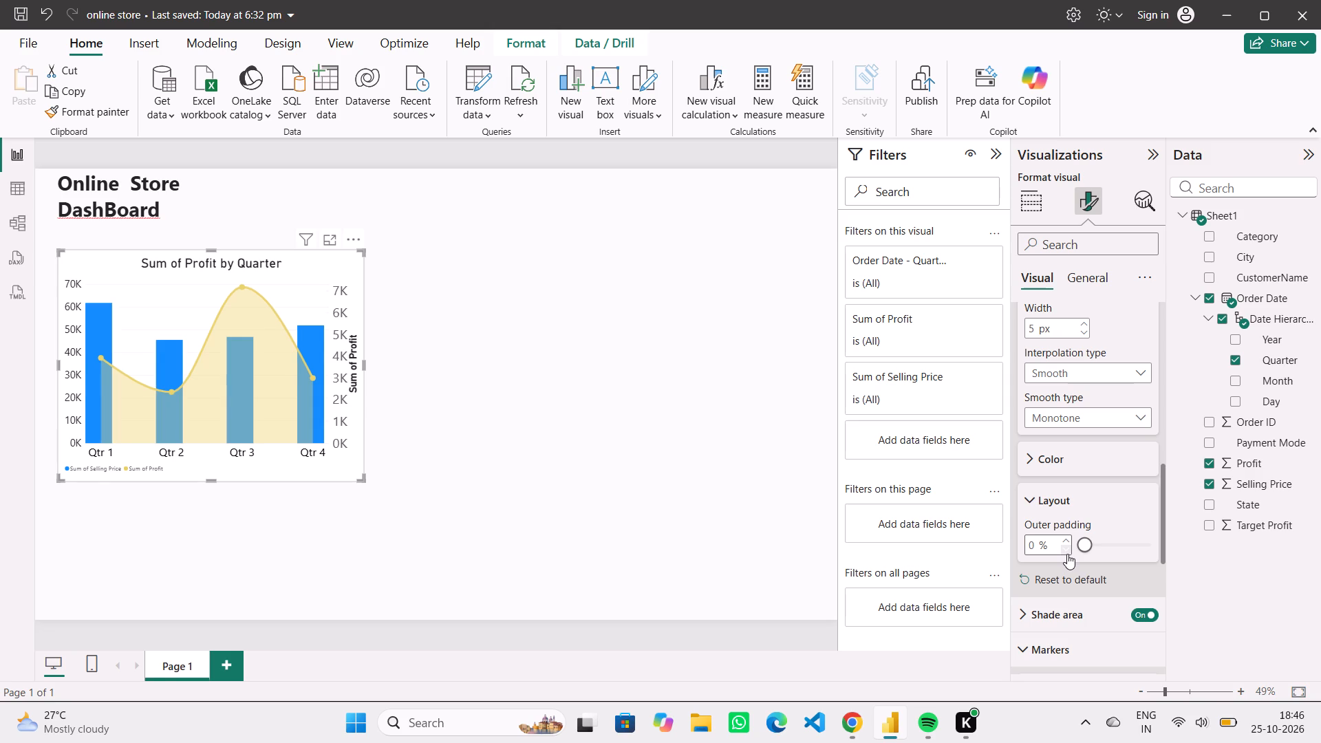
scroll(1073, 515, up, 2)
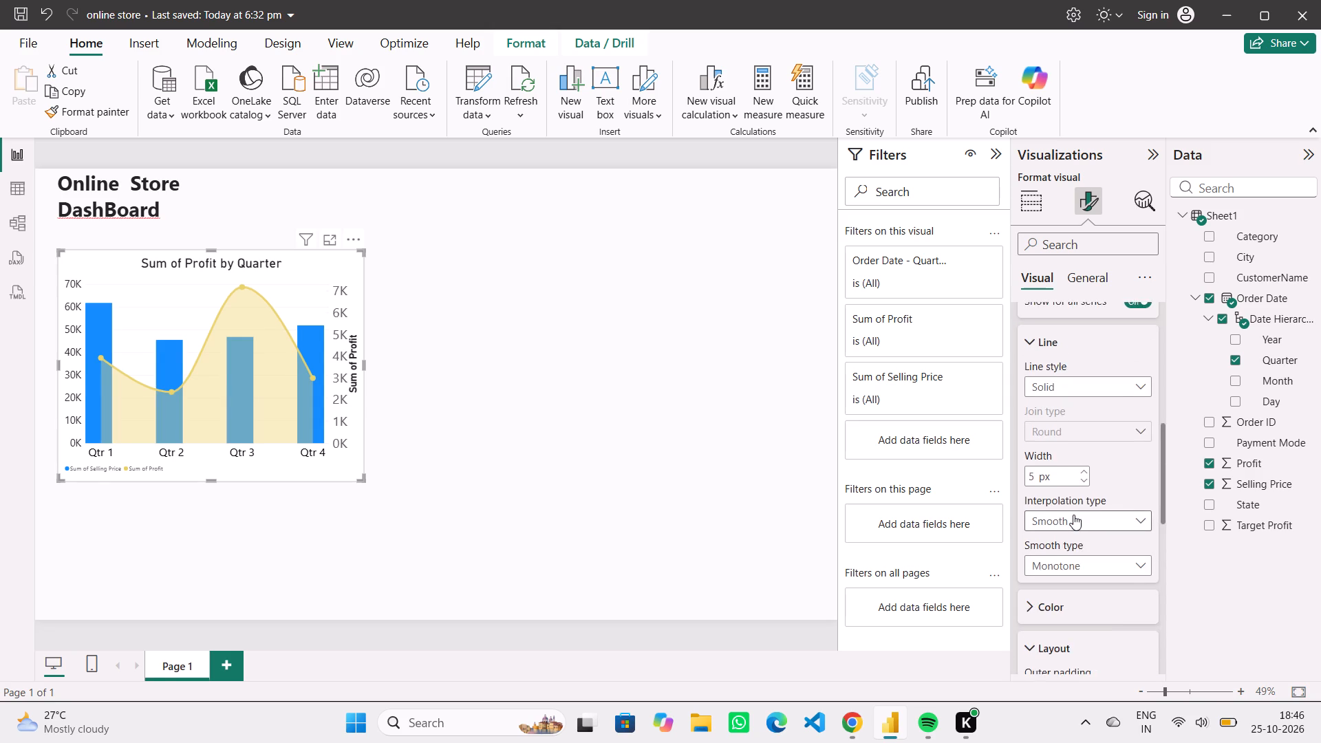
scroll(1073, 515, up, 2)
click(1028, 495)
scroll(1028, 495, up, 1)
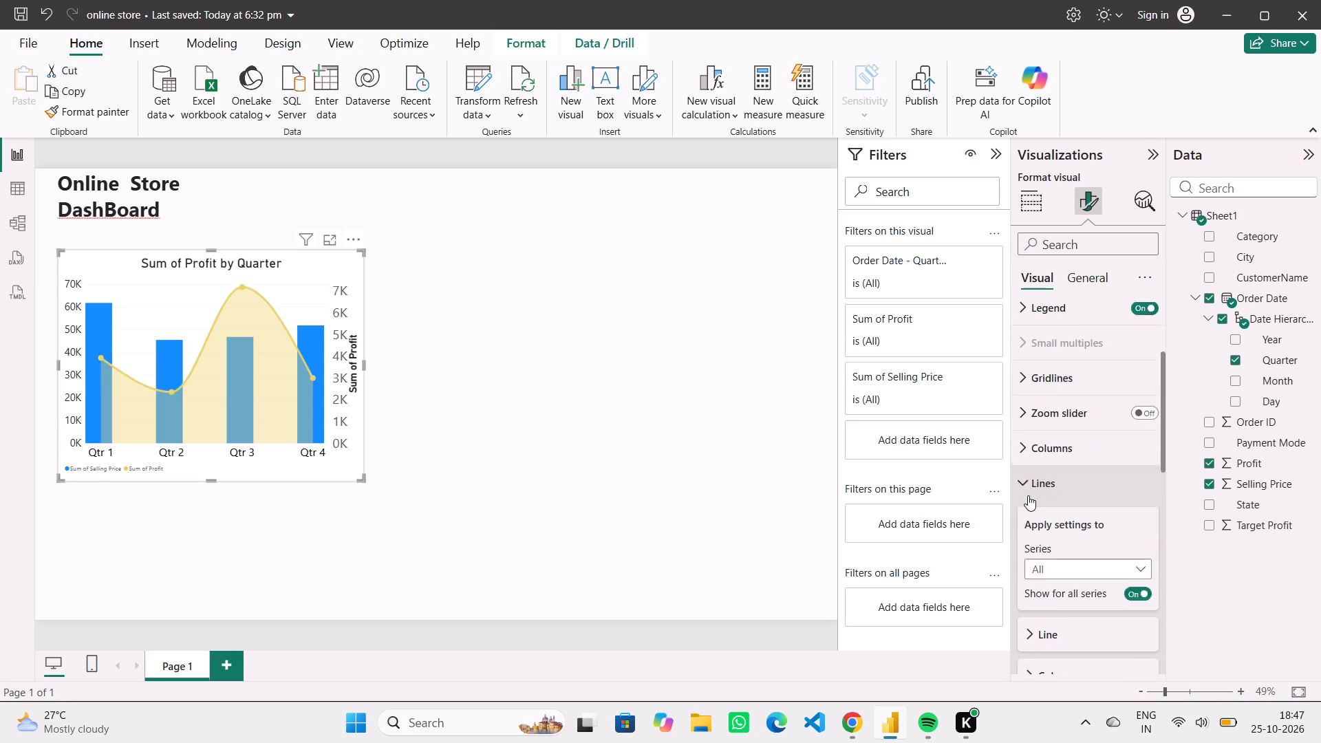
scroll(1028, 495, up, 1)
click(1024, 522)
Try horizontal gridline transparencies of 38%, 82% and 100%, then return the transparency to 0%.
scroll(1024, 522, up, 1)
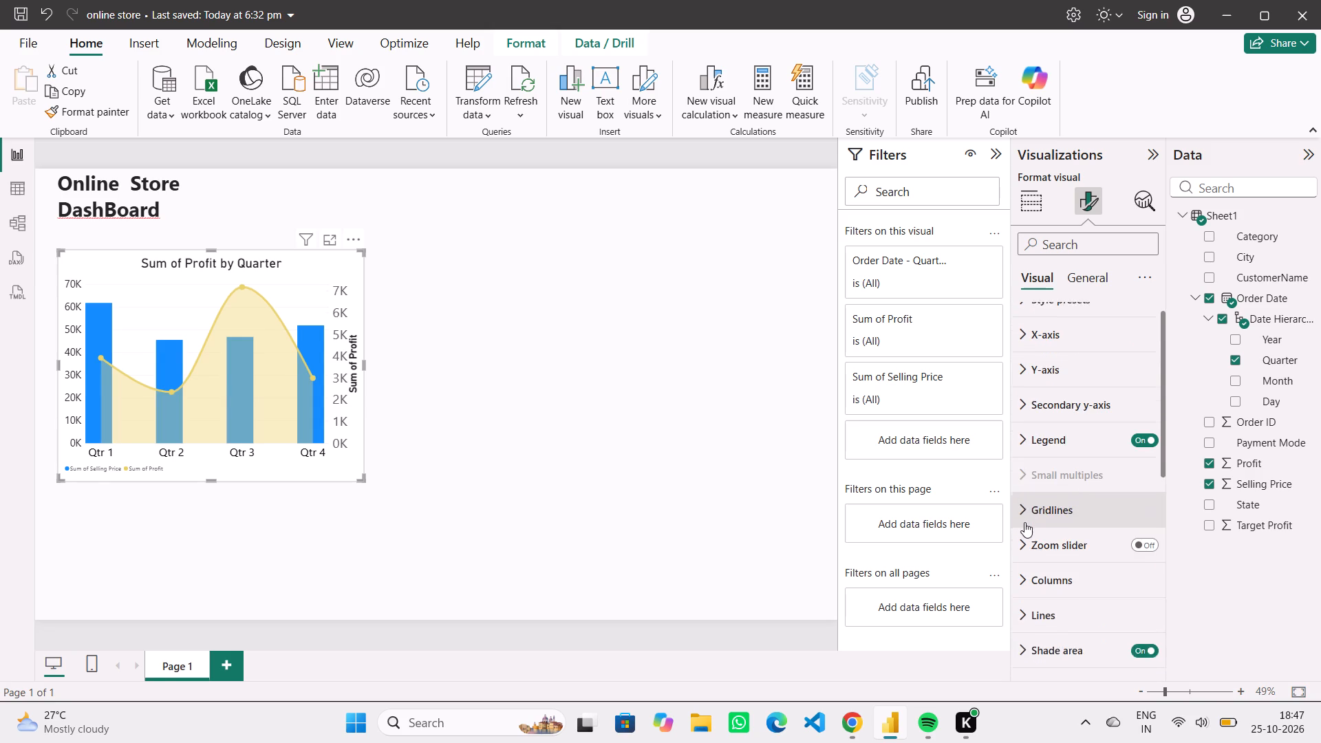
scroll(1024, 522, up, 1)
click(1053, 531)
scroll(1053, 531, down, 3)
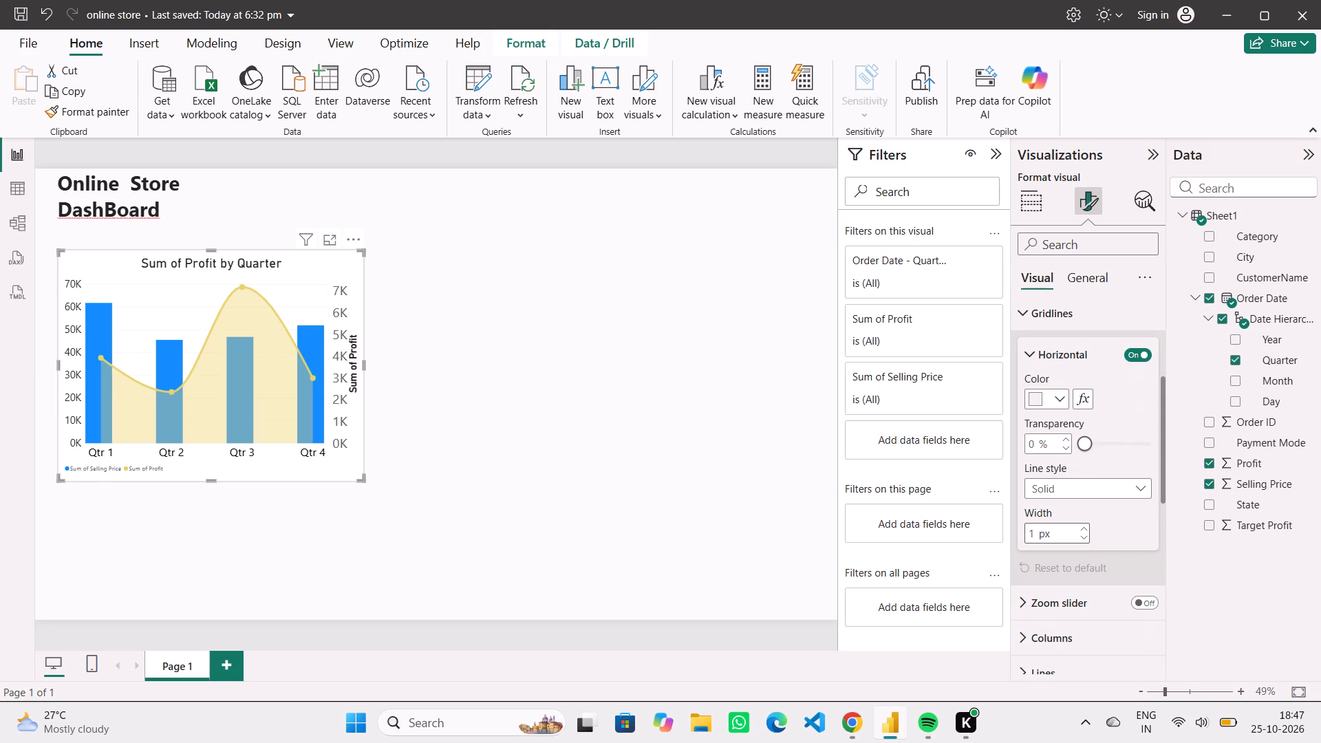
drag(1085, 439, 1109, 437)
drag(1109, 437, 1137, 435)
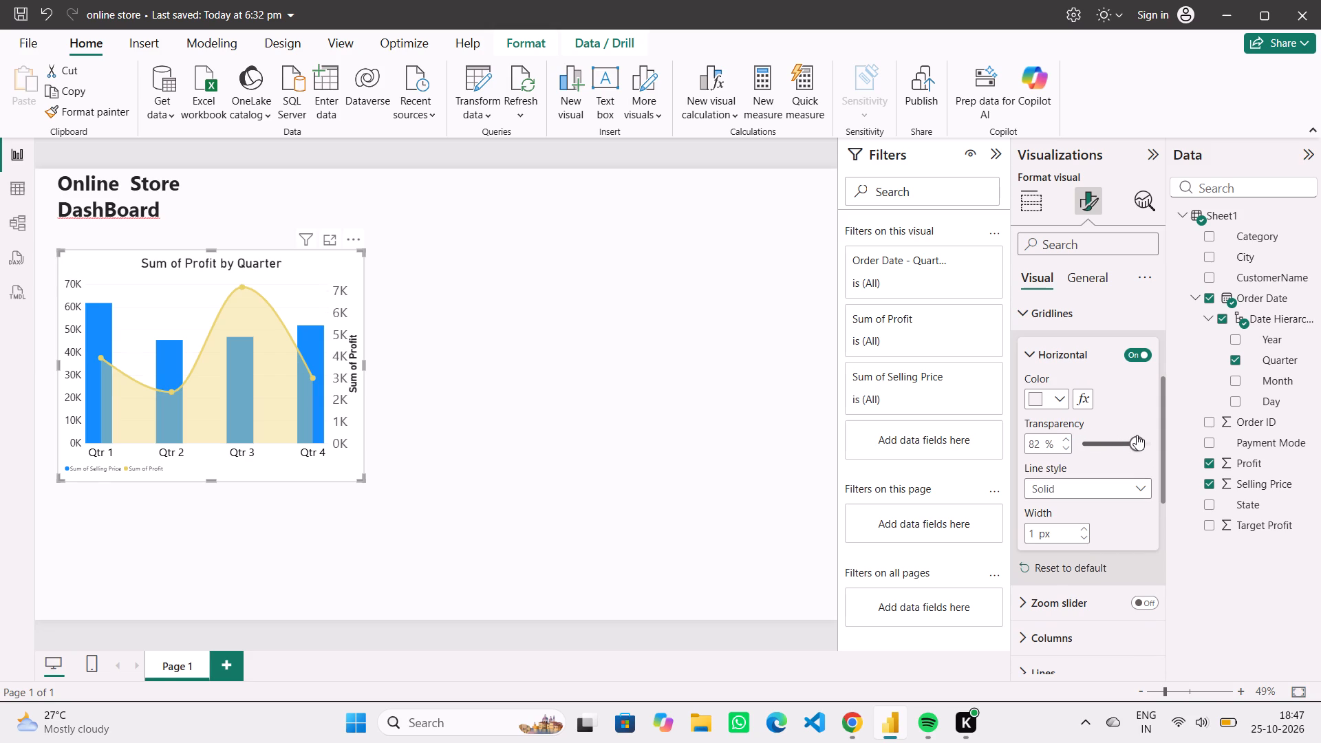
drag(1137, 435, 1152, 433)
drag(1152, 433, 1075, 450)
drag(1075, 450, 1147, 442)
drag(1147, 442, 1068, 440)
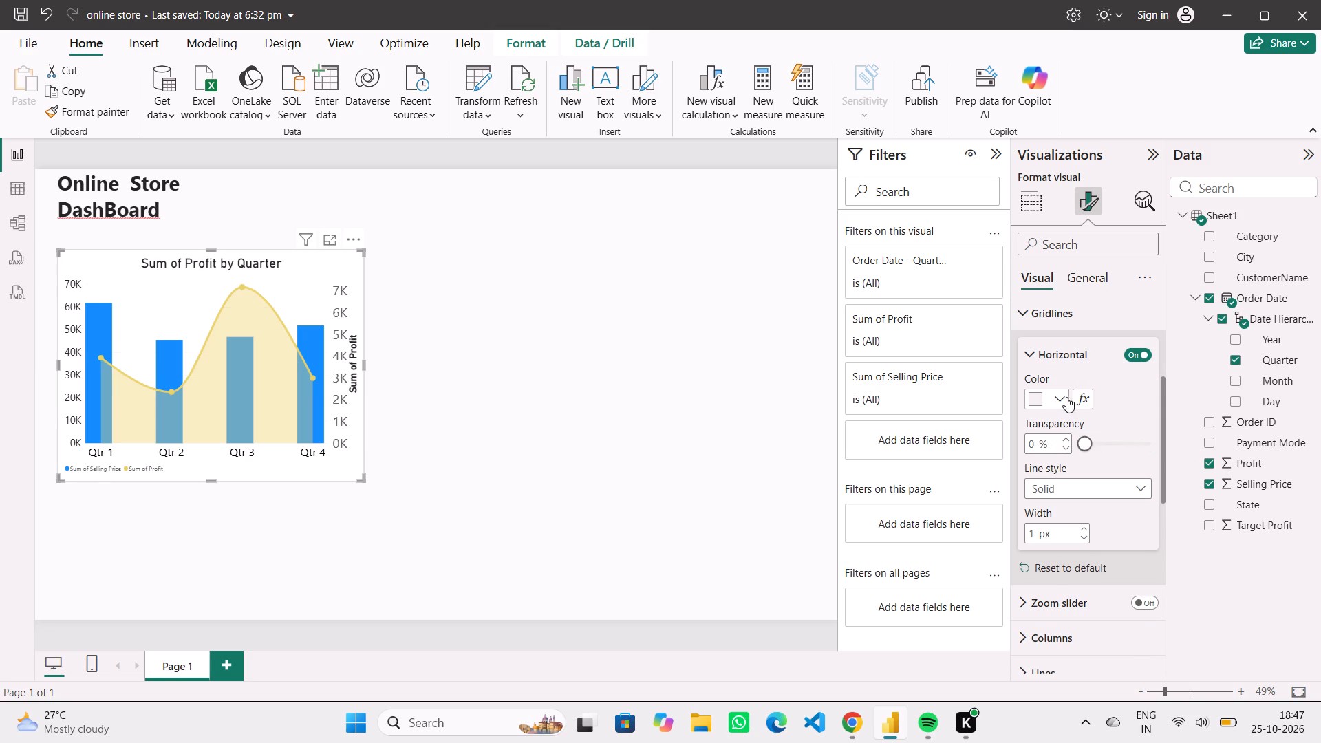
Colour the horizontal gridlines light grey after trying two darker greys, and collapse the gridline settings.
click(1059, 395)
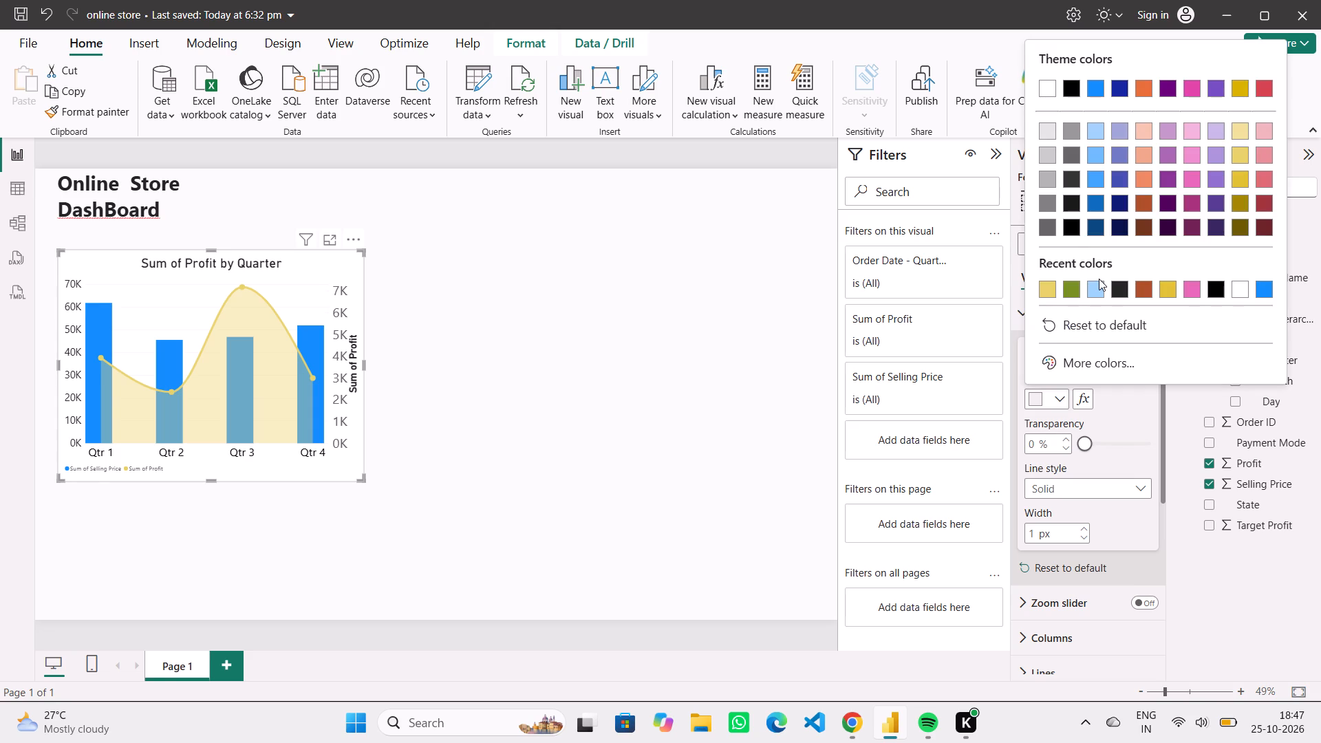
click(1073, 179)
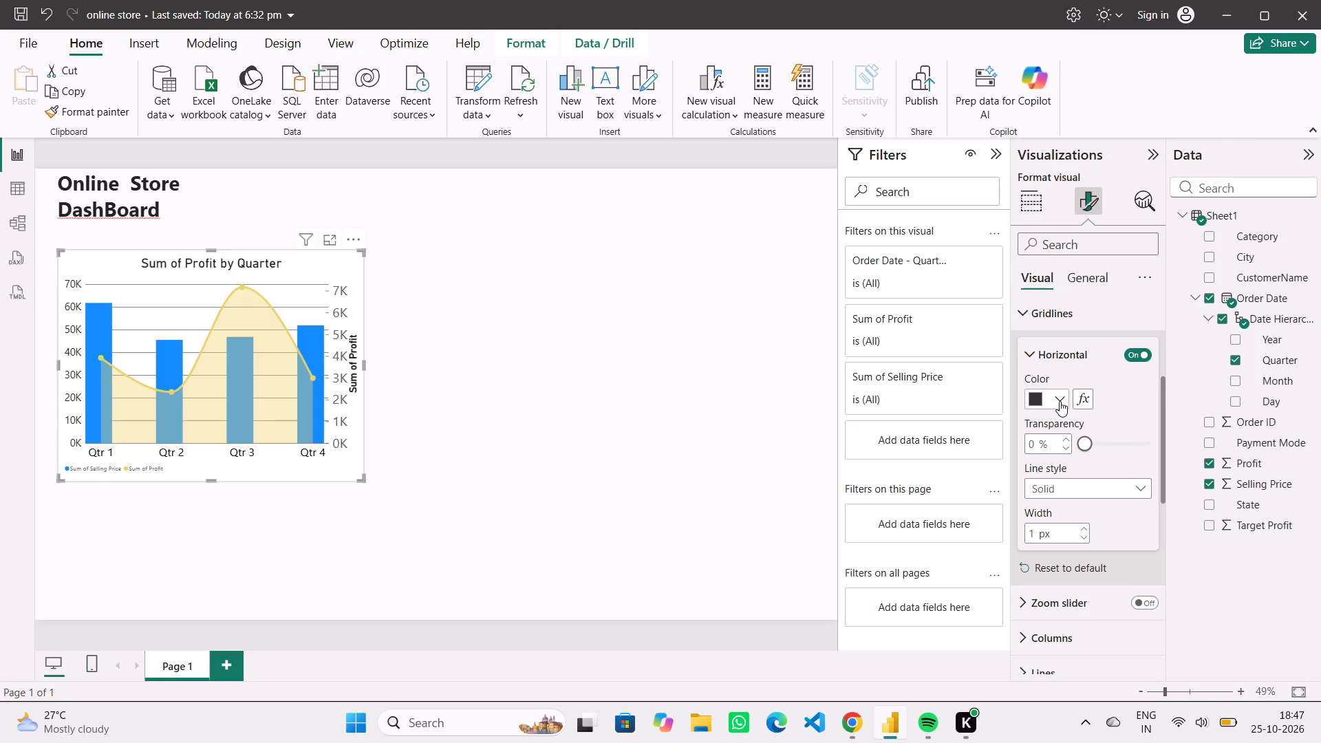
click(1059, 403)
click(1070, 153)
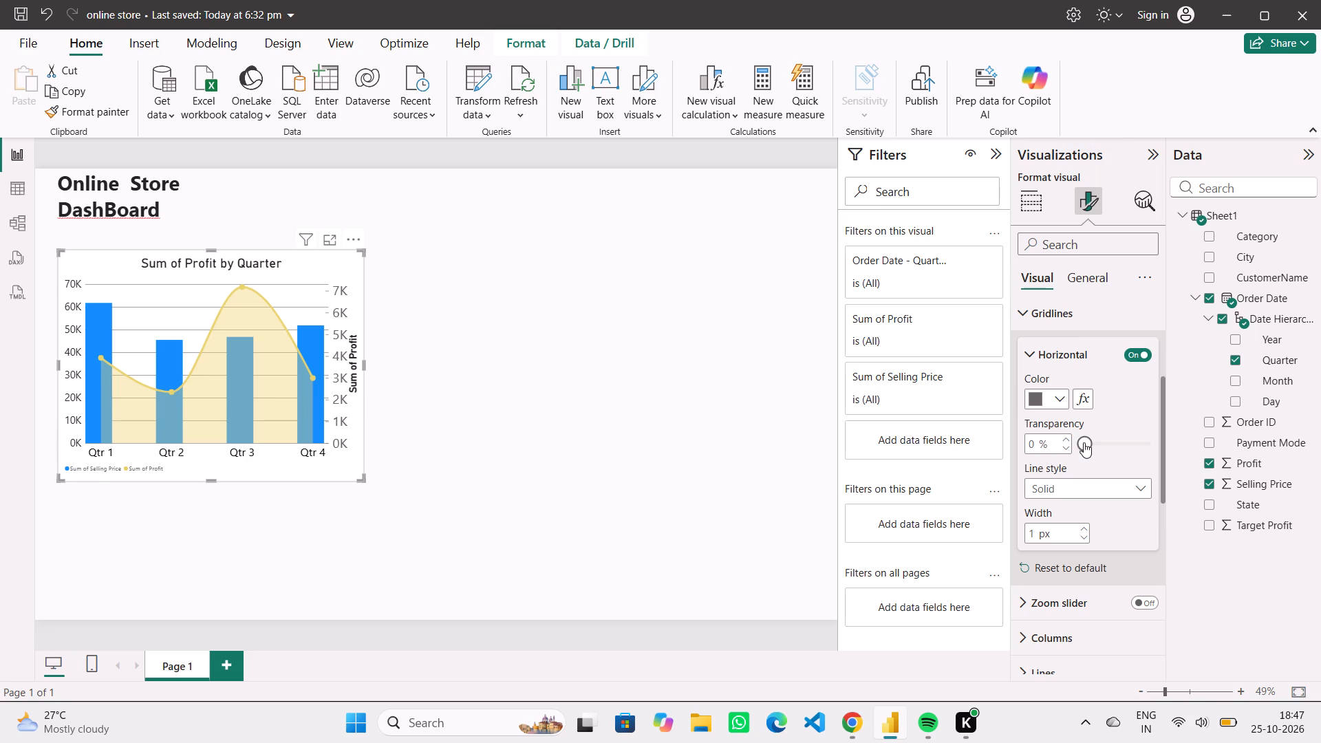
click(1061, 397)
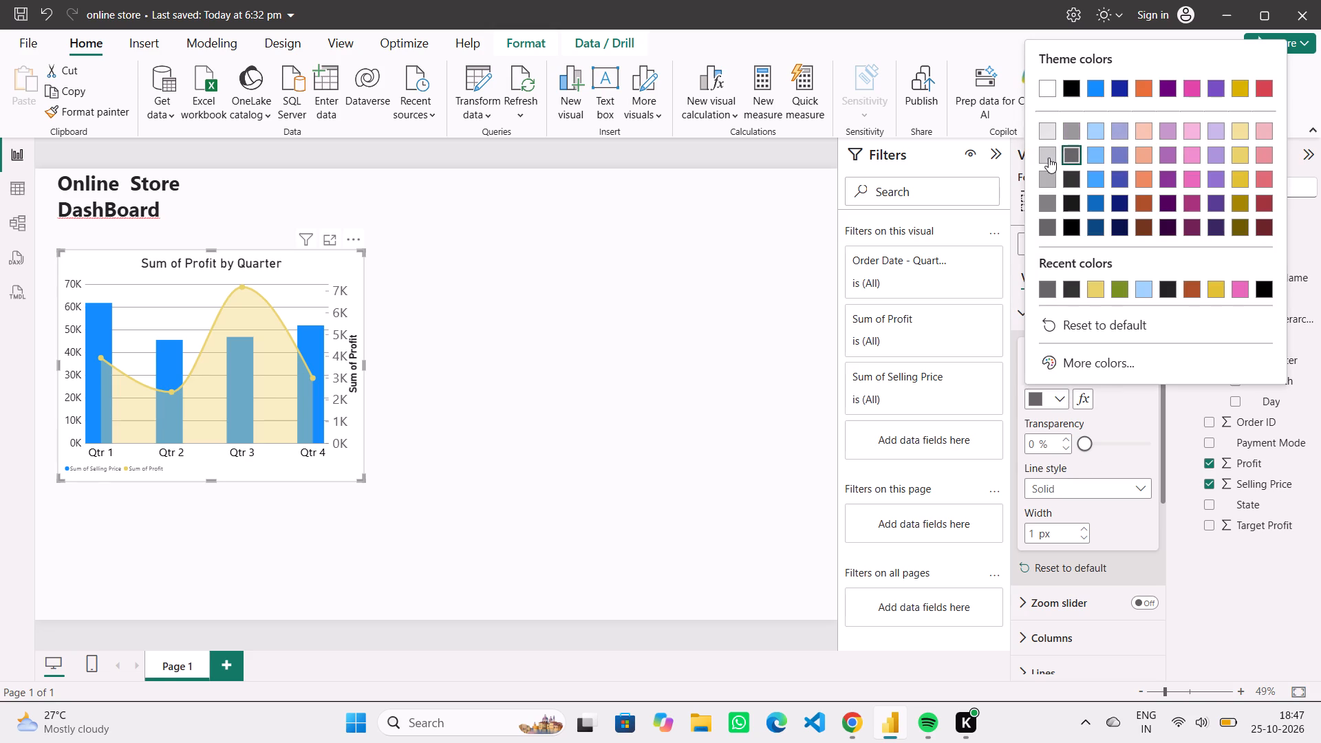
click(1049, 158)
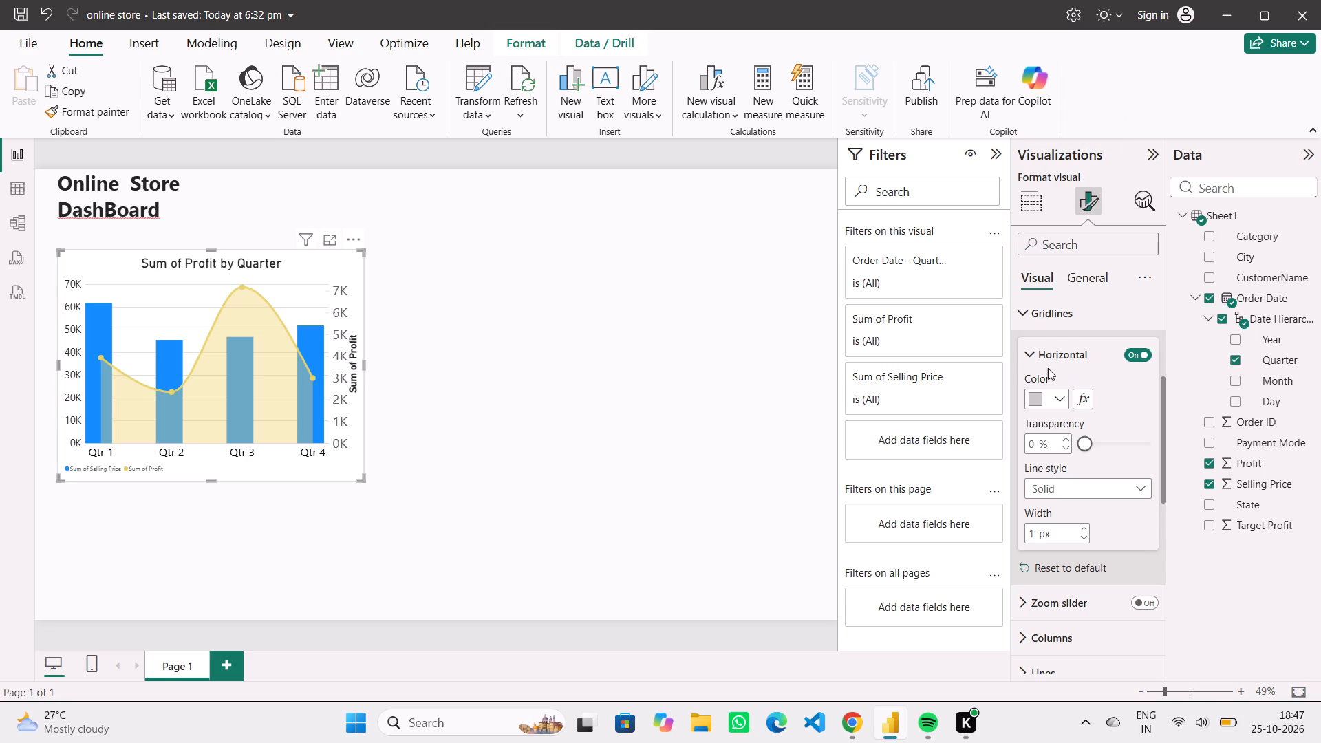
click(1032, 351)
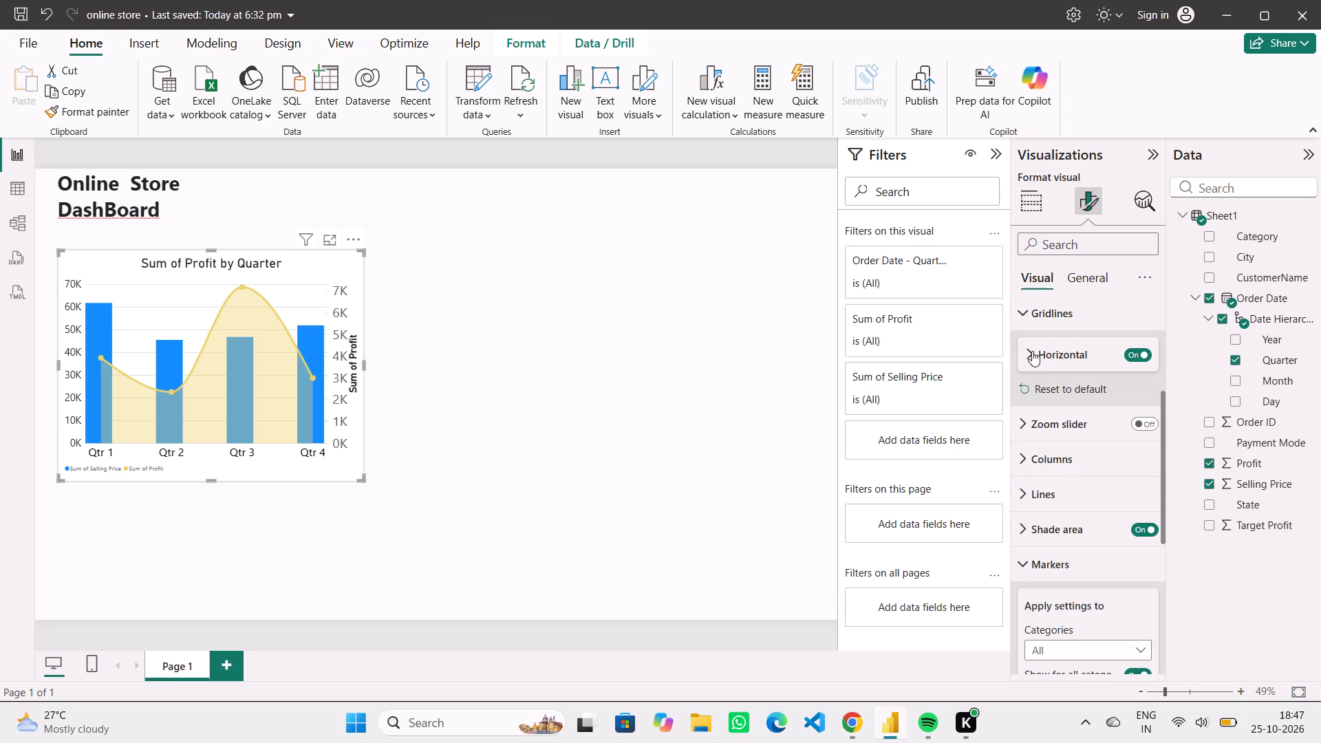
scroll(1032, 351, up, 1)
click(1024, 364)
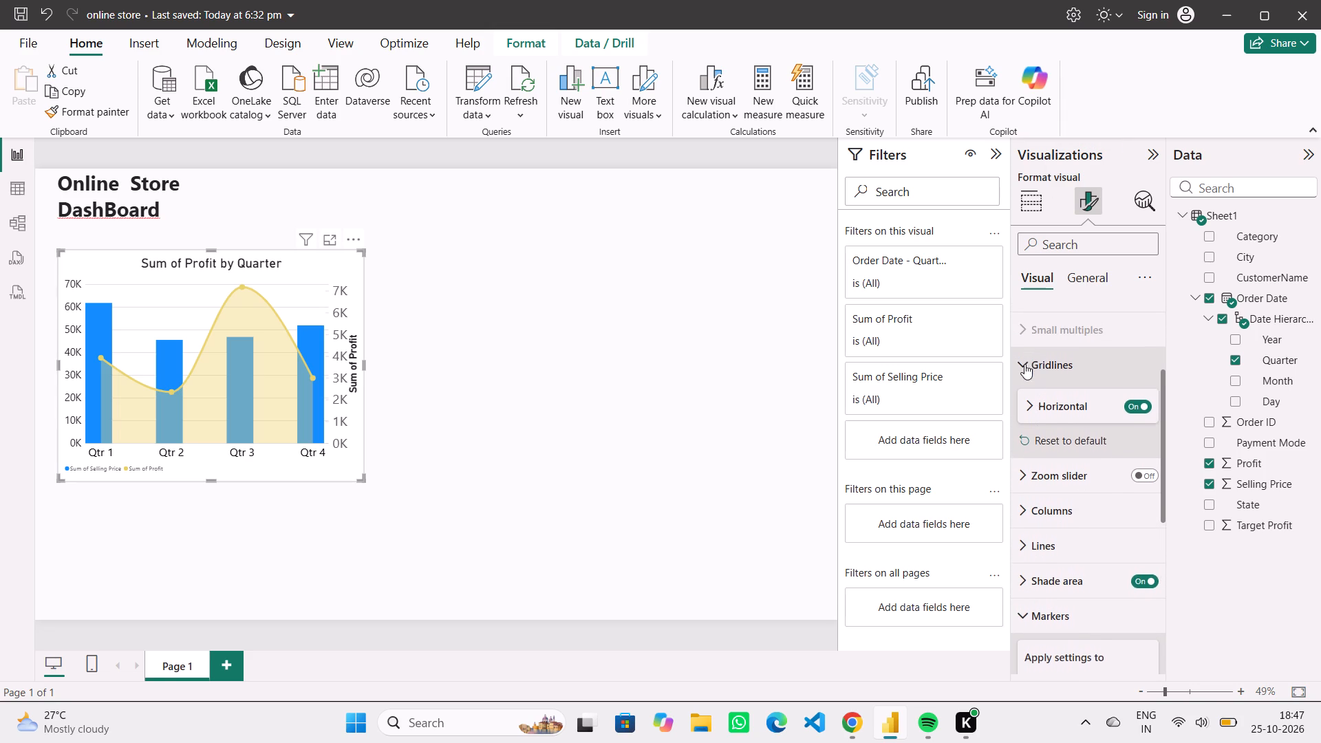
scroll(1024, 364, up, 2)
Examine the chart's available style presets, keeping the Default style.
scroll(1042, 336, up, 1)
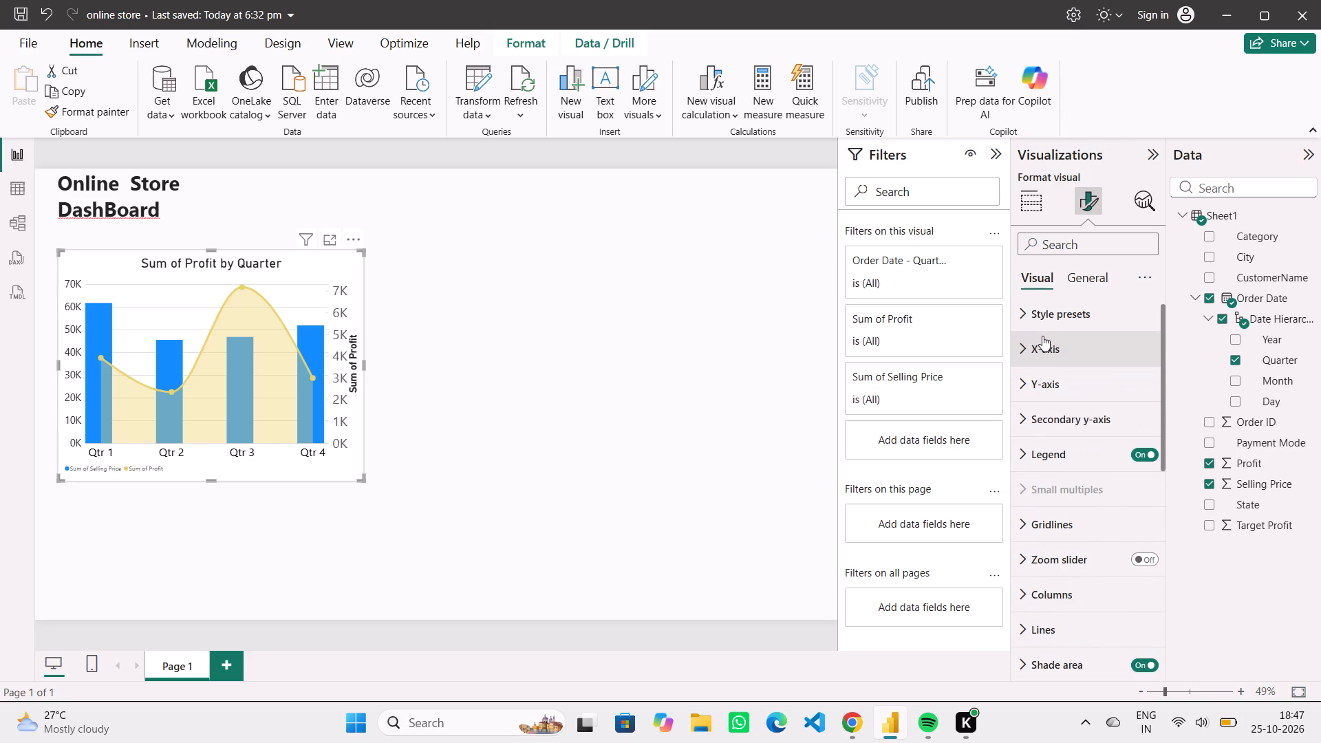
click(1053, 333)
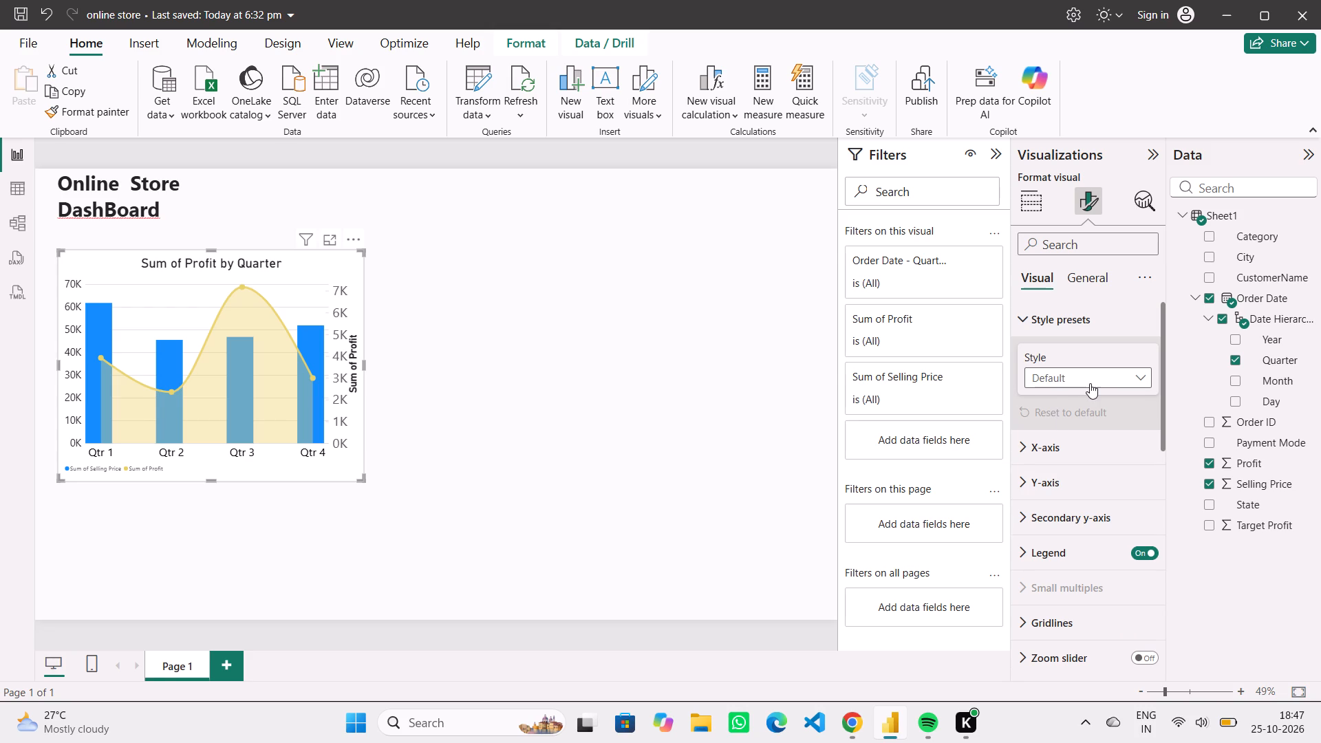
click(1090, 383)
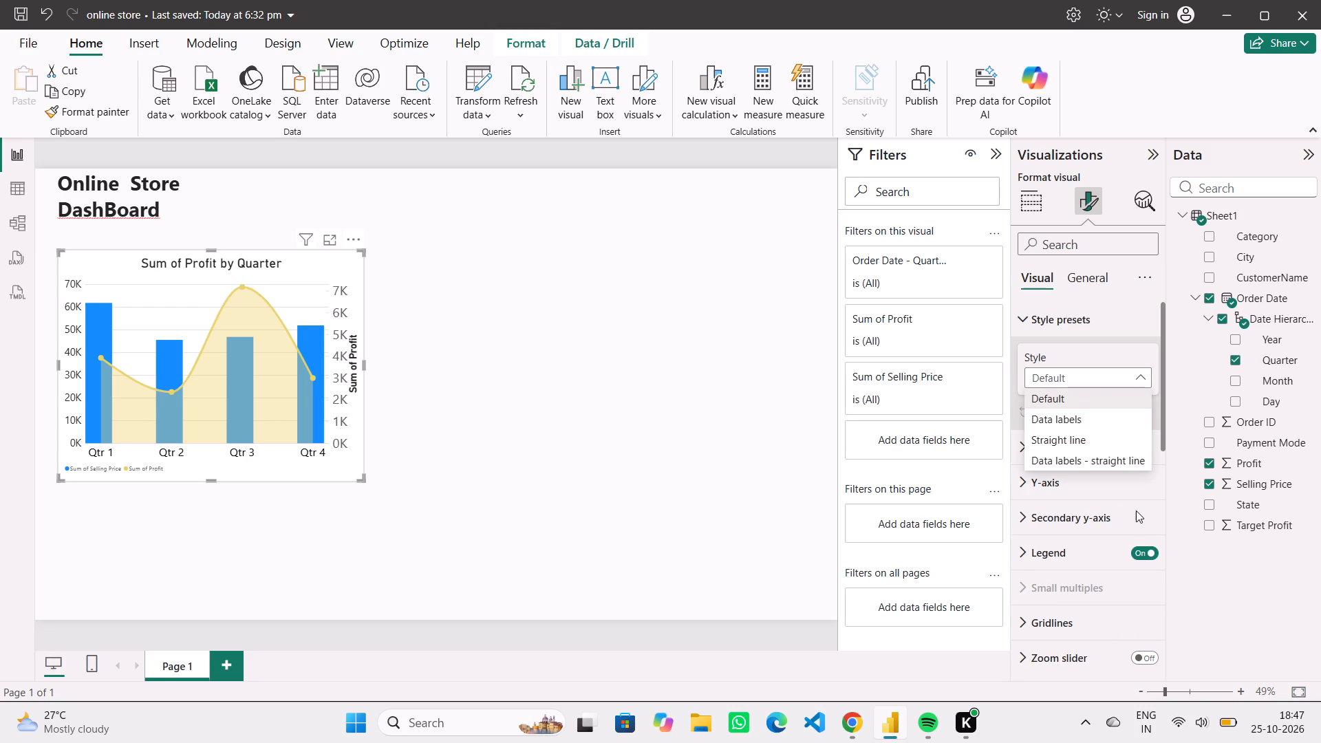
click(1136, 510)
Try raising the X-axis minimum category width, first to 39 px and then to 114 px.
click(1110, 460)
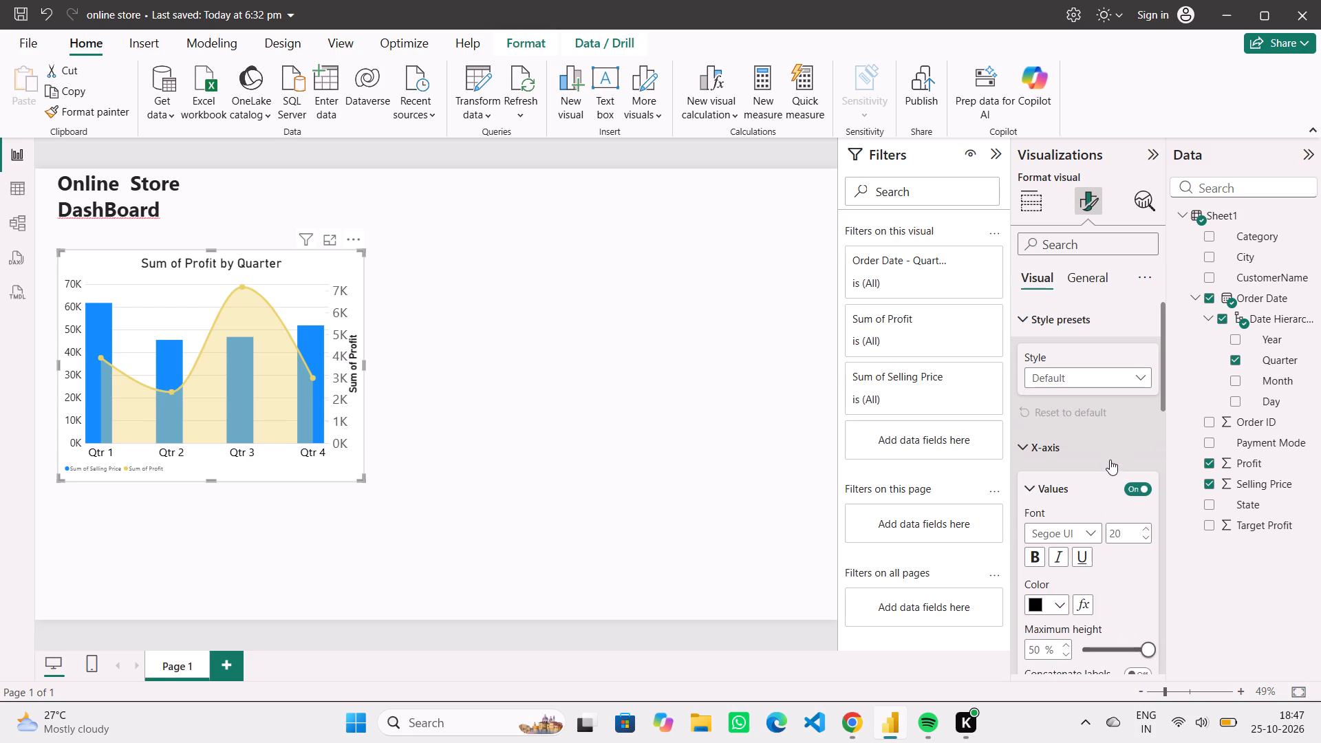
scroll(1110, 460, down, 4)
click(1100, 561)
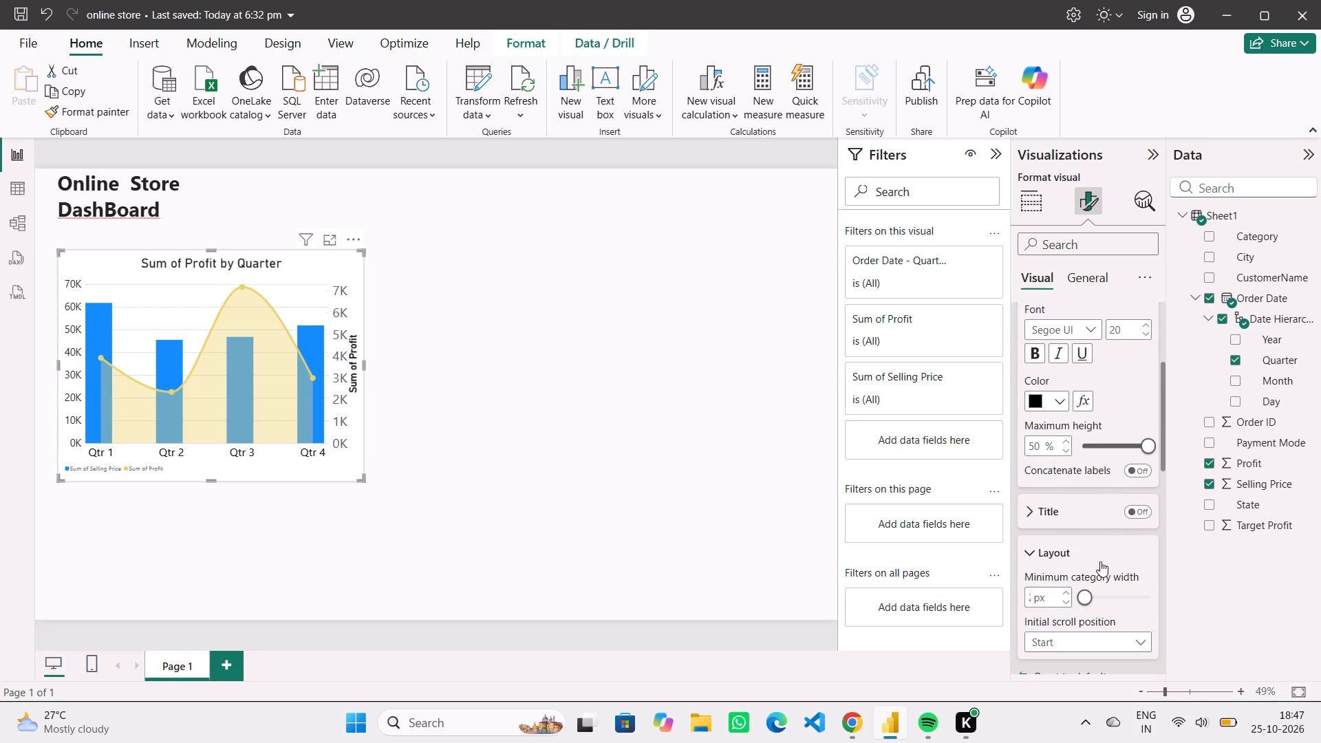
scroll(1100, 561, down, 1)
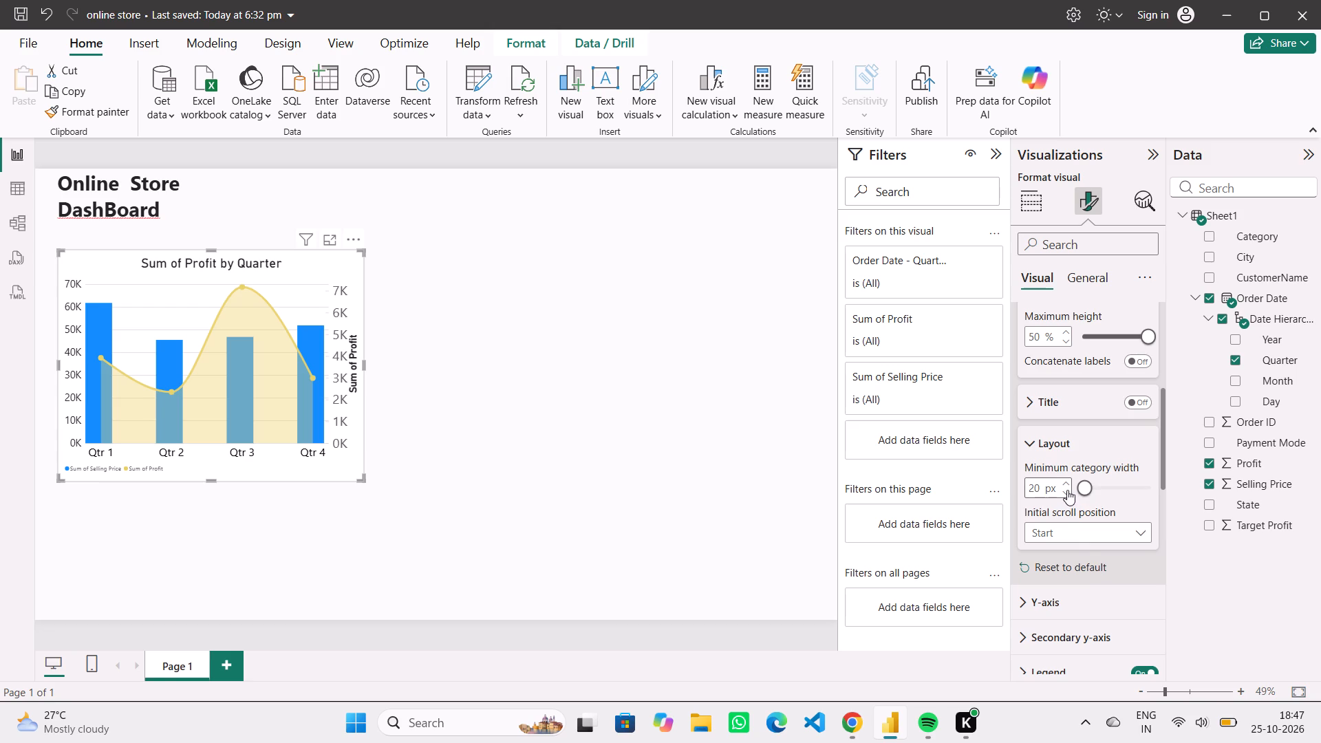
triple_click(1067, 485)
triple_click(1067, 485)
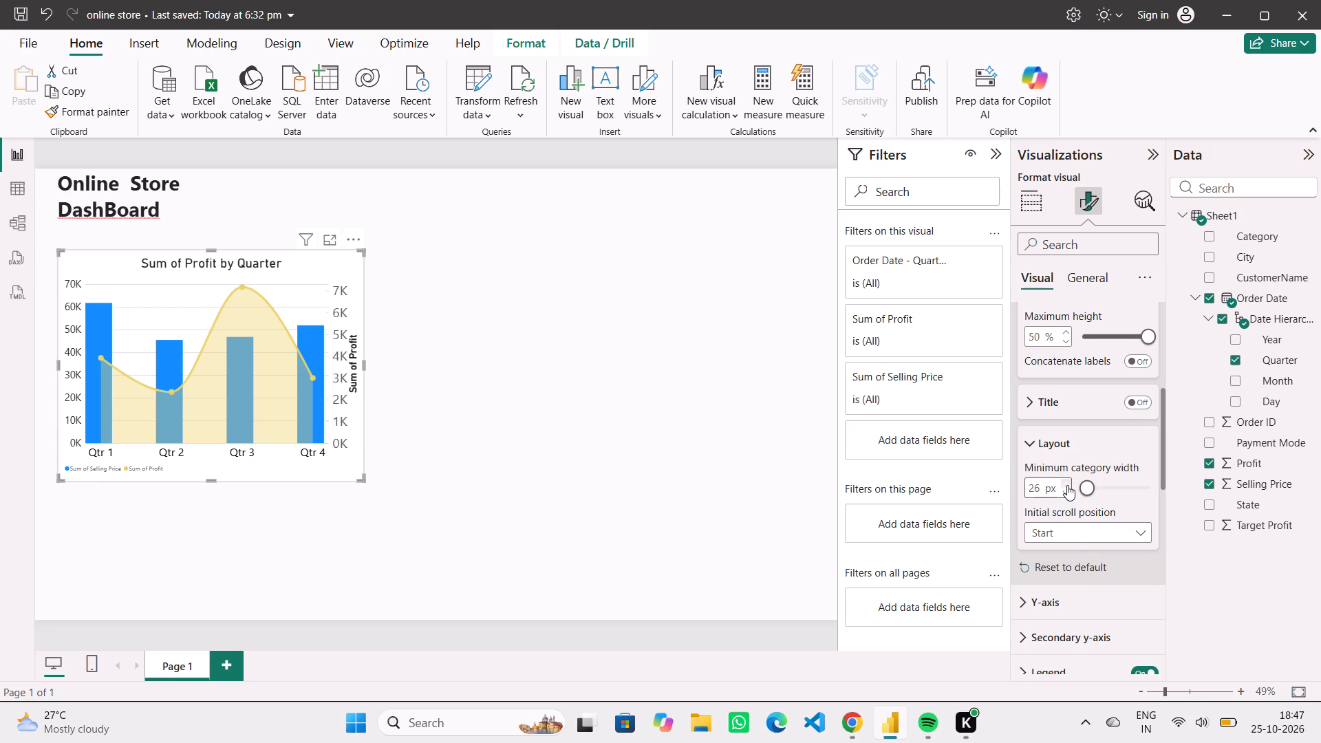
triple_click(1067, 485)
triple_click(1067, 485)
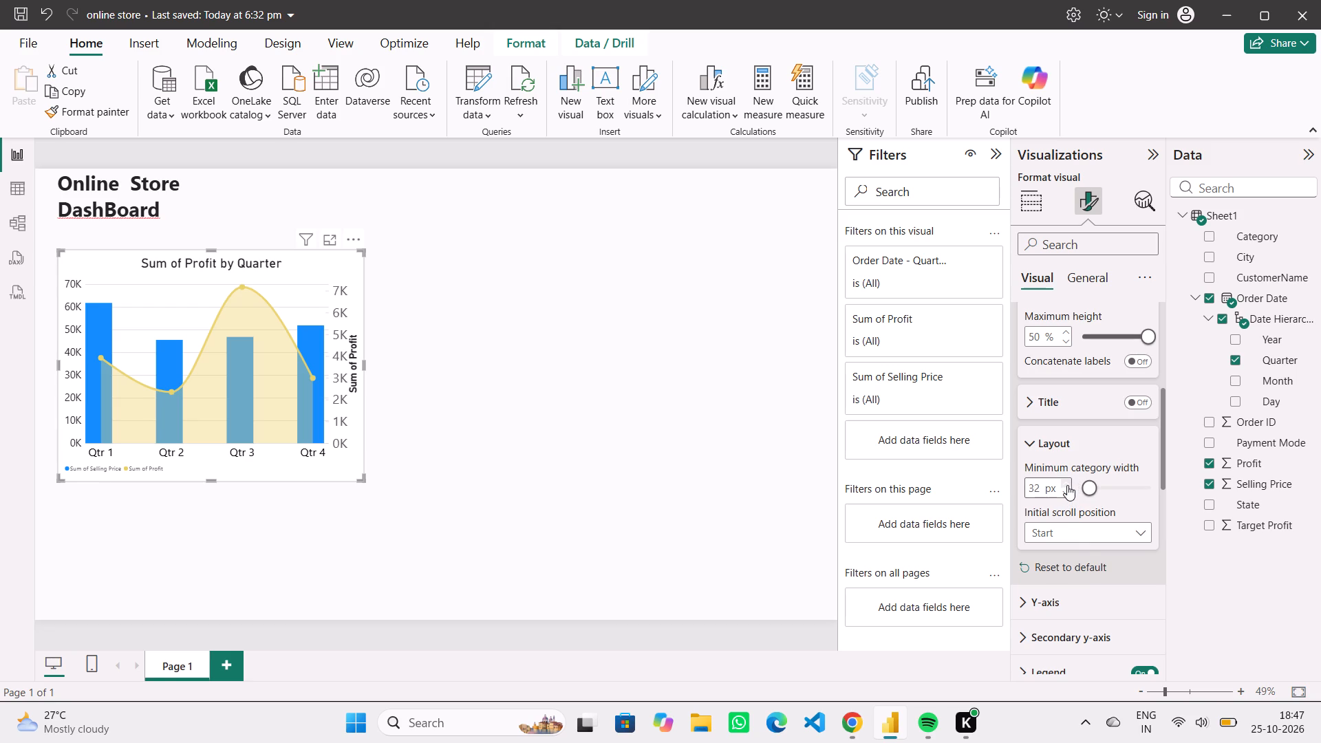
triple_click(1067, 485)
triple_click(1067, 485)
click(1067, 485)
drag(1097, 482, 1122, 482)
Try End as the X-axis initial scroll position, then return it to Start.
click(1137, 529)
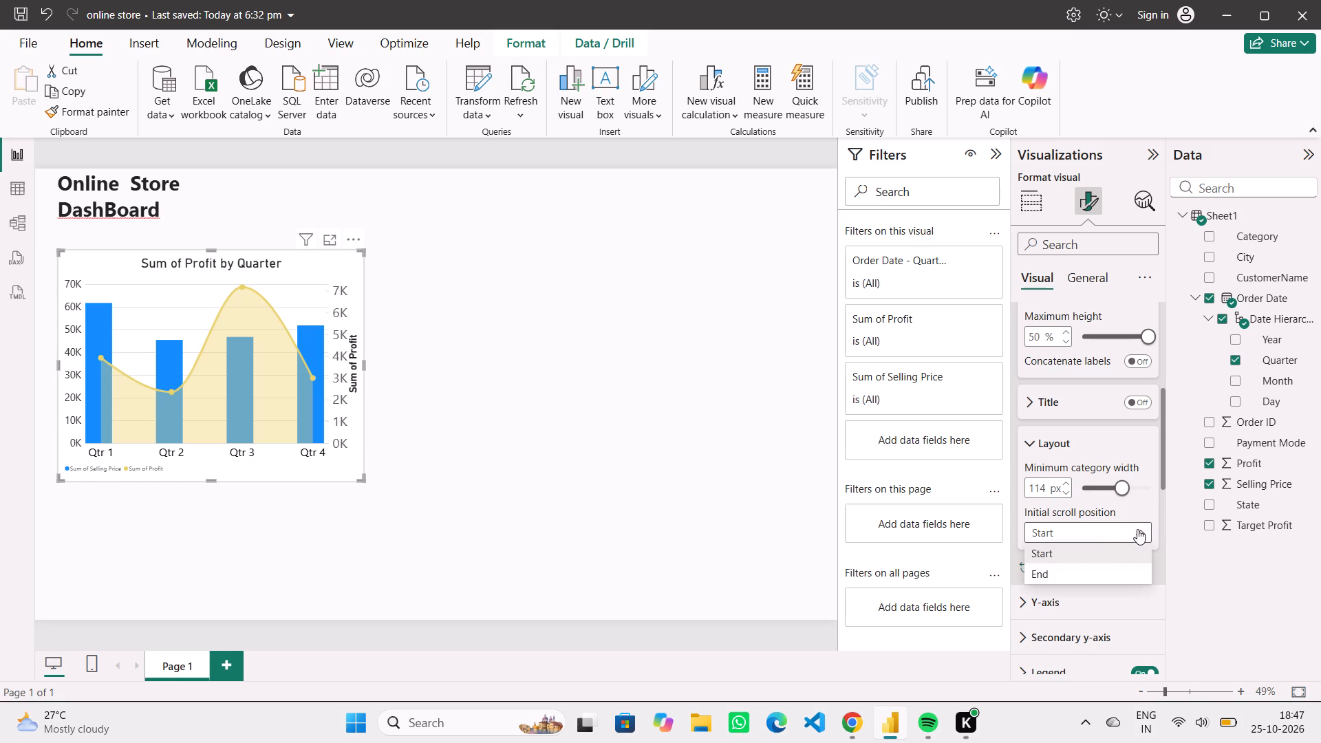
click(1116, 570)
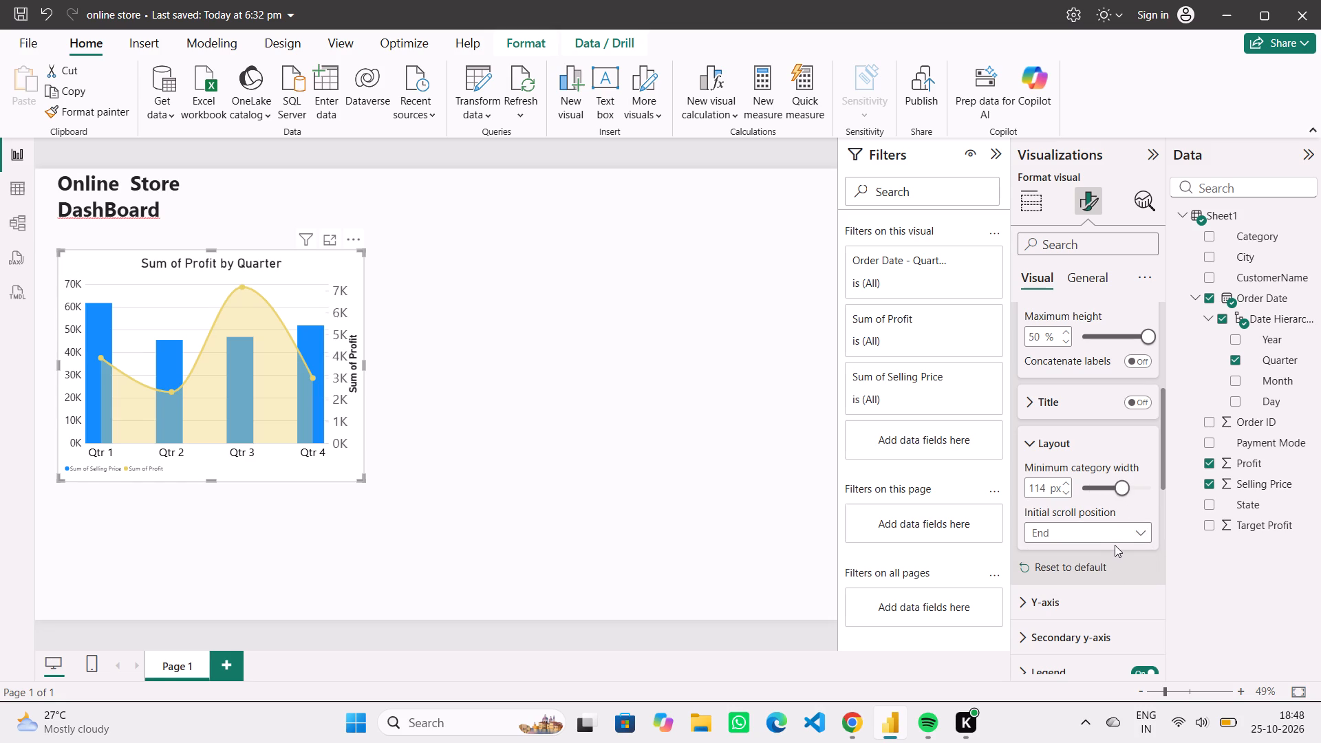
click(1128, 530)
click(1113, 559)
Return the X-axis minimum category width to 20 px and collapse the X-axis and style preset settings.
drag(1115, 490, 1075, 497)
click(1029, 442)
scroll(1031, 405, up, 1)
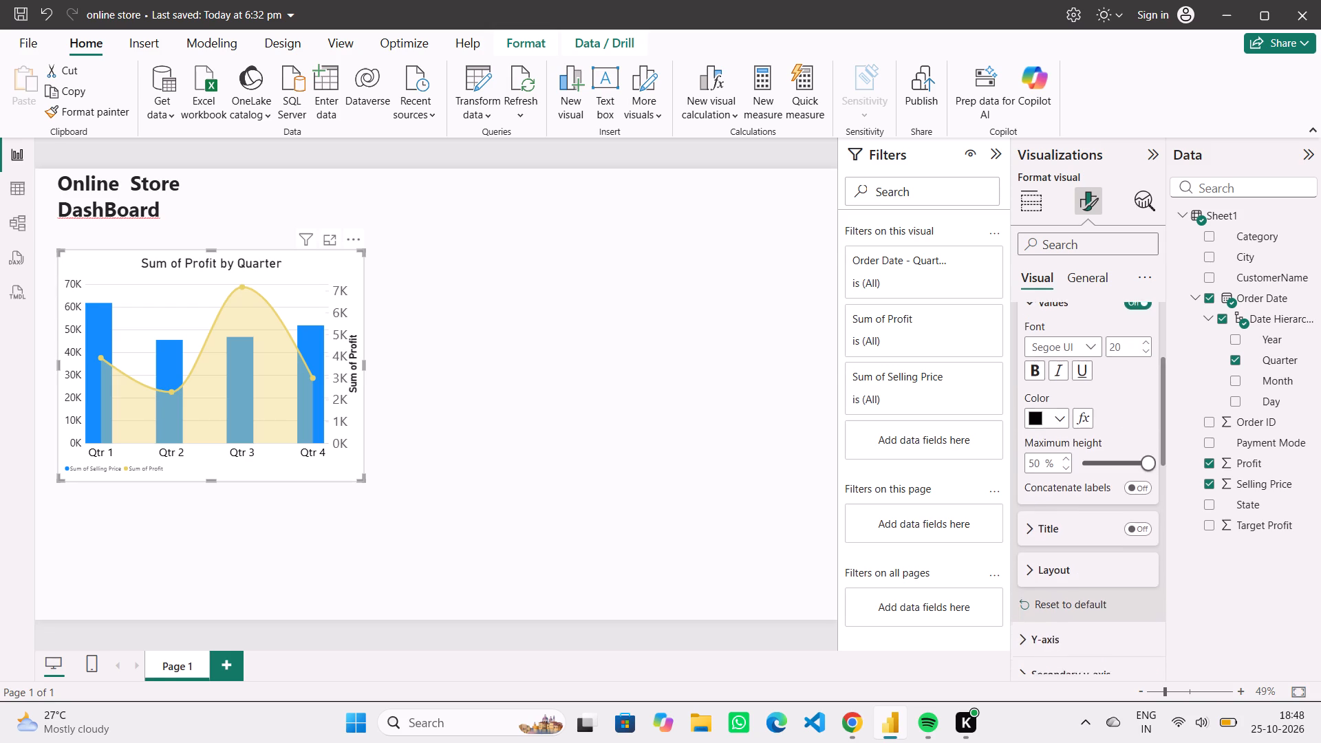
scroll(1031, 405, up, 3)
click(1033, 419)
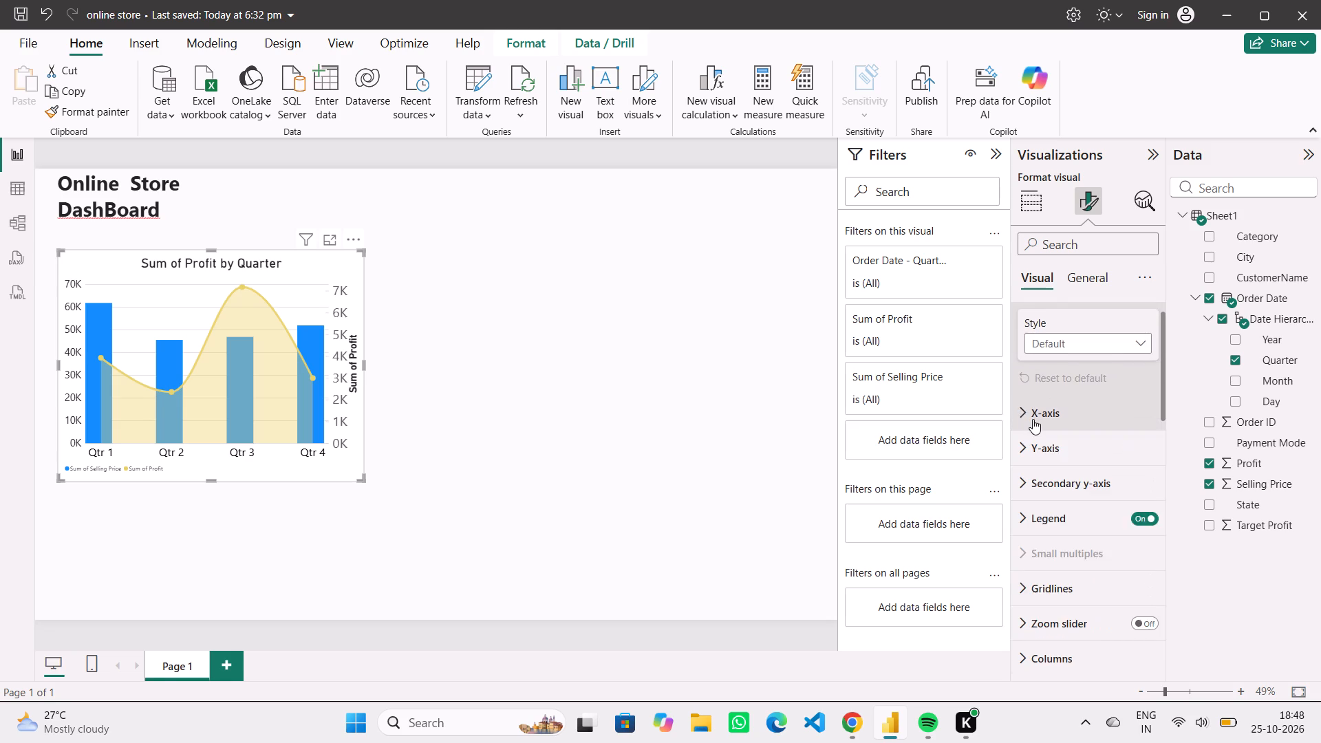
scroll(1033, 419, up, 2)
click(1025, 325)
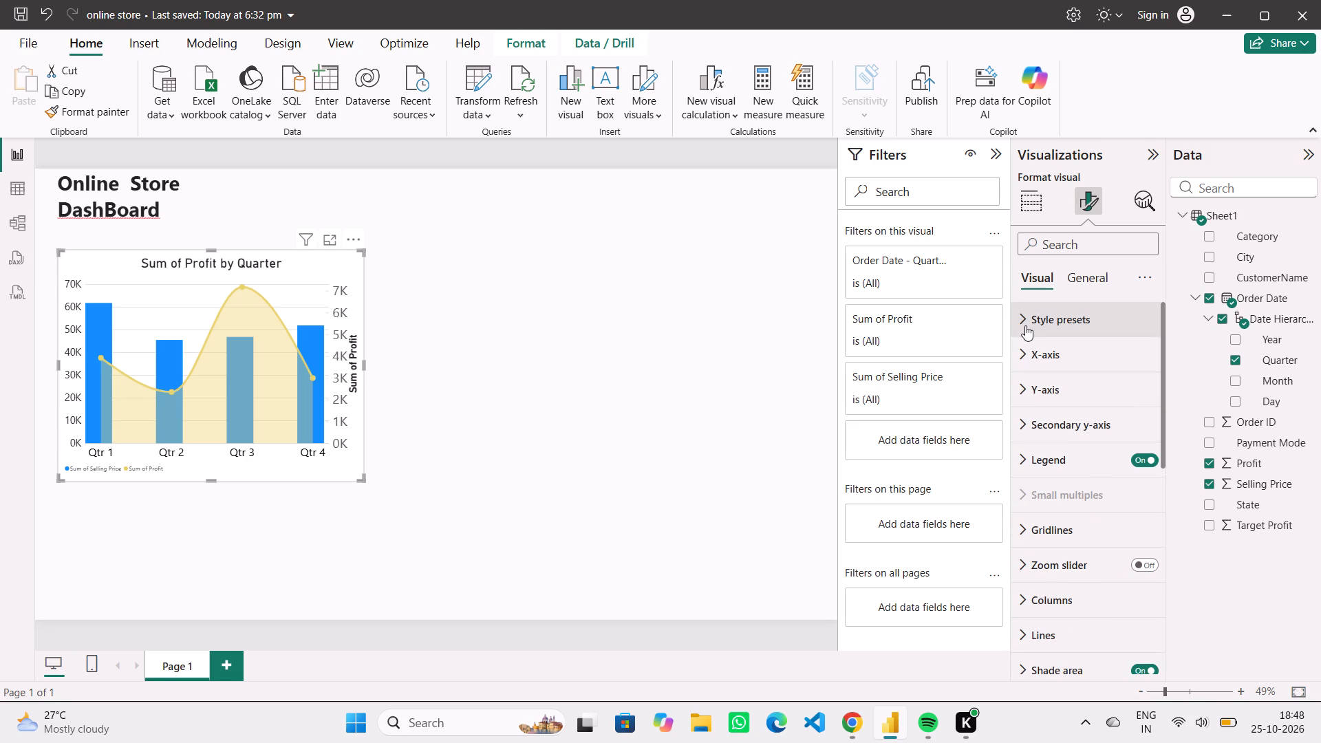
Enlarge the combo chart down to near the page's bottom edge and widen it moderately, after trying a wider size.
drag(210, 477, 207, 551)
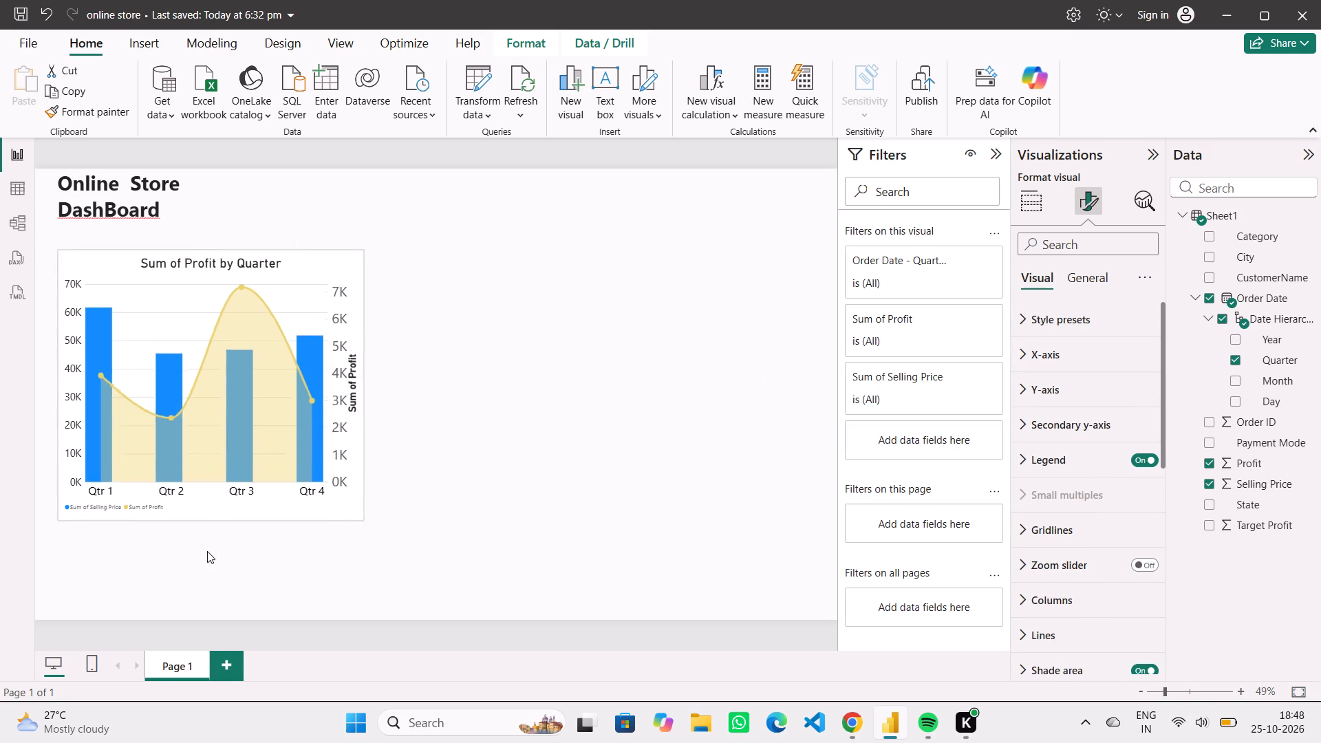
drag(207, 551, 206, 579)
drag(363, 416, 442, 407)
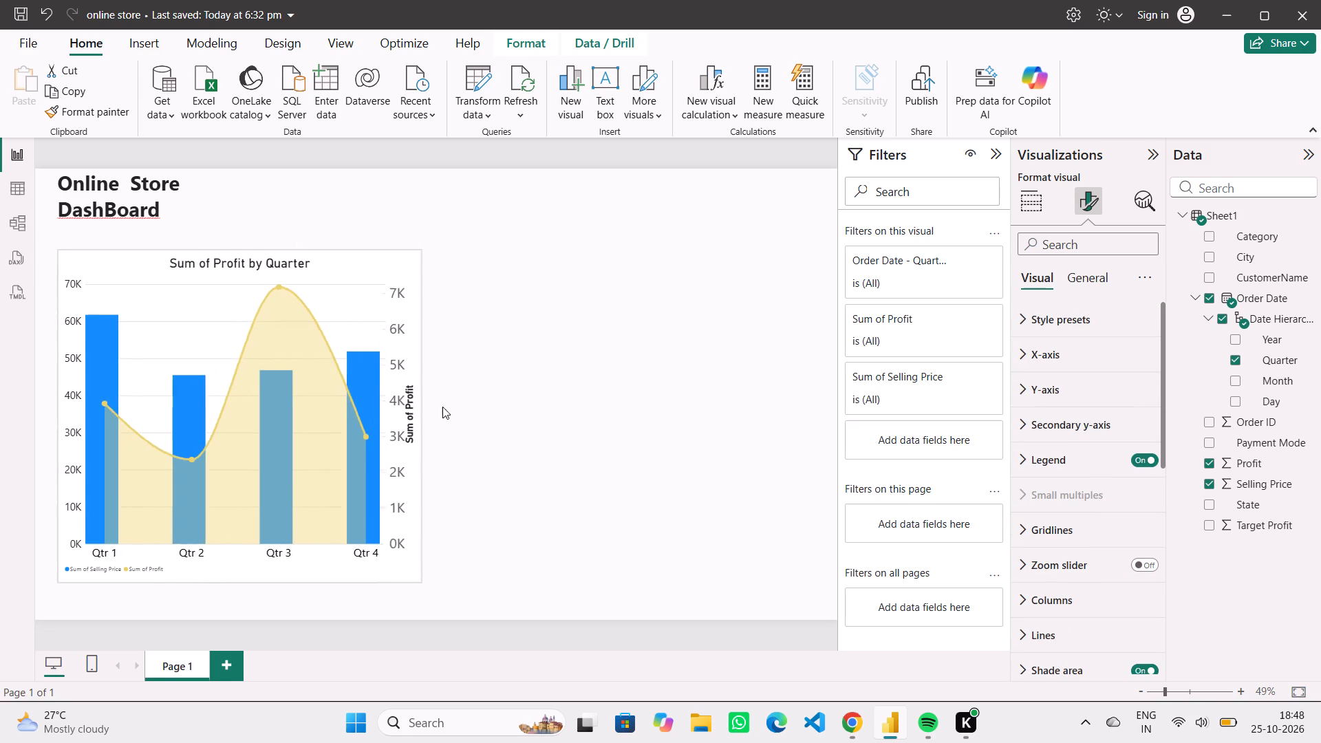
drag(442, 407, 550, 398)
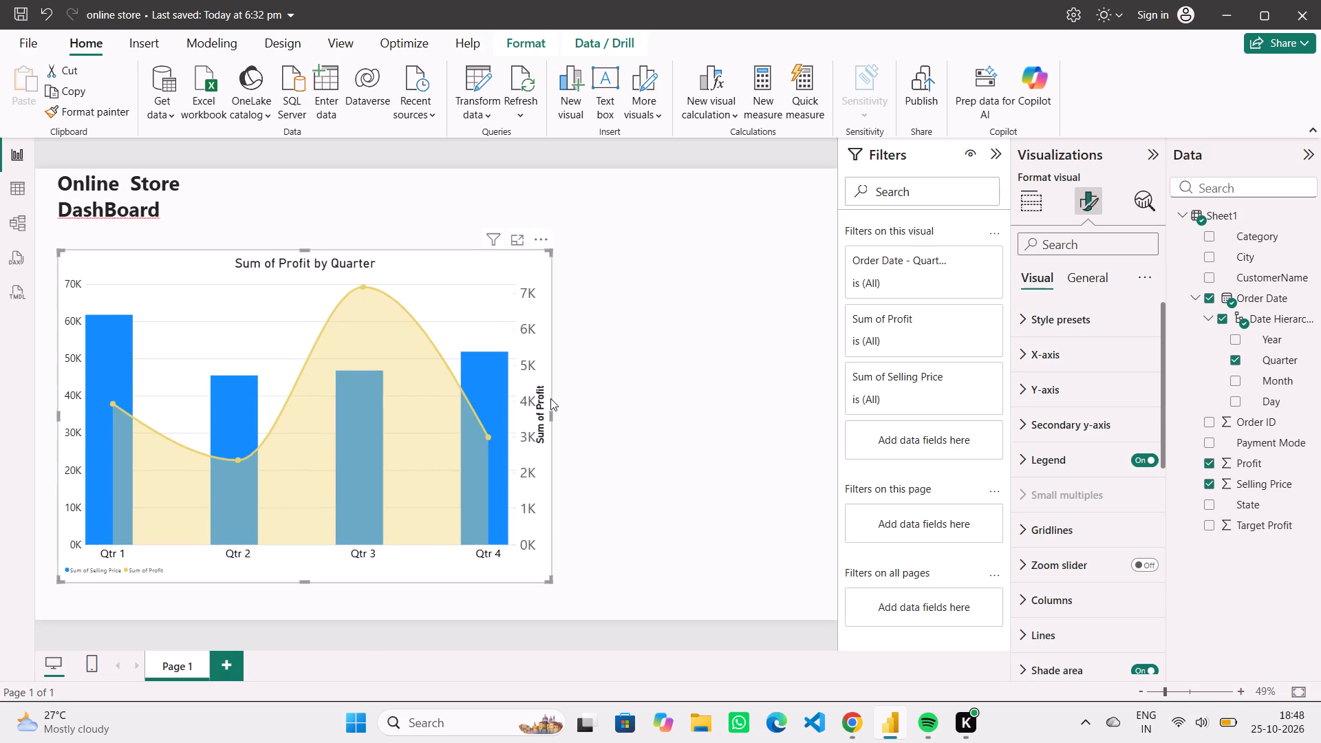
drag(552, 419, 478, 433)
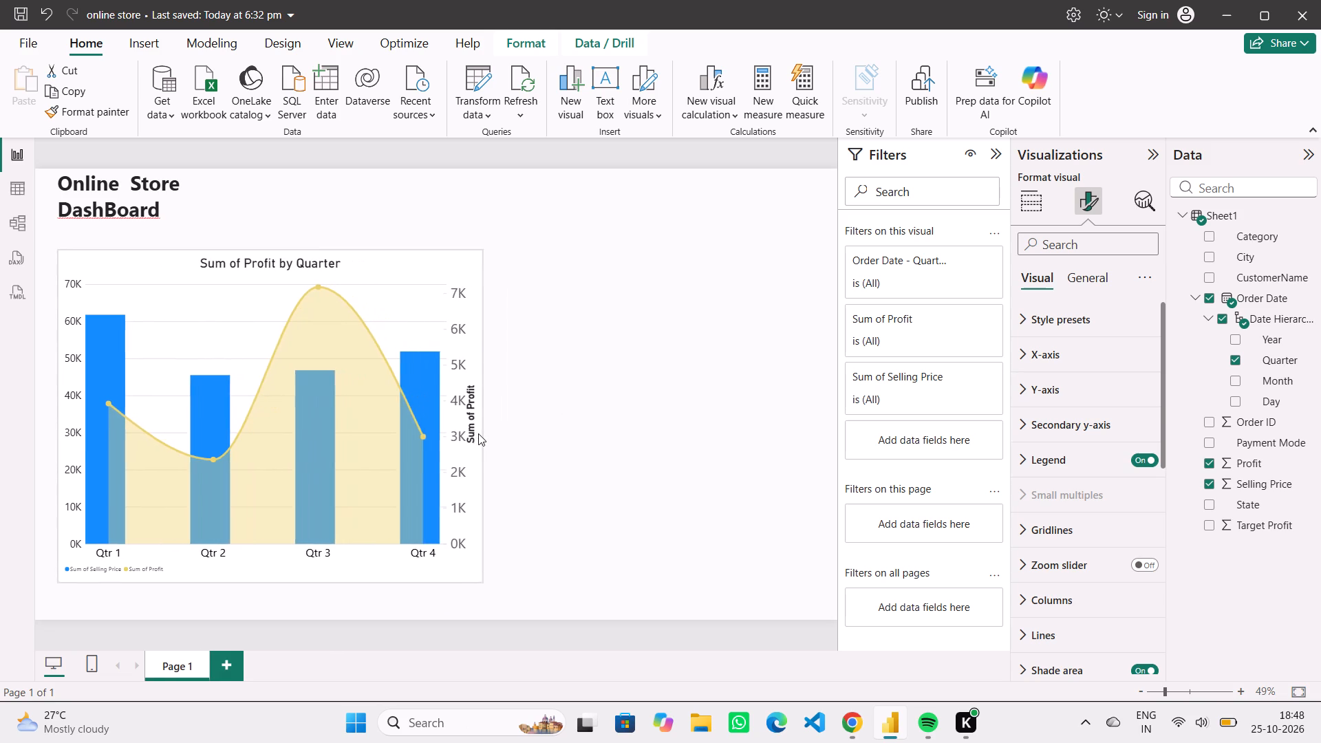
drag(478, 433, 471, 433)
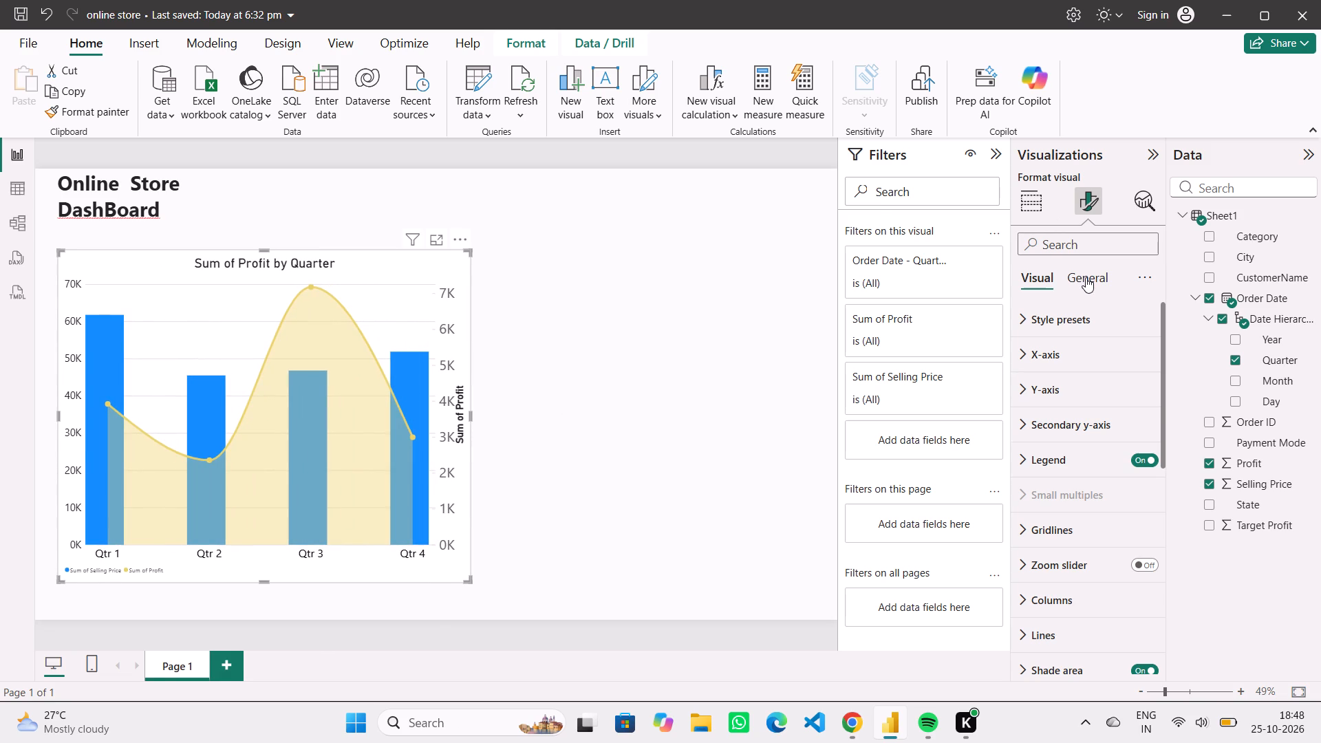
Set the space above the plot area to 20 px in the chart title's spacing settings, and collapse them.
click(1086, 277)
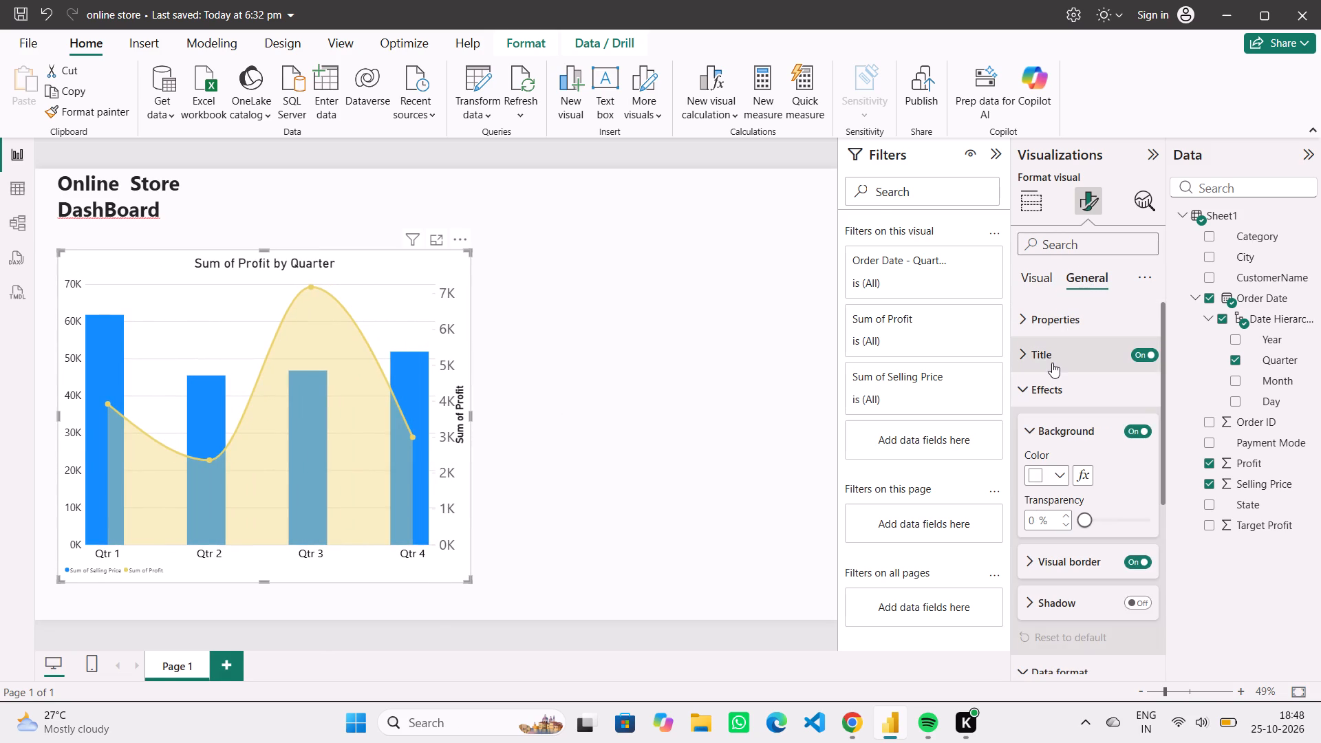
click(1052, 363)
scroll(1052, 363, down, 4)
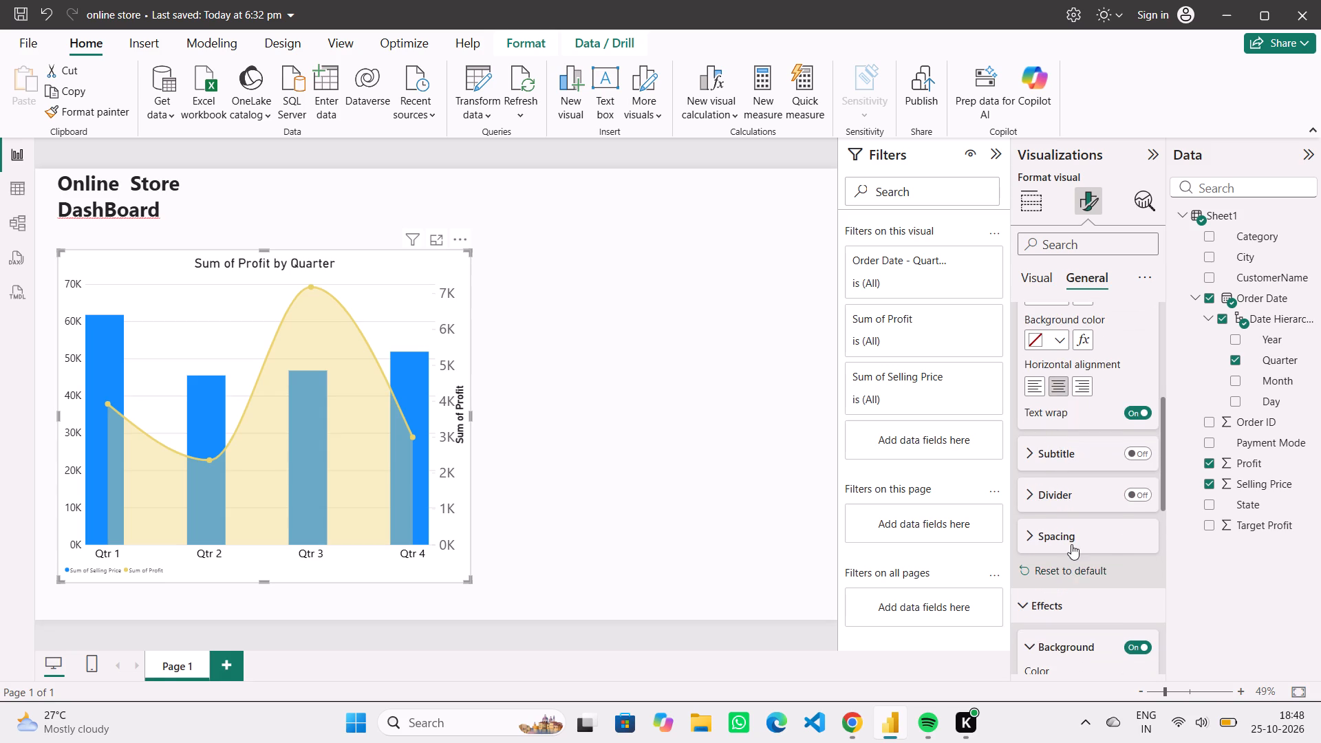
click(1071, 544)
scroll(1071, 544, down, 2)
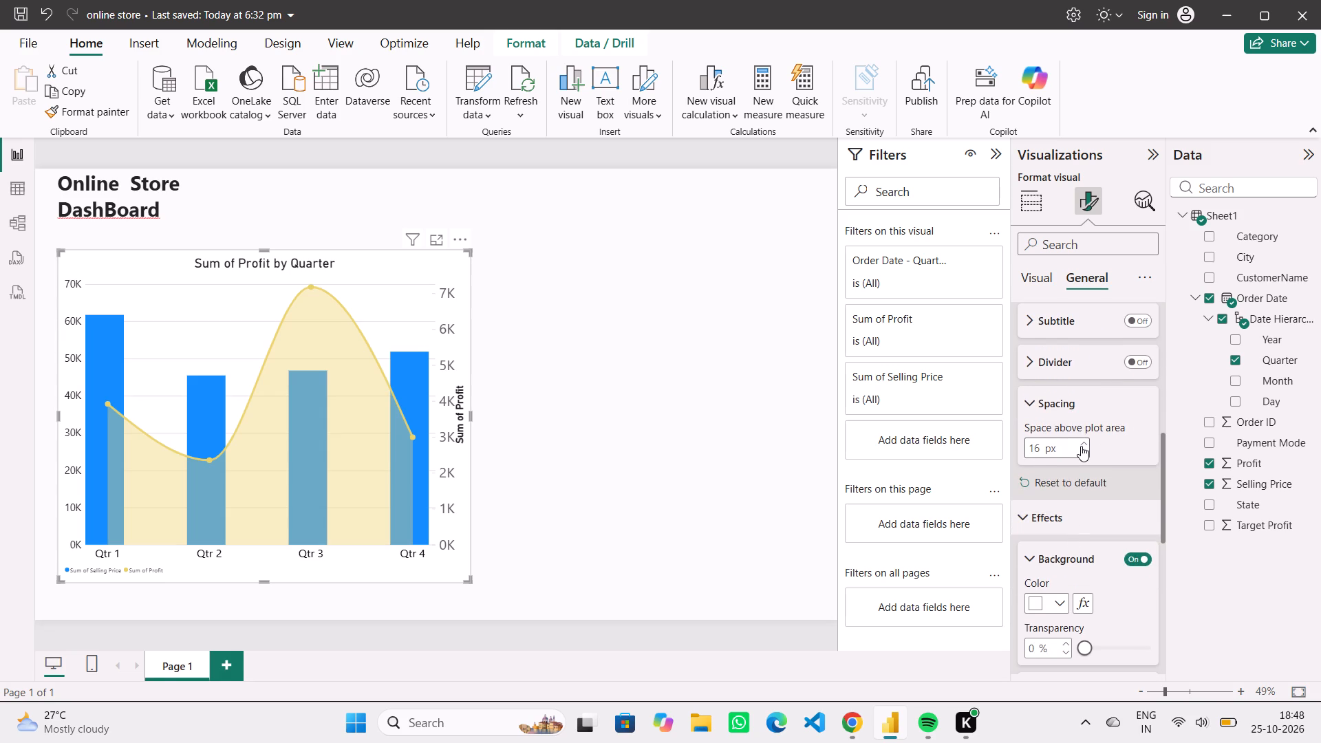
triple_click(1081, 446)
triple_click(1081, 446)
double_click(1081, 446)
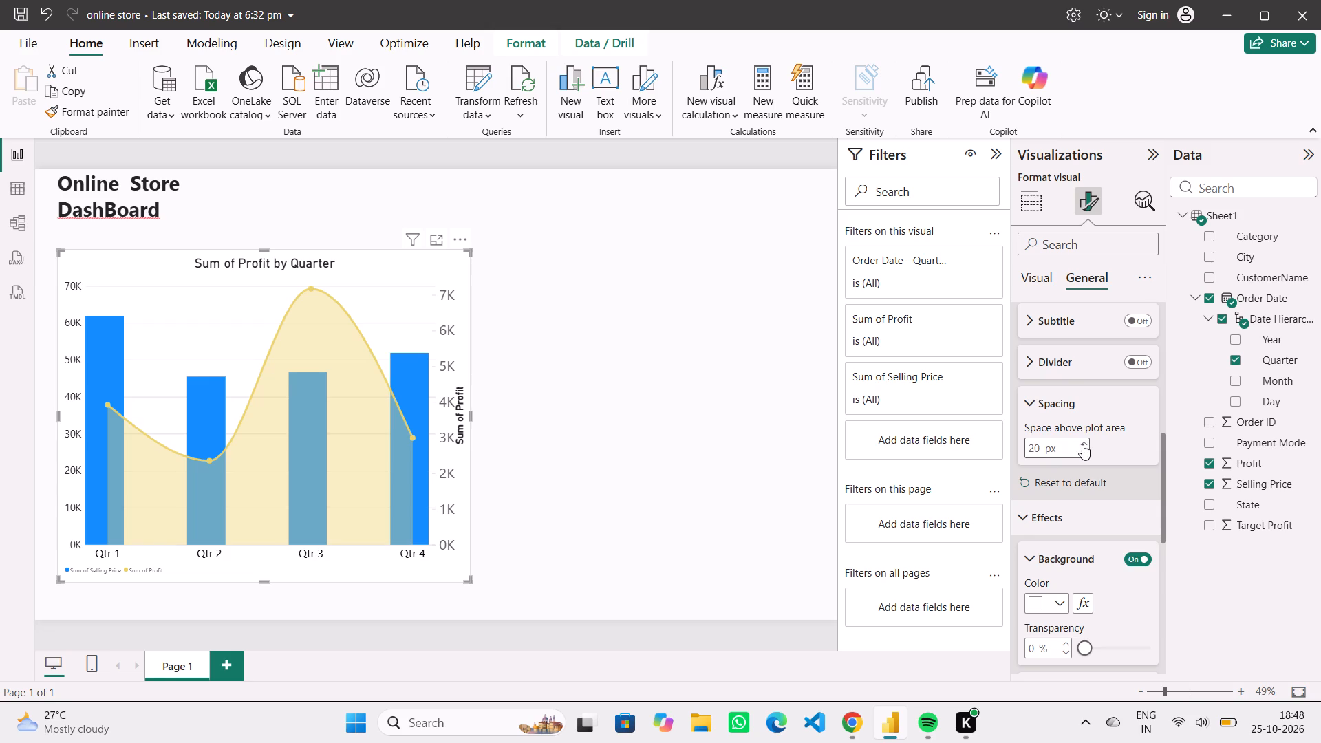
triple_click(1082, 444)
click(1022, 398)
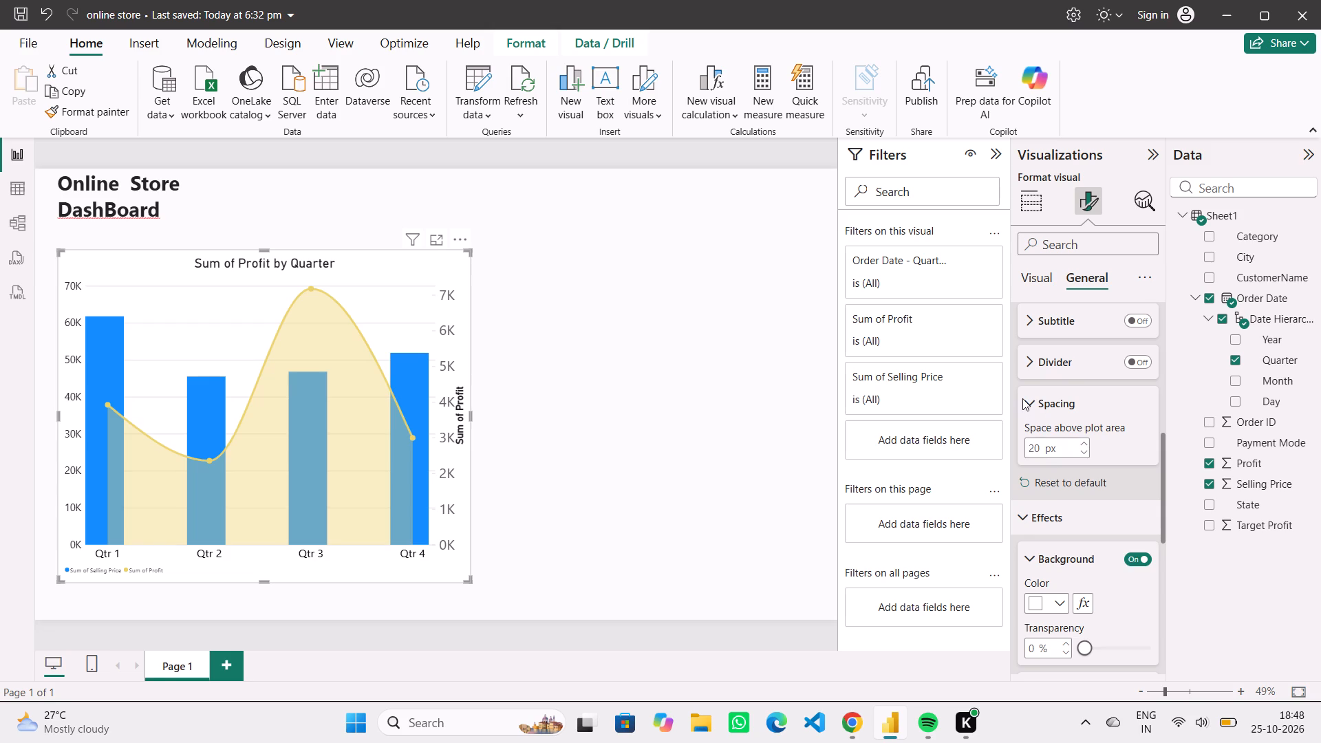
click(1033, 401)
Look through the chart's general effects and data format settings, collapsing them along with the title settings.
scroll(1033, 401, down, 1)
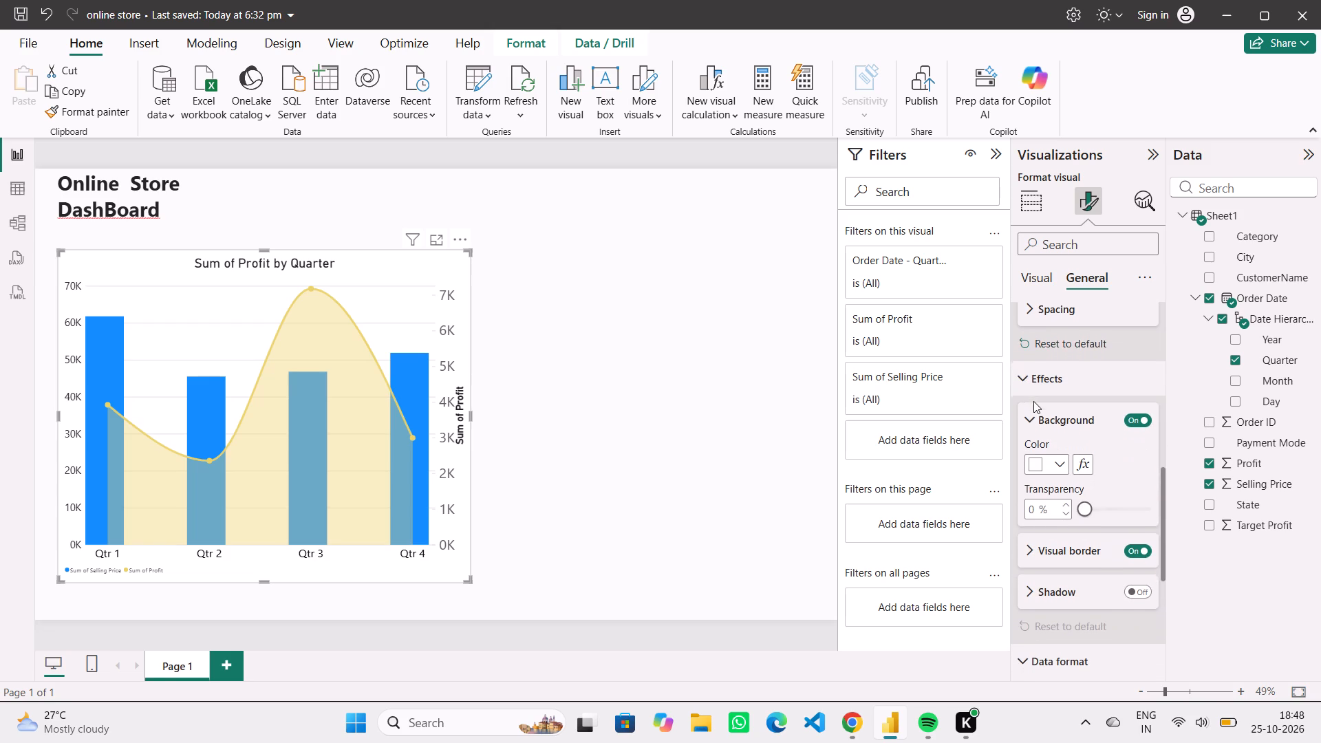
click(1031, 416)
scroll(1031, 416, down, 2)
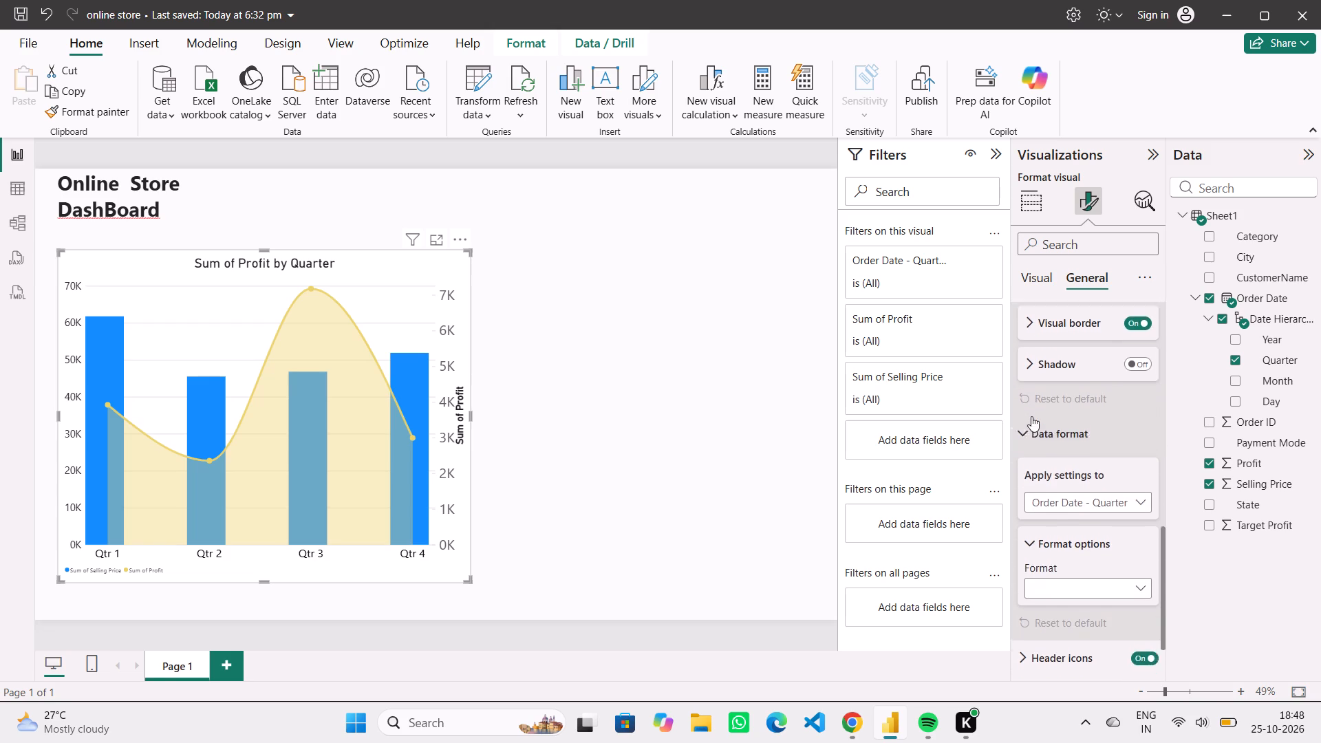
scroll(1031, 416, down, 2)
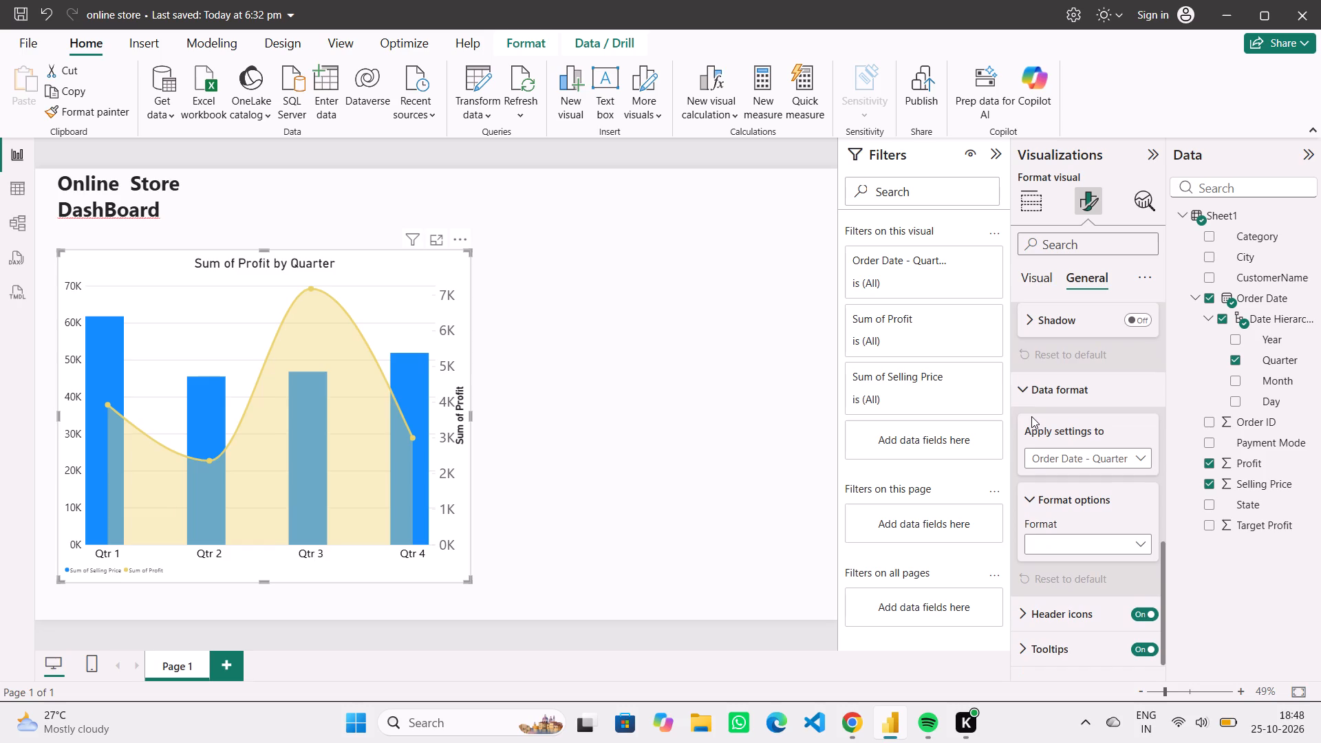
scroll(1024, 473, down, 1)
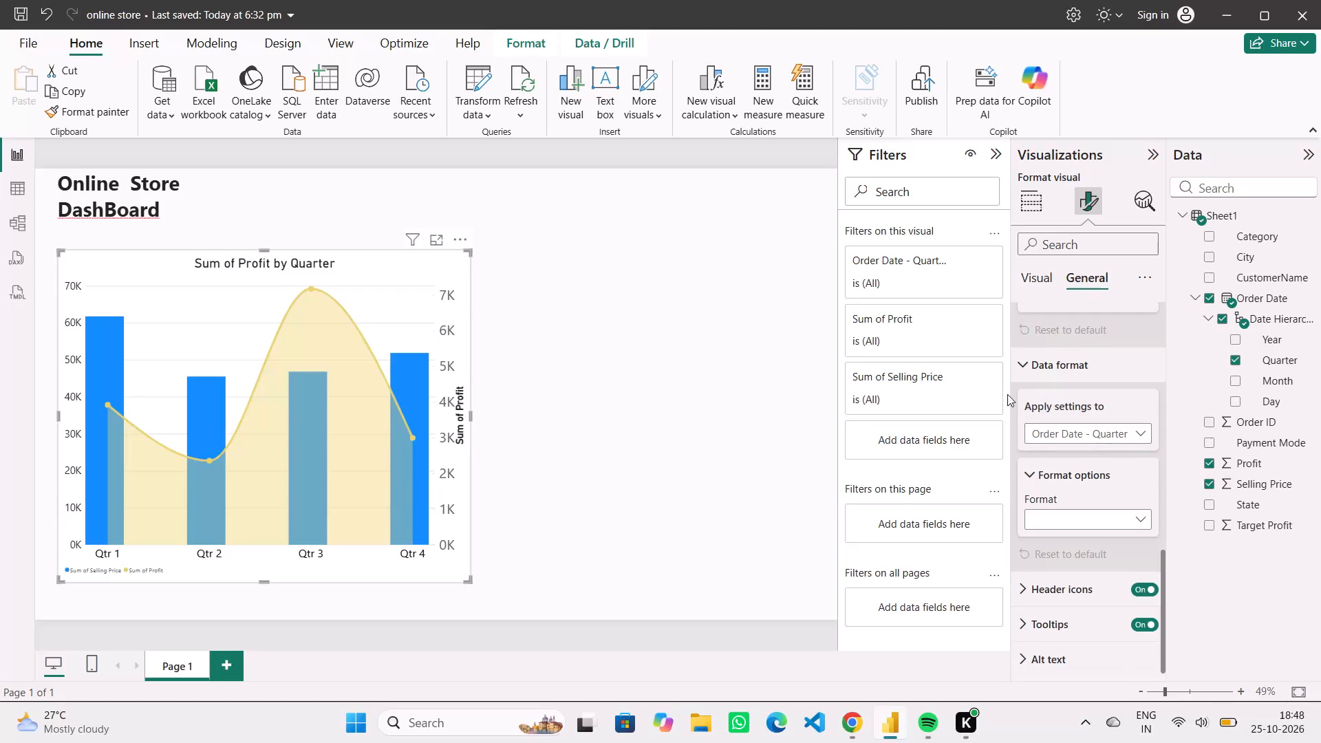
click(1023, 358)
scroll(1023, 358, down, 2)
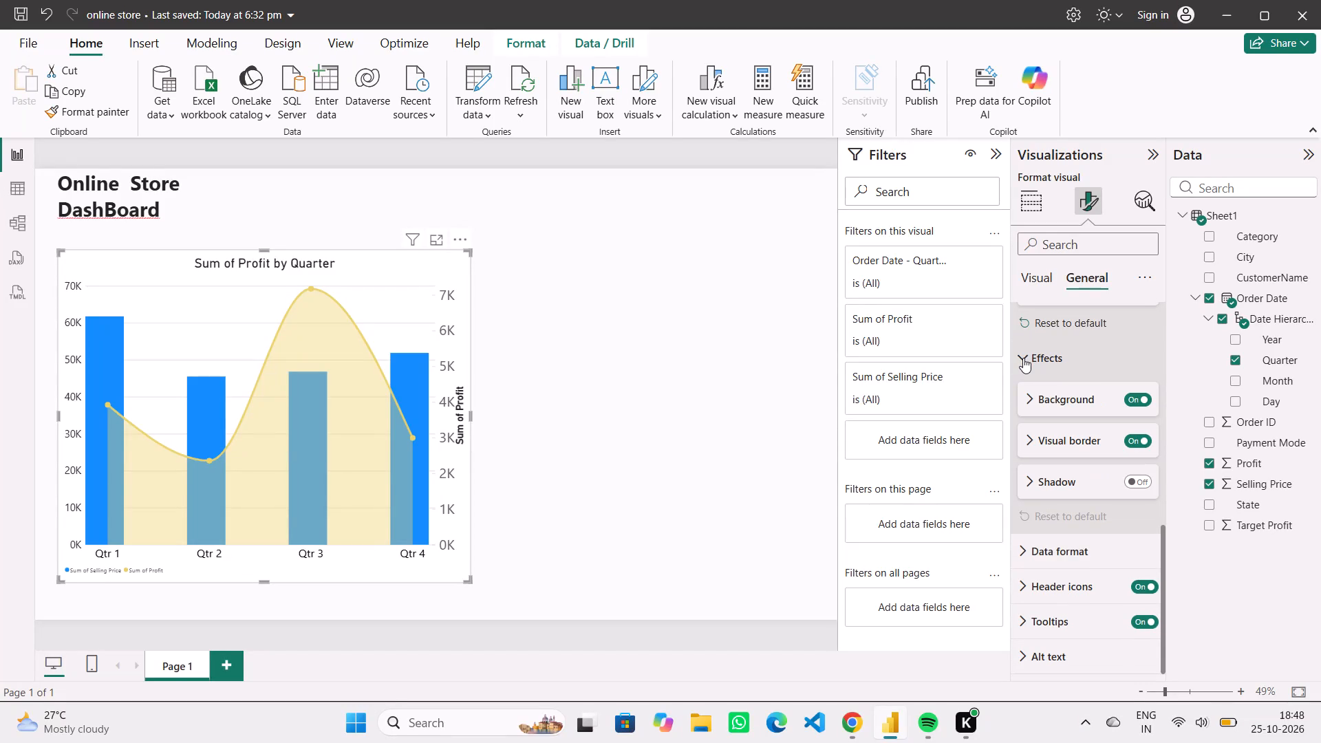
click(1023, 358)
scroll(1023, 358, up, 5)
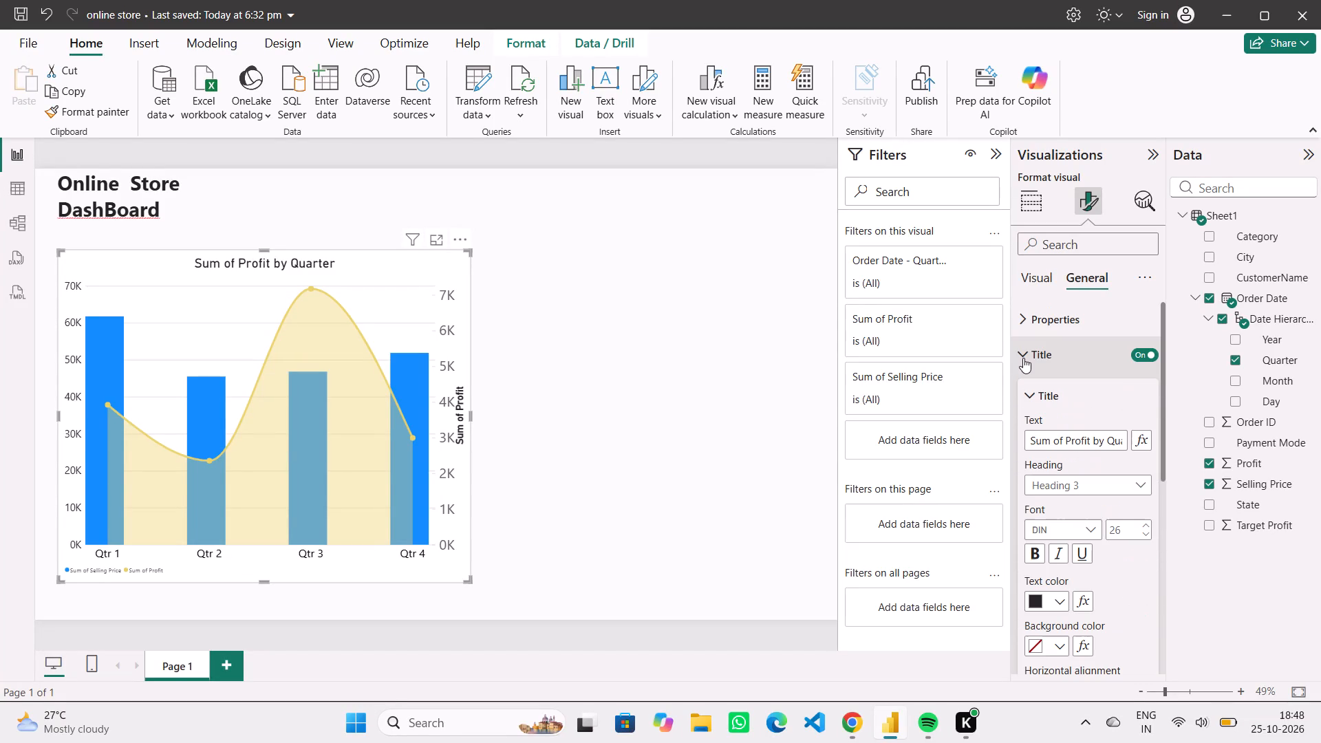
click(1029, 396)
click(1024, 357)
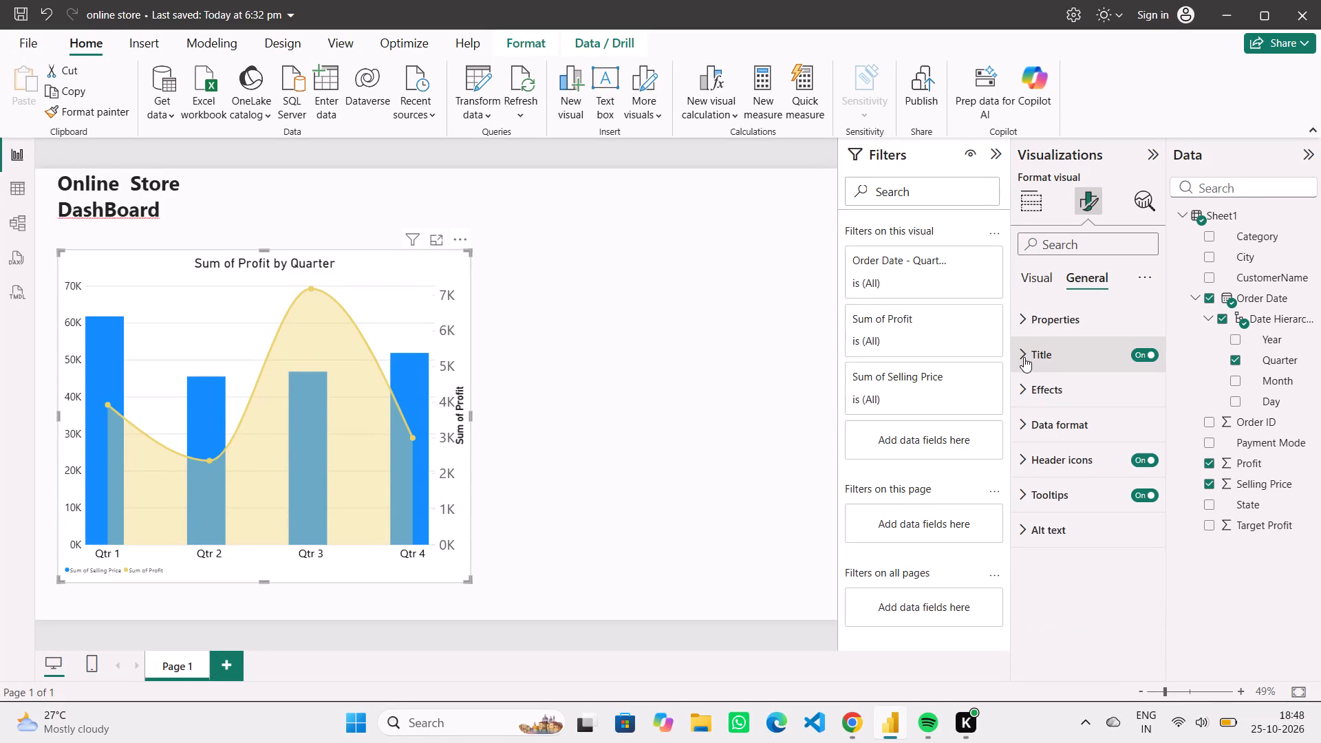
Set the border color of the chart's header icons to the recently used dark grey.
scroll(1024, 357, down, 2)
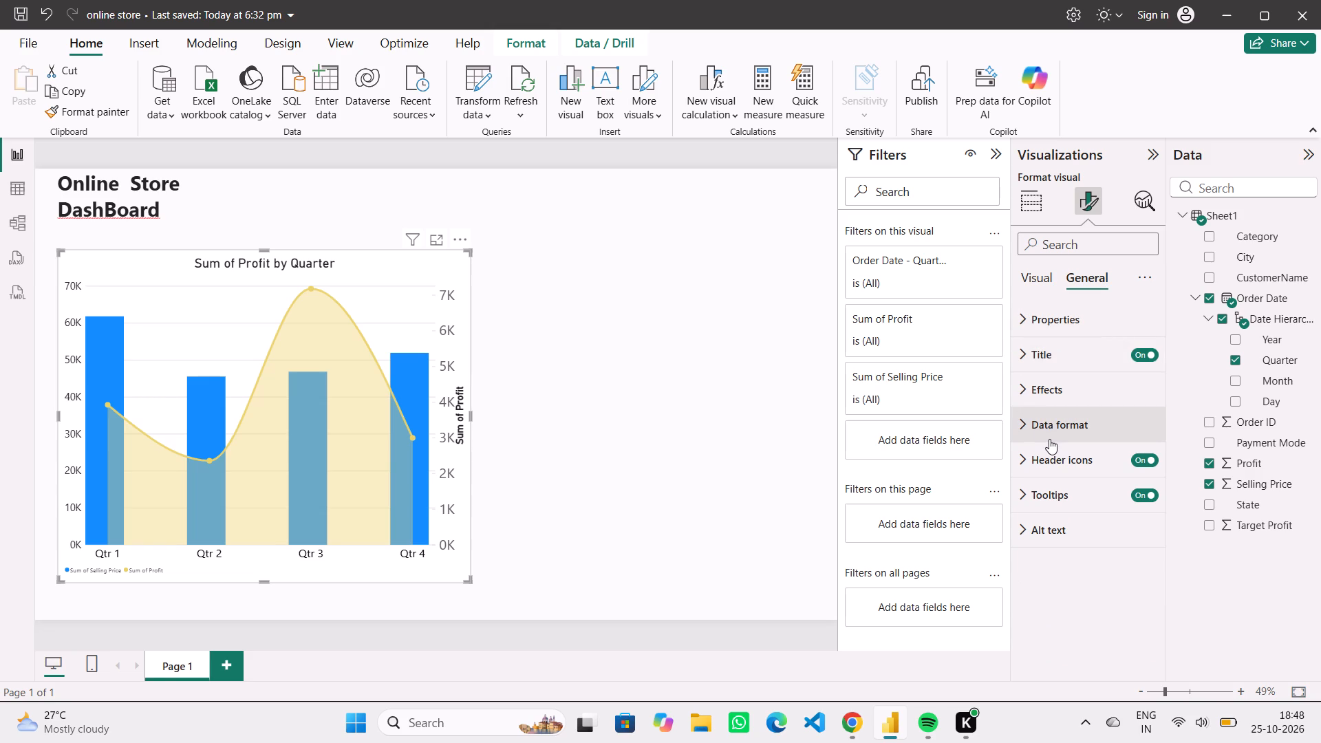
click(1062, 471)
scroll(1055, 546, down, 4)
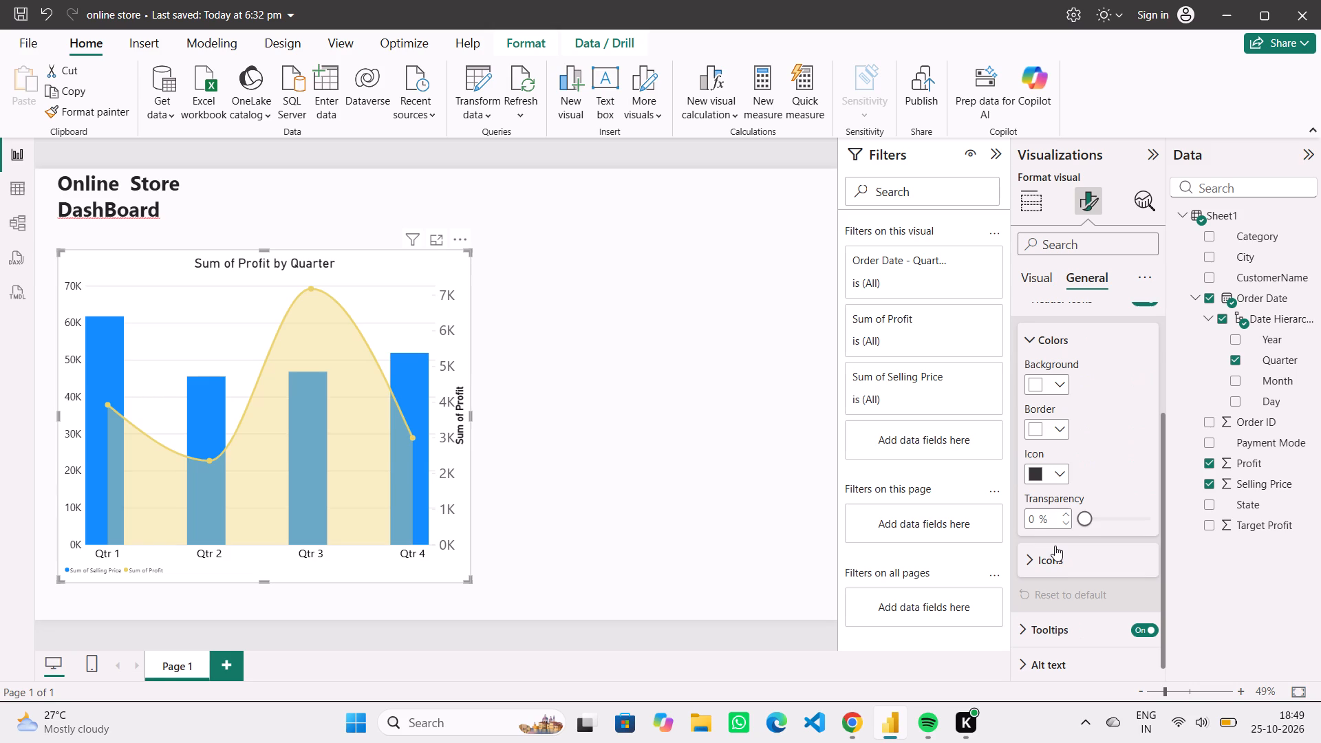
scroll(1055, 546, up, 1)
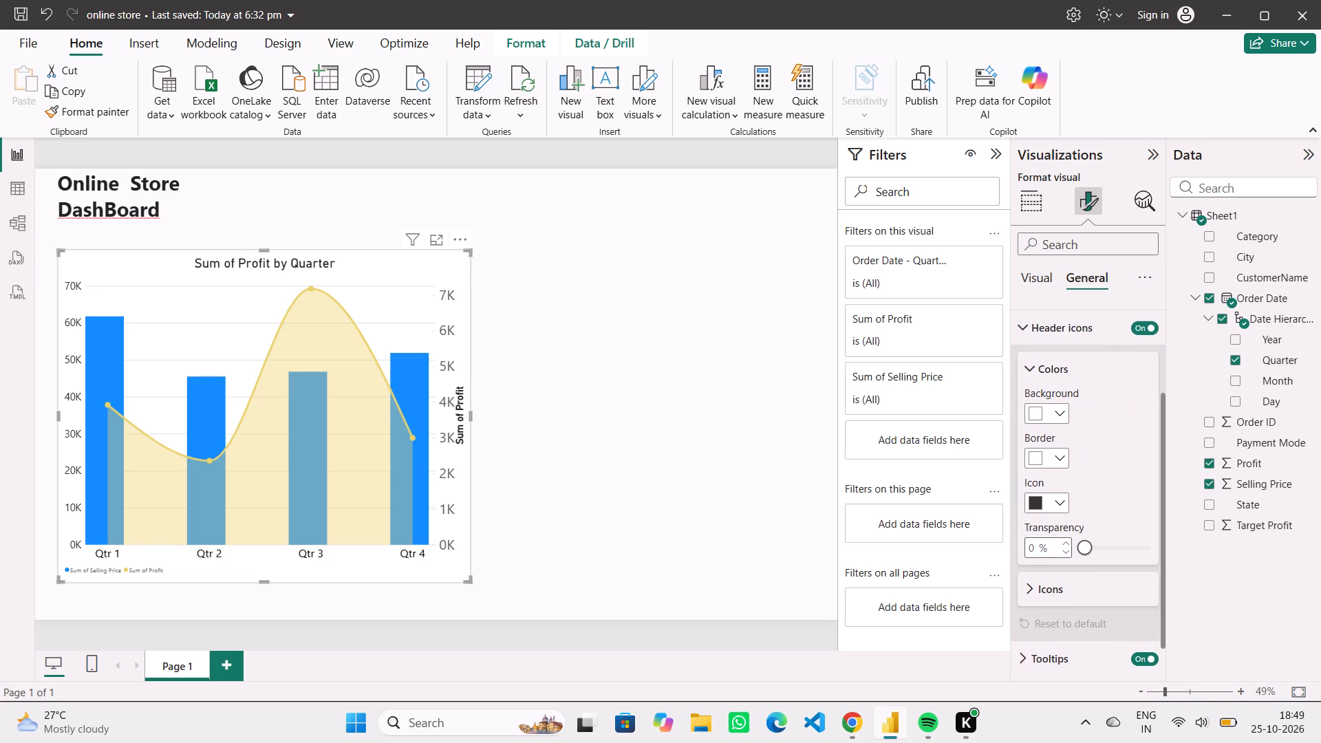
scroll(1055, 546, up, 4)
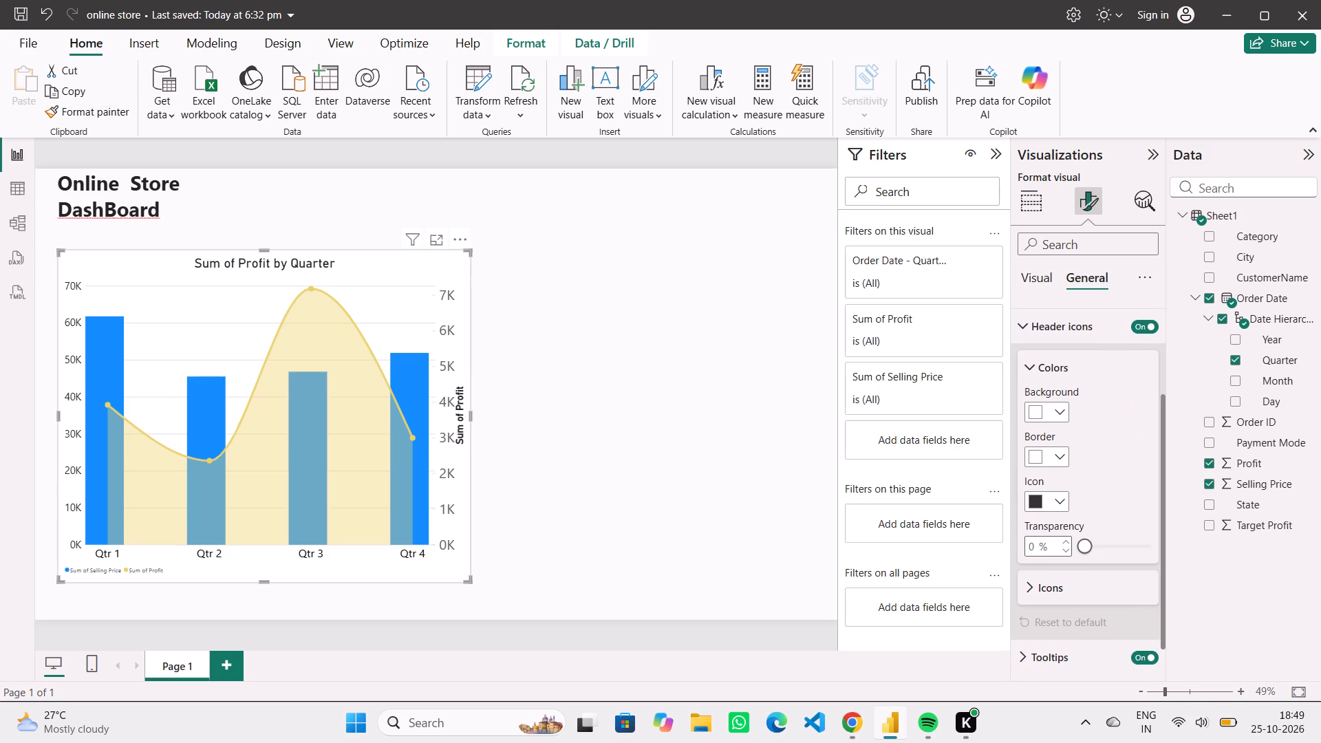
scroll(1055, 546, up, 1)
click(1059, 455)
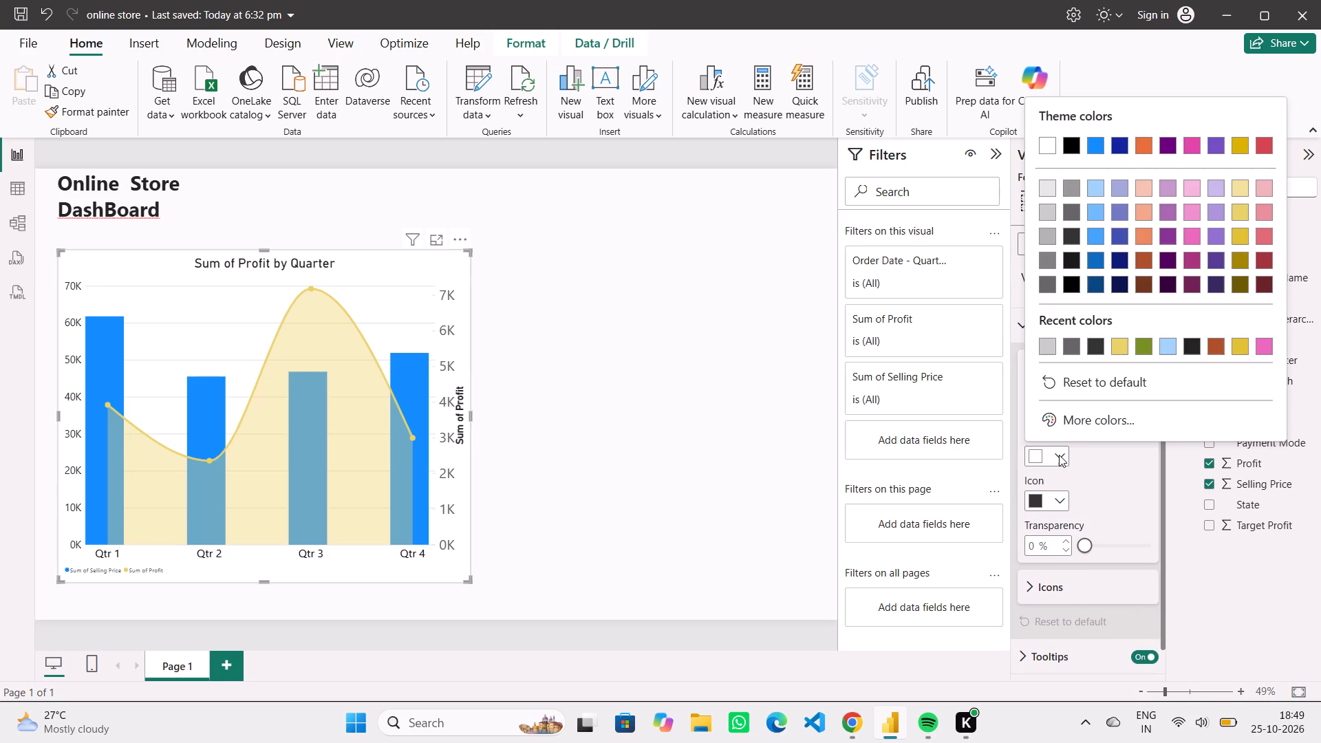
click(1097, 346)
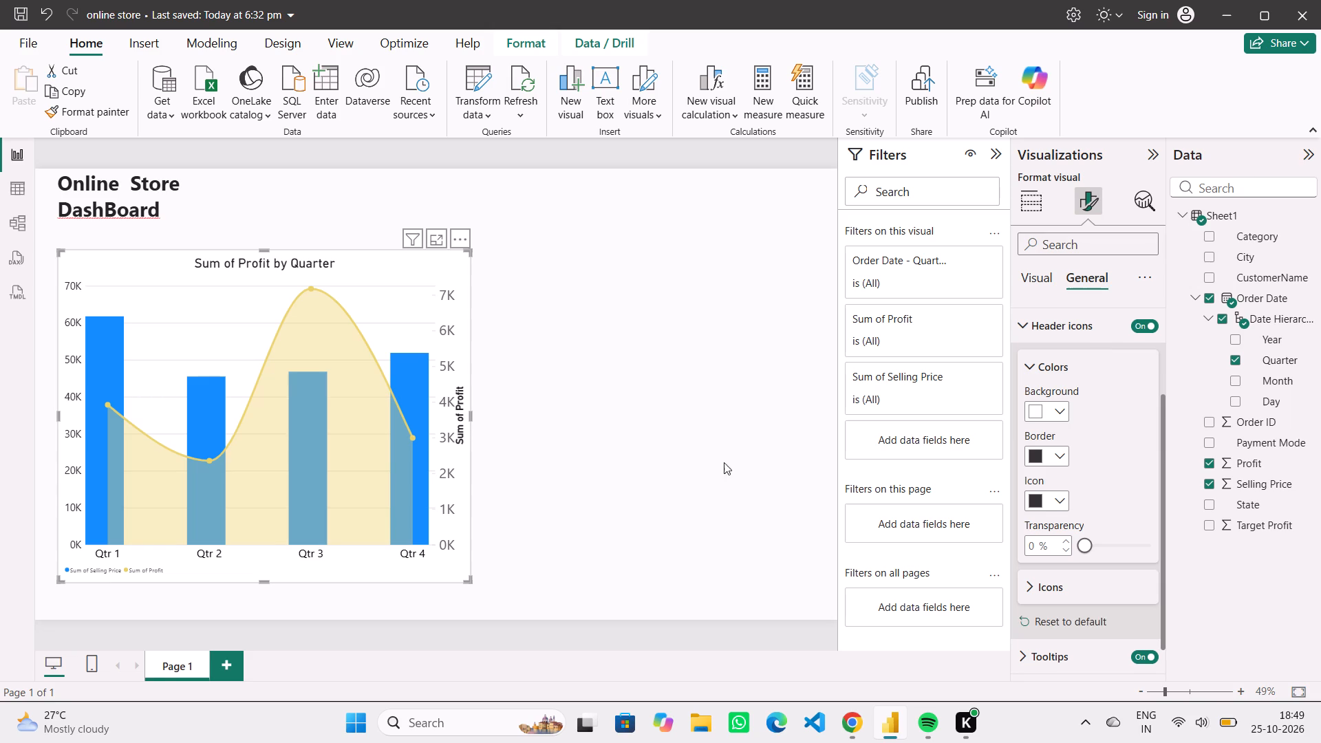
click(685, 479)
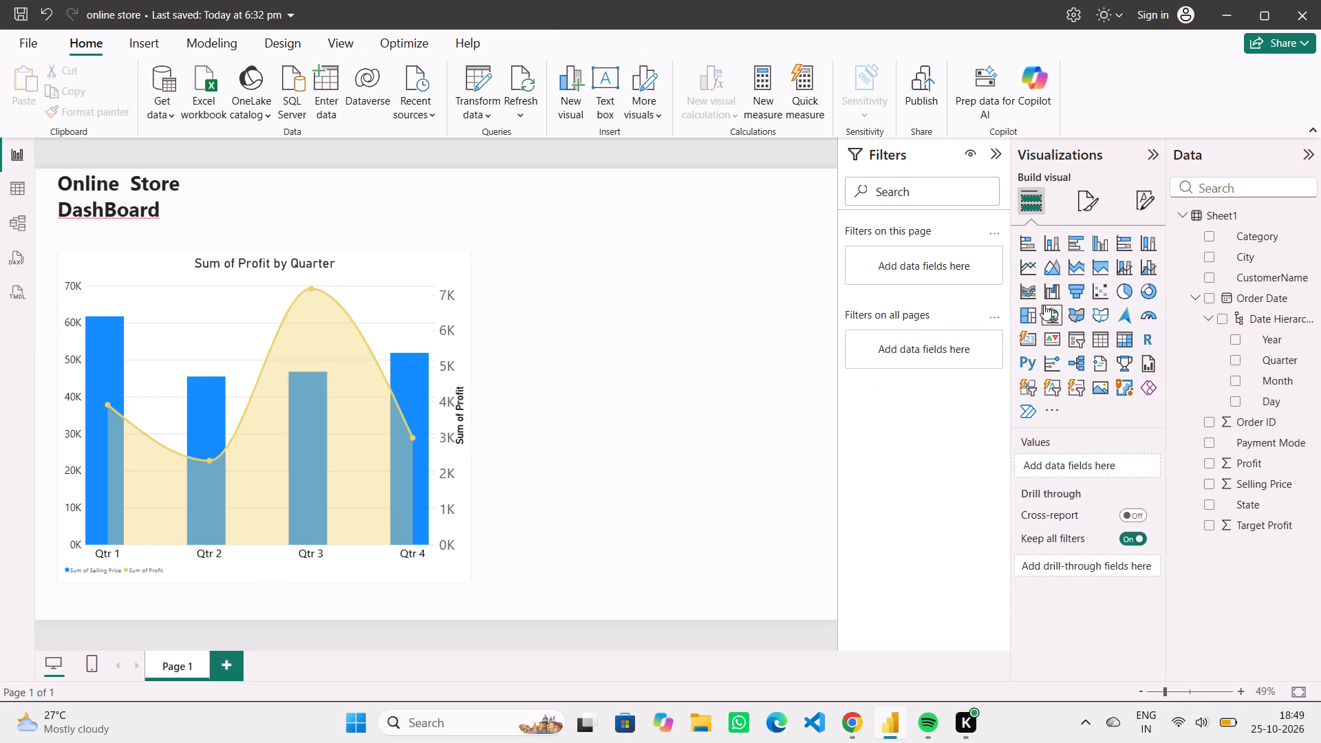
Set the border color of the combo chart's header icons to a near-black theme shade.
click(396, 262)
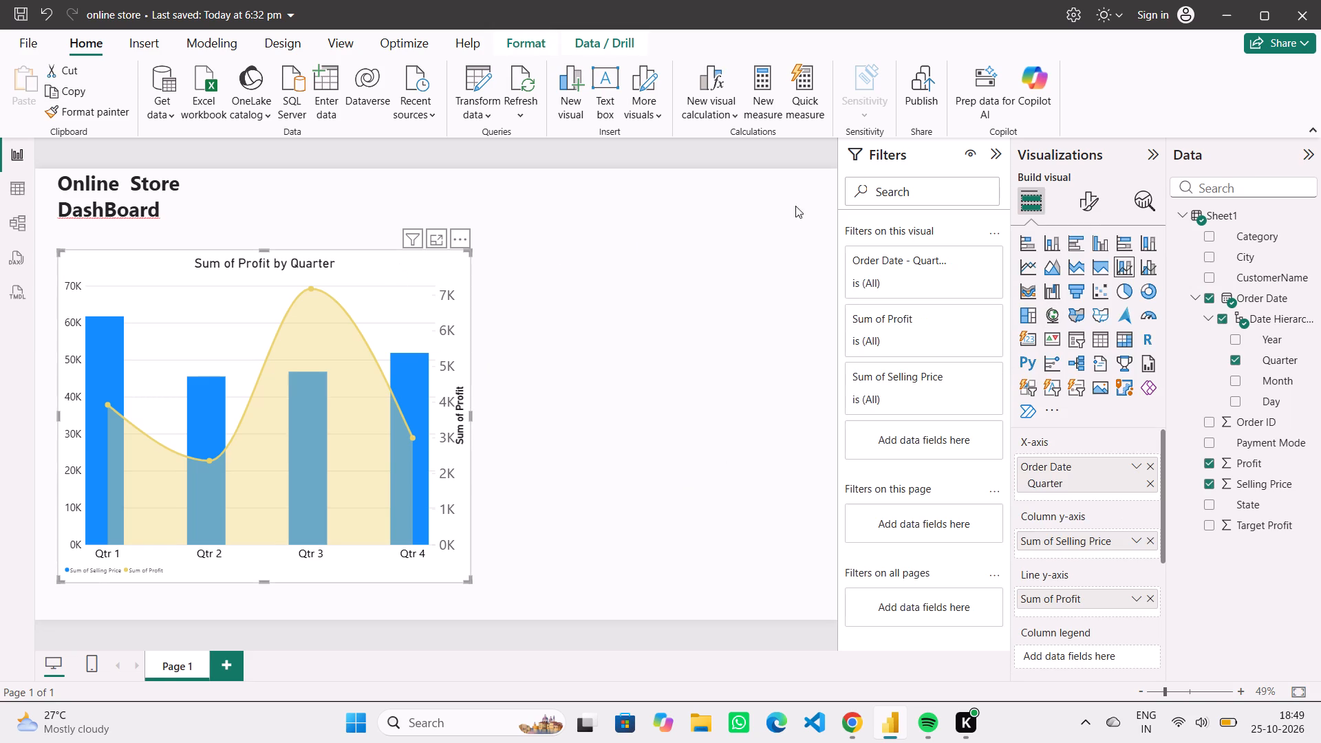
click(1090, 200)
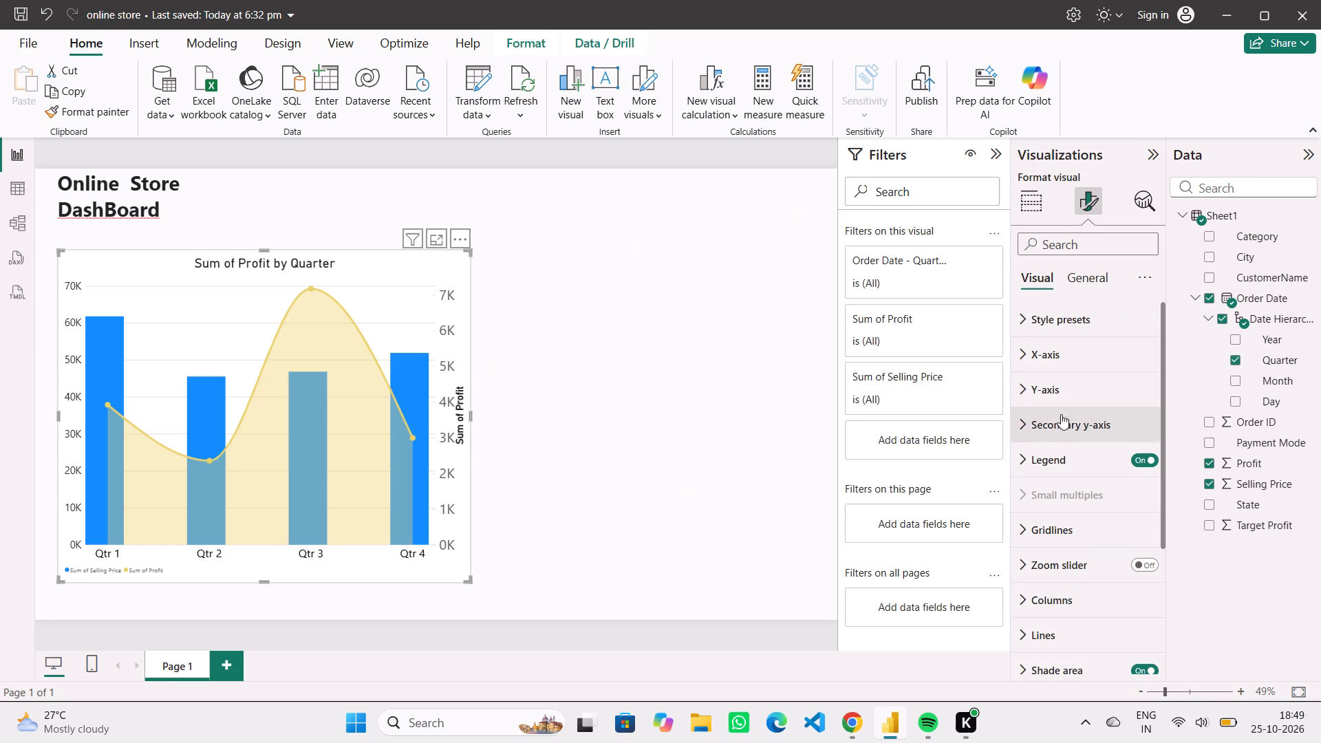
click(1092, 281)
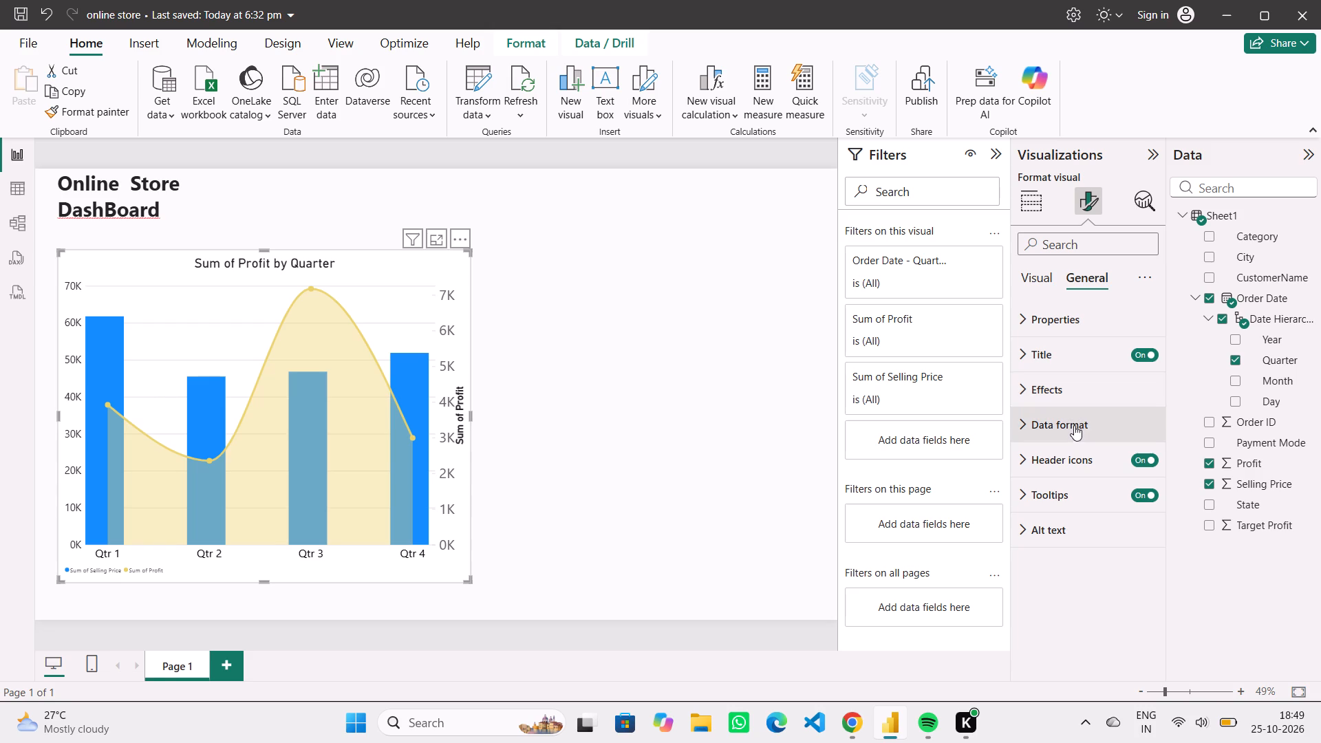
click(1074, 428)
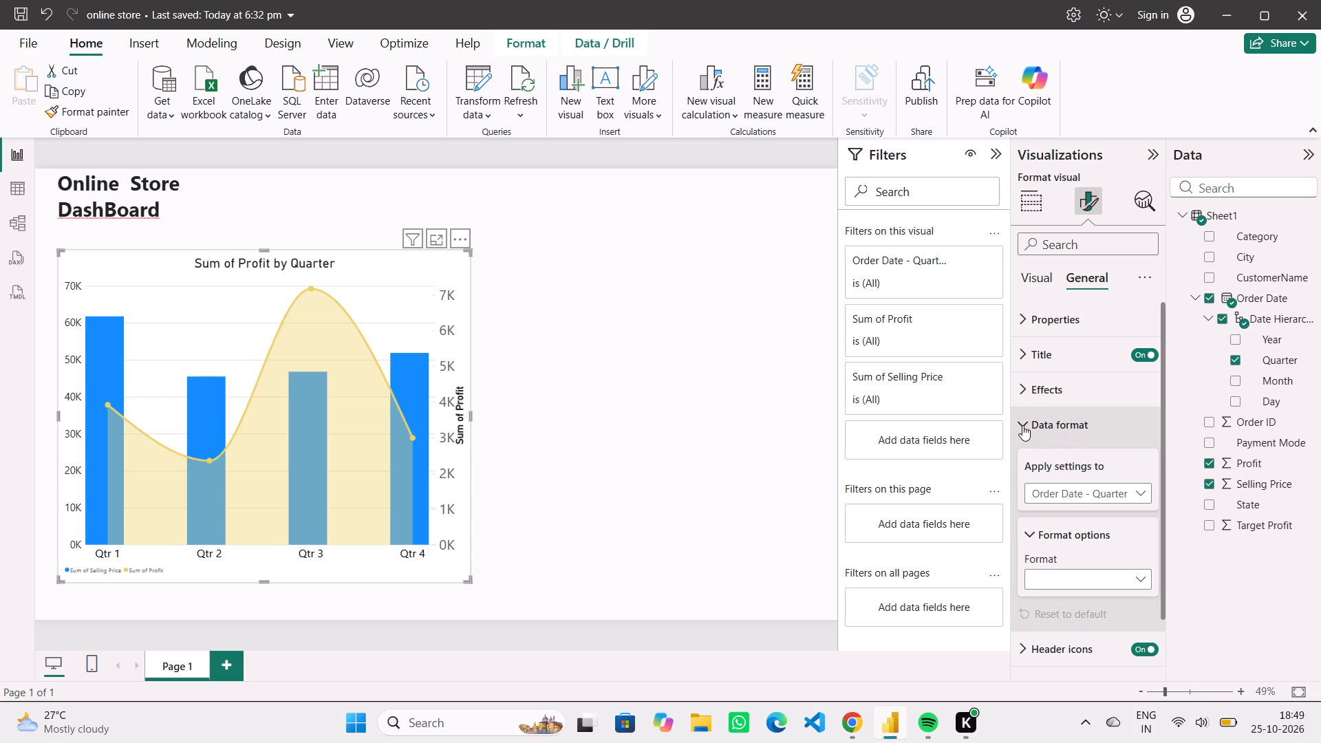
click(1022, 425)
click(1066, 460)
scroll(1066, 460, down, 2)
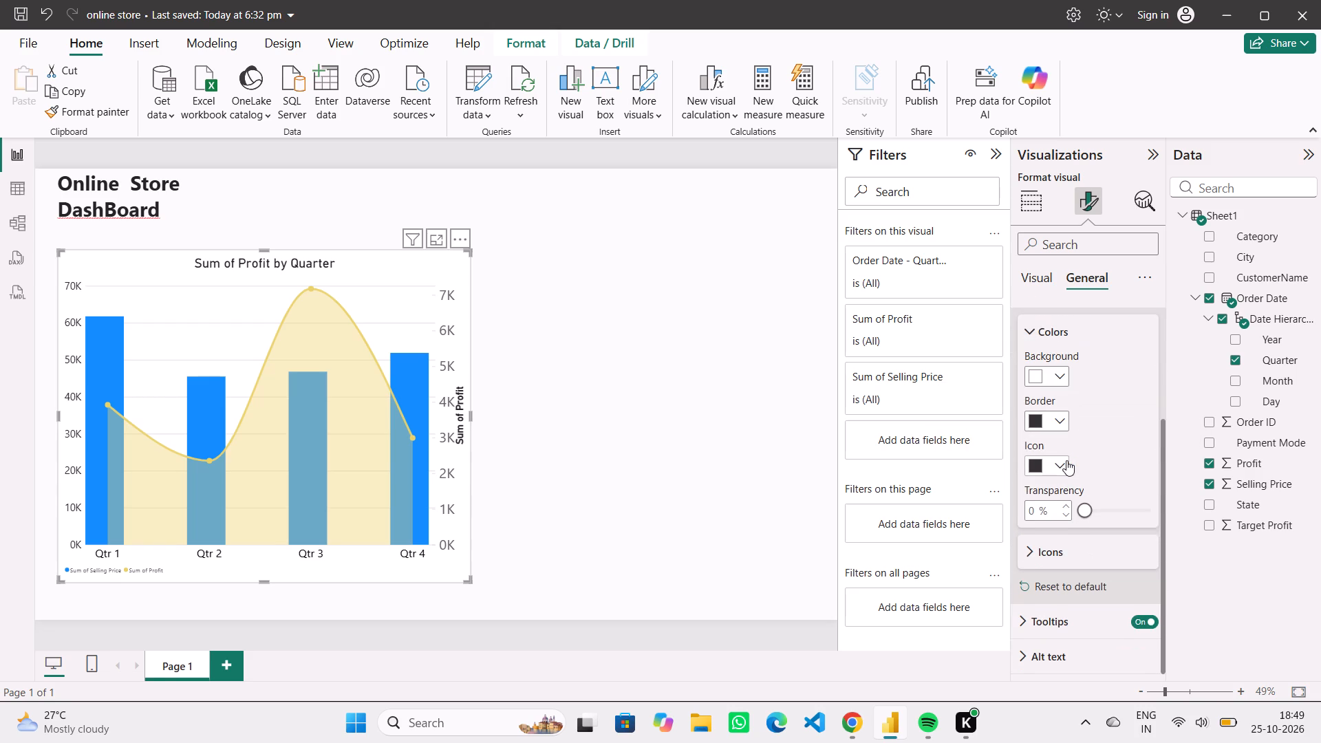
scroll(1066, 460, down, 1)
click(1060, 427)
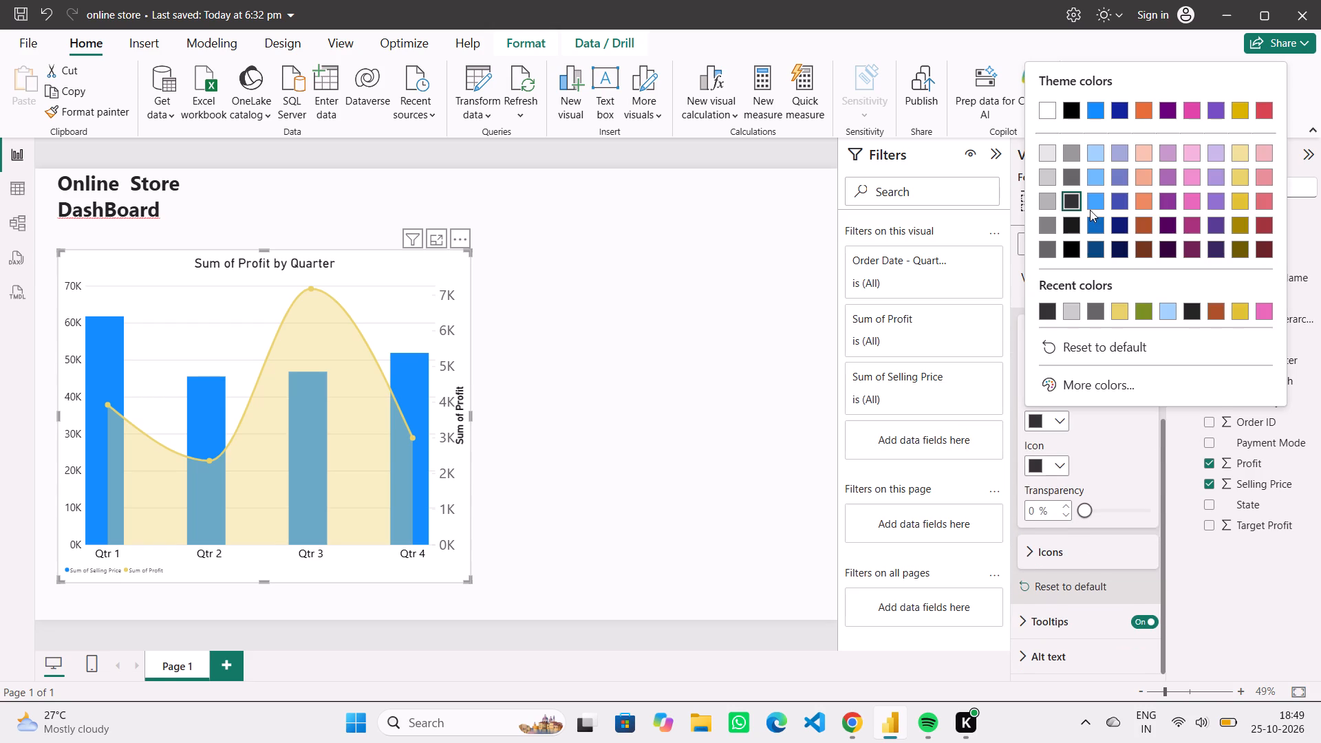
click(1073, 236)
click(1070, 222)
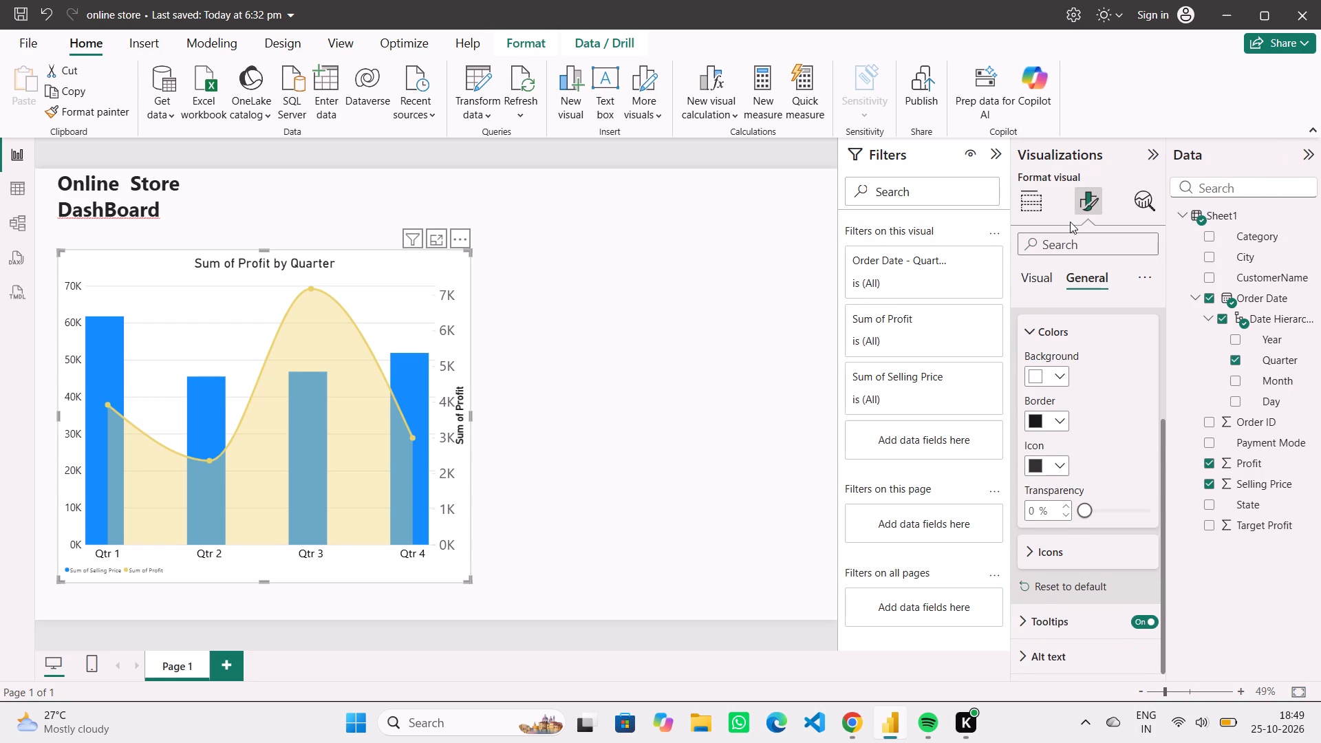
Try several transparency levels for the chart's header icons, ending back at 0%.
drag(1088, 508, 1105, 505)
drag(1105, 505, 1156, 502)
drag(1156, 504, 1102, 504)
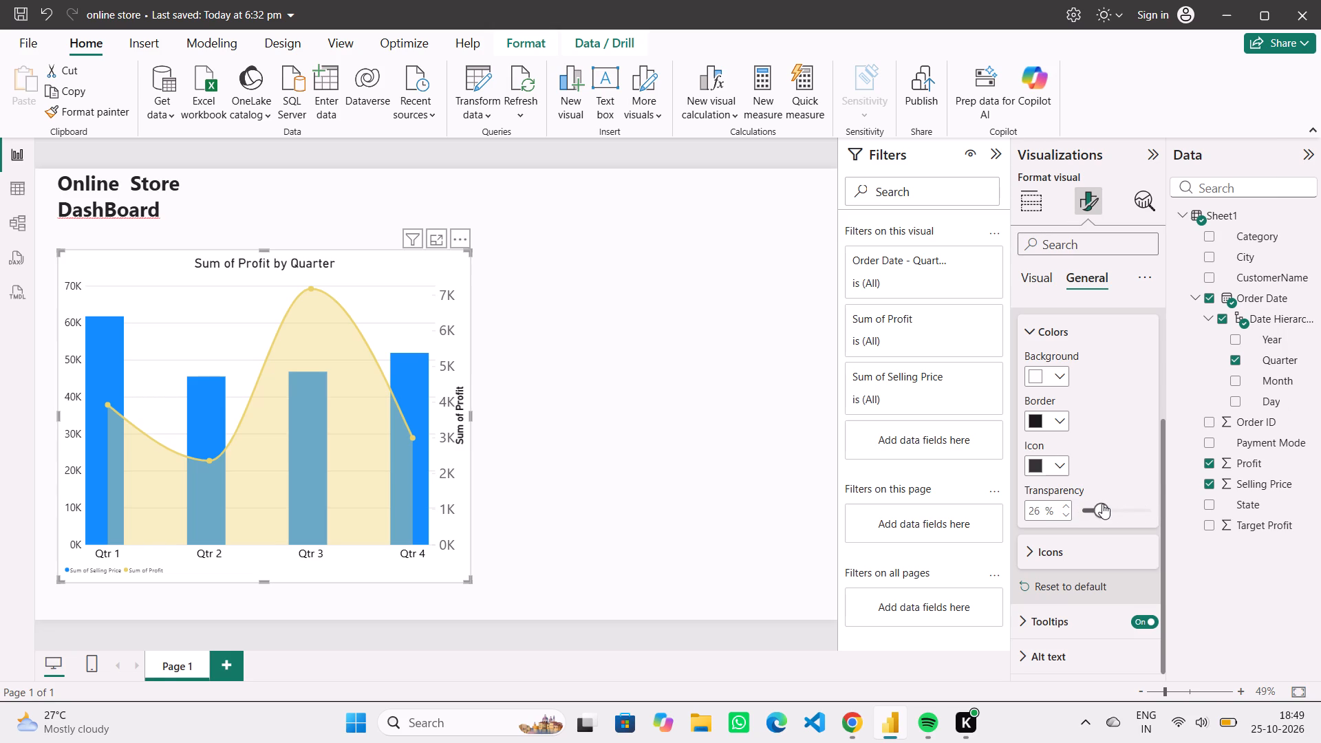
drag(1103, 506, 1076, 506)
Look through the chart's header icon list, alt text and tooltip options, collapsing the header icon settings.
click(1055, 548)
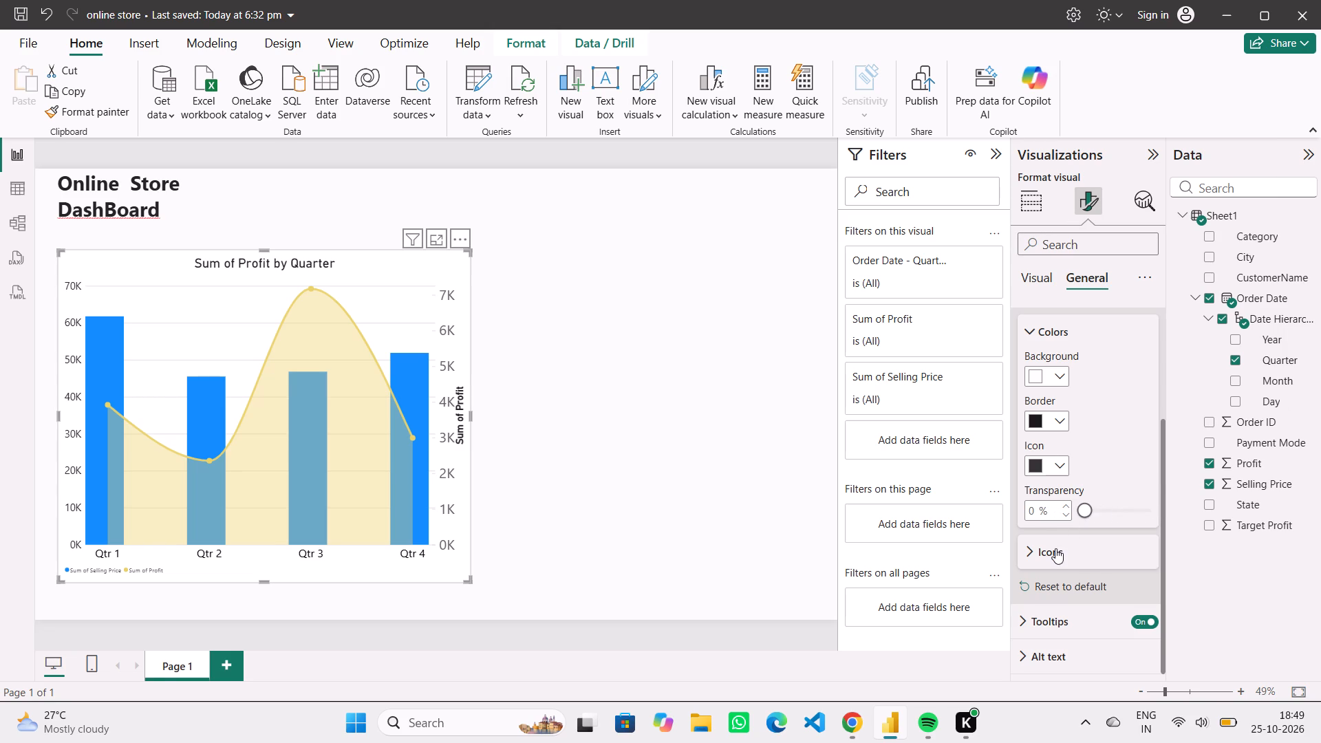
scroll(1055, 548, down, 5)
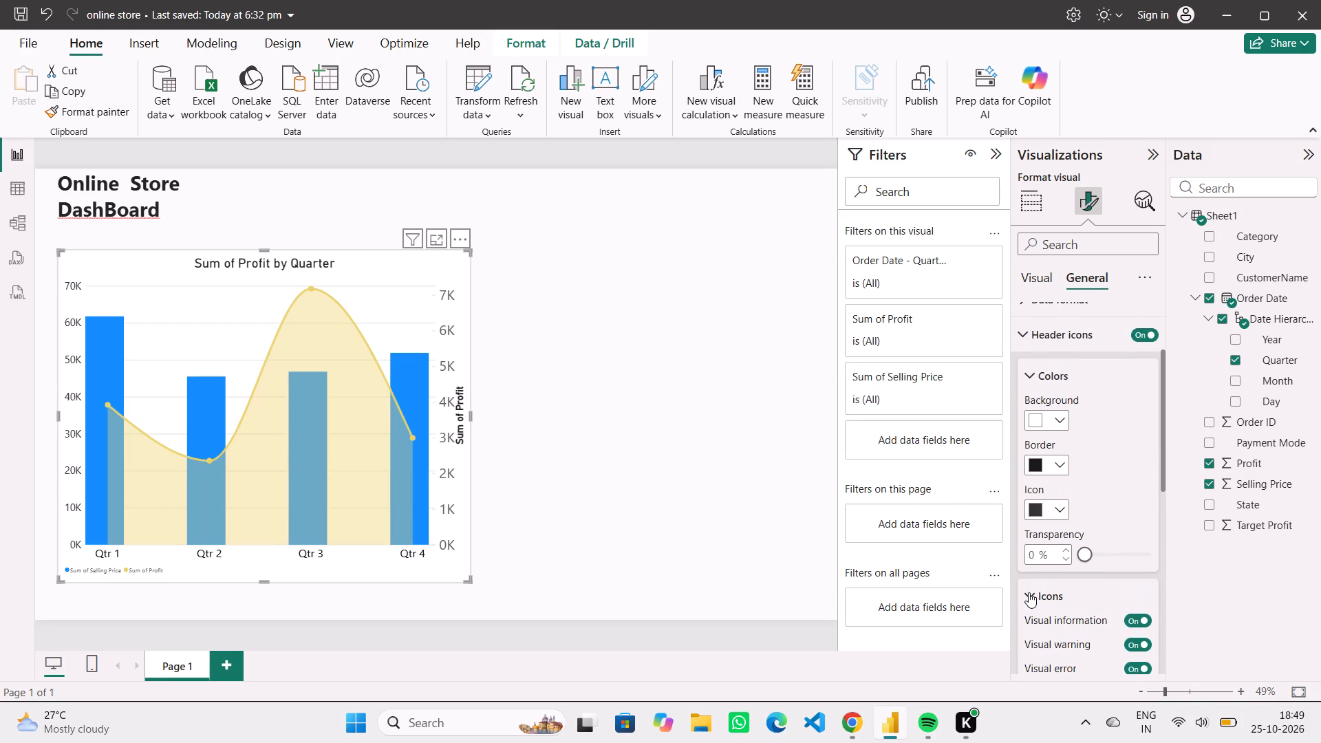
click(1029, 592)
scroll(1029, 592, down, 1)
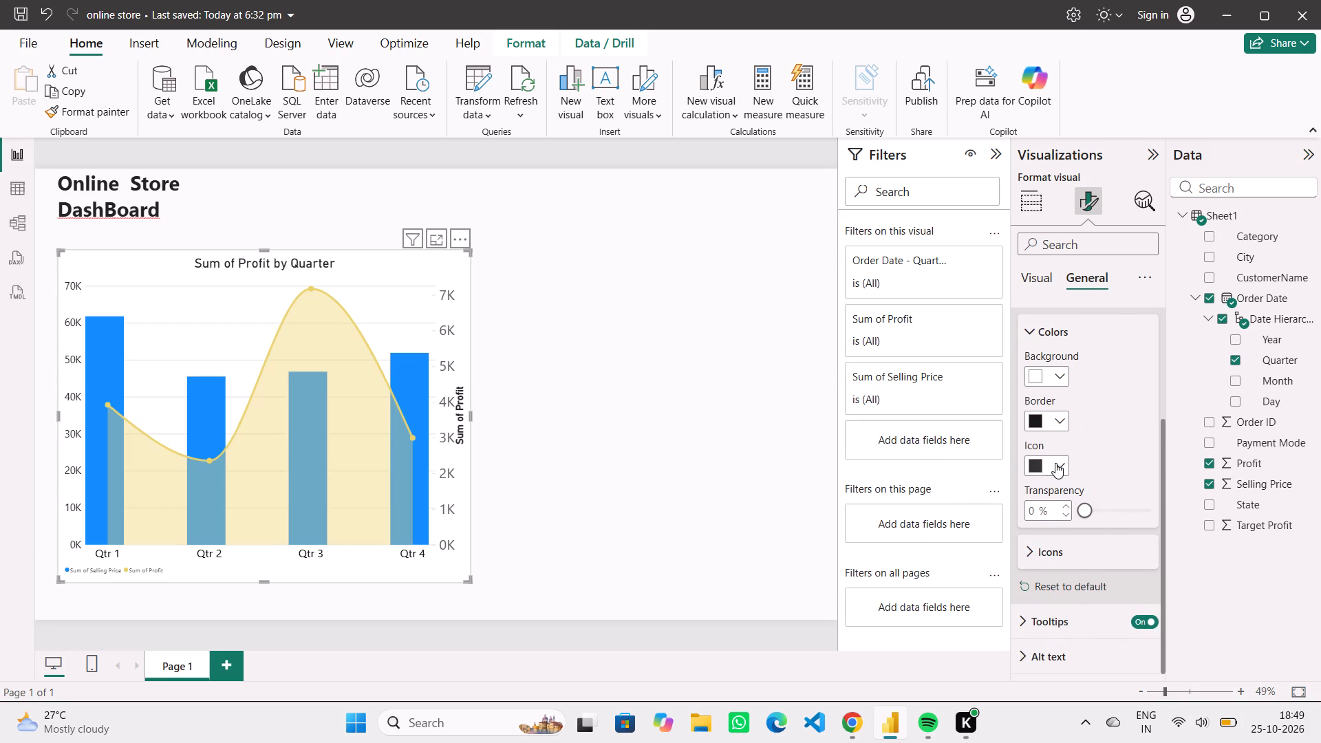
scroll(1059, 524, down, 3)
click(1043, 646)
scroll(1043, 646, down, 1)
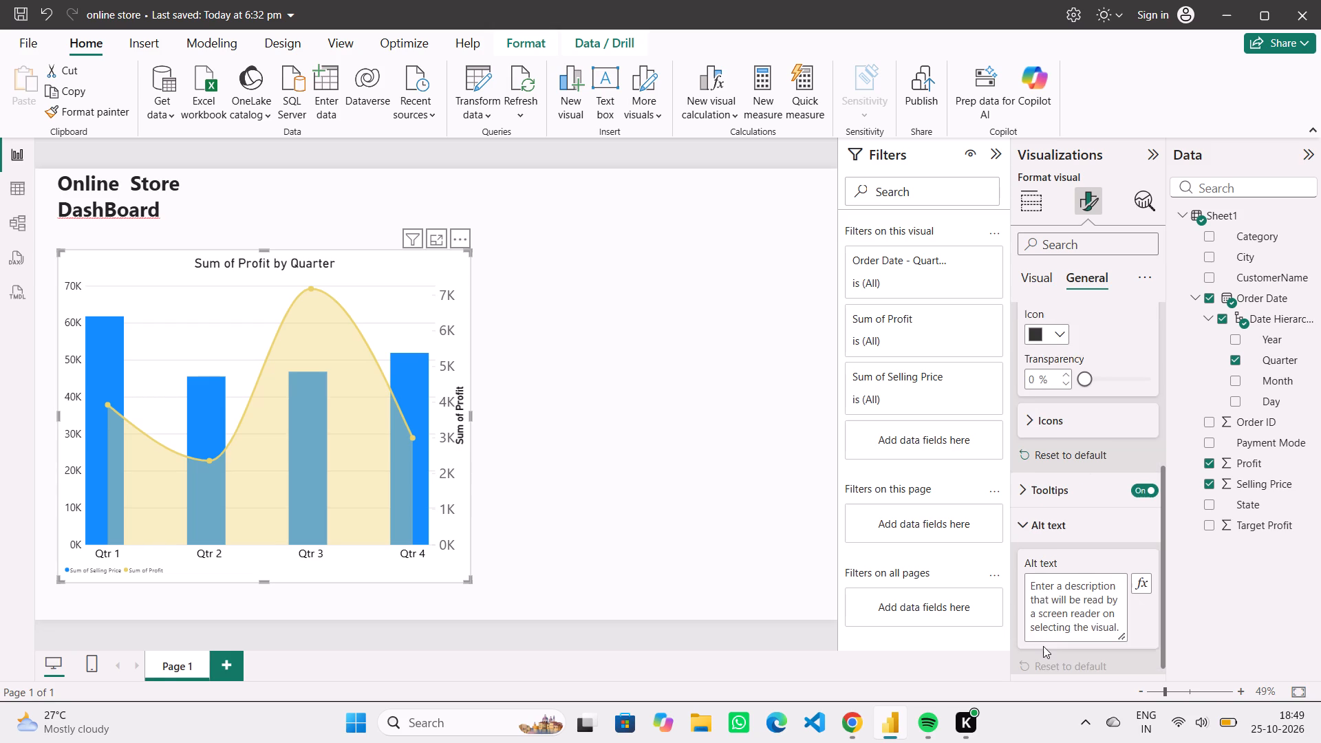
scroll(1043, 646, down, 1)
click(1029, 580)
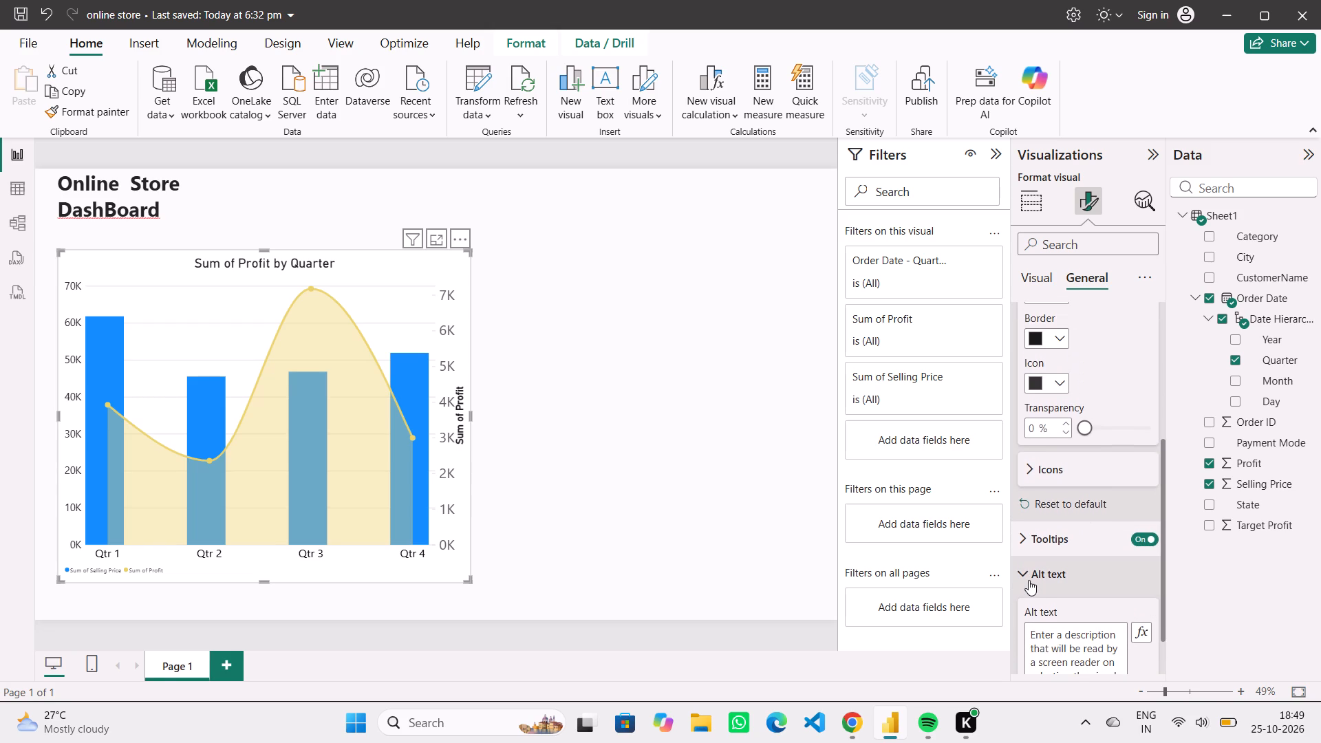
click(1072, 618)
scroll(1072, 618, down, 1)
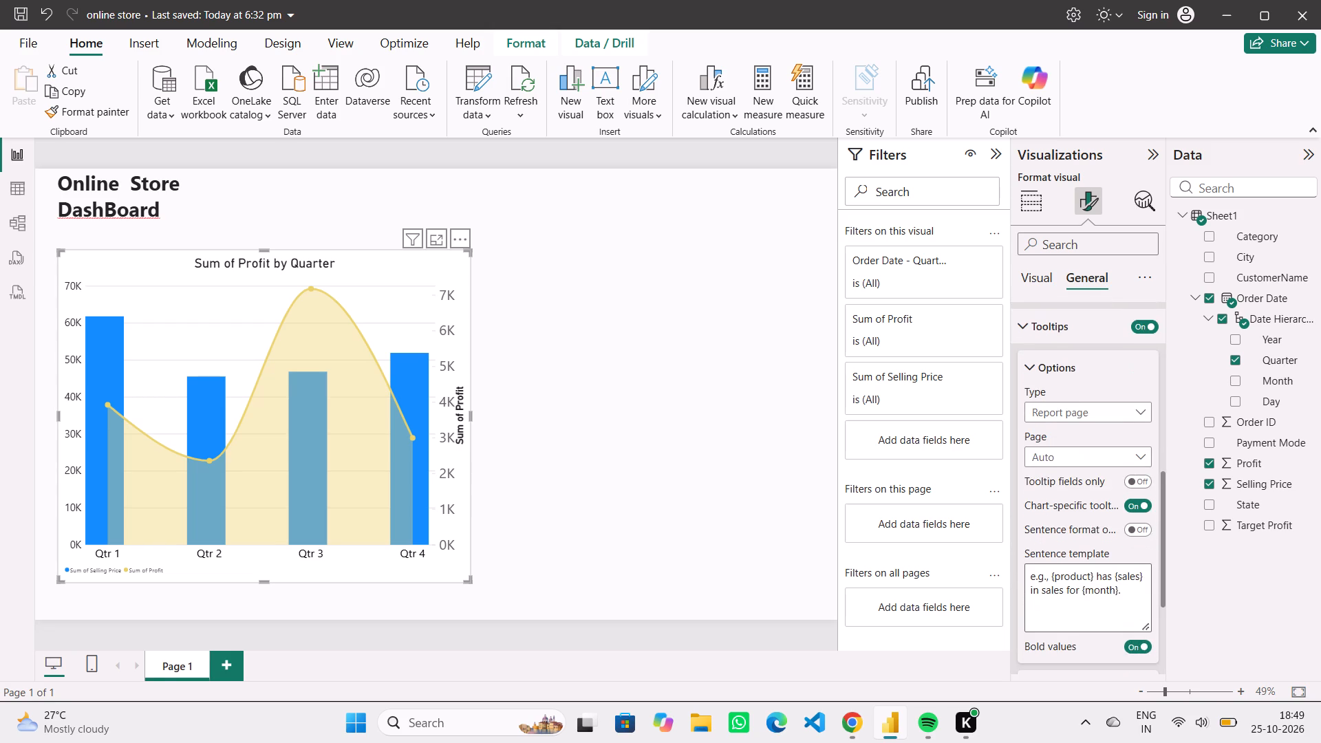
scroll(1072, 618, down, 2)
click(1031, 537)
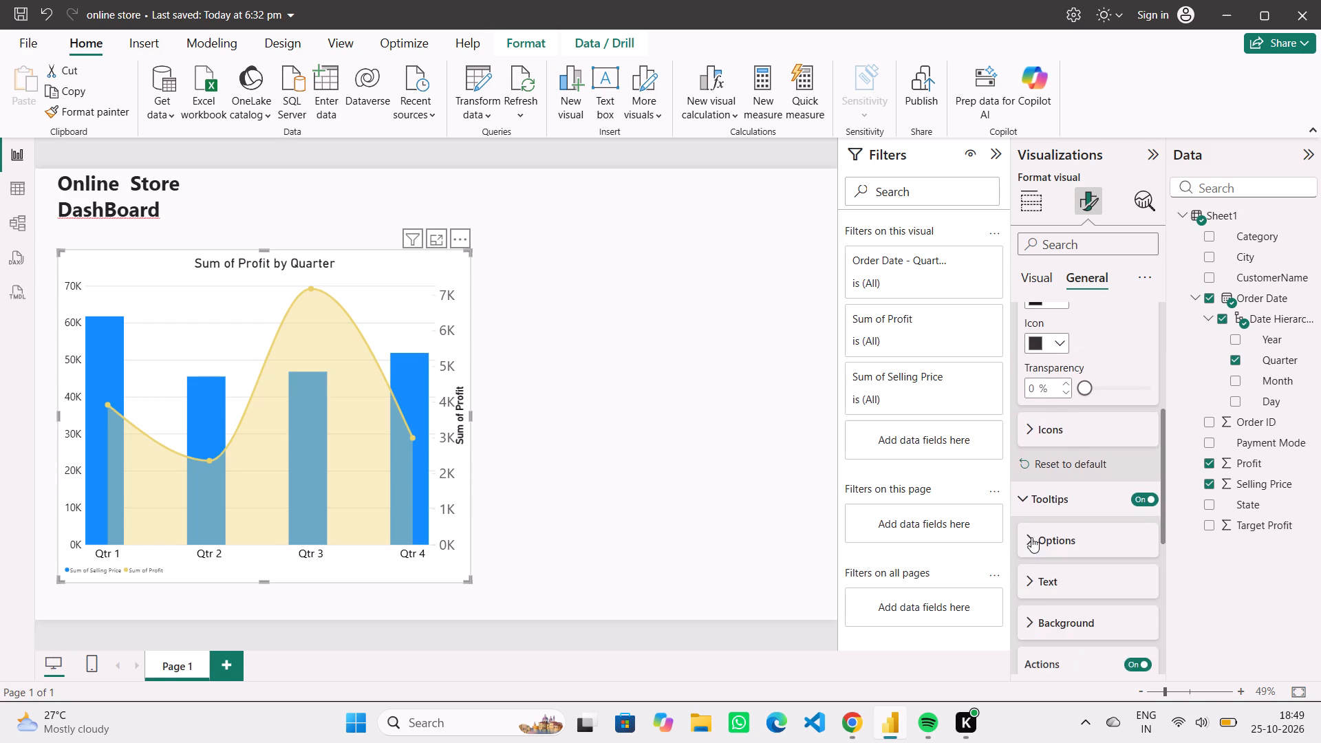
scroll(1031, 537, up, 5)
click(1032, 464)
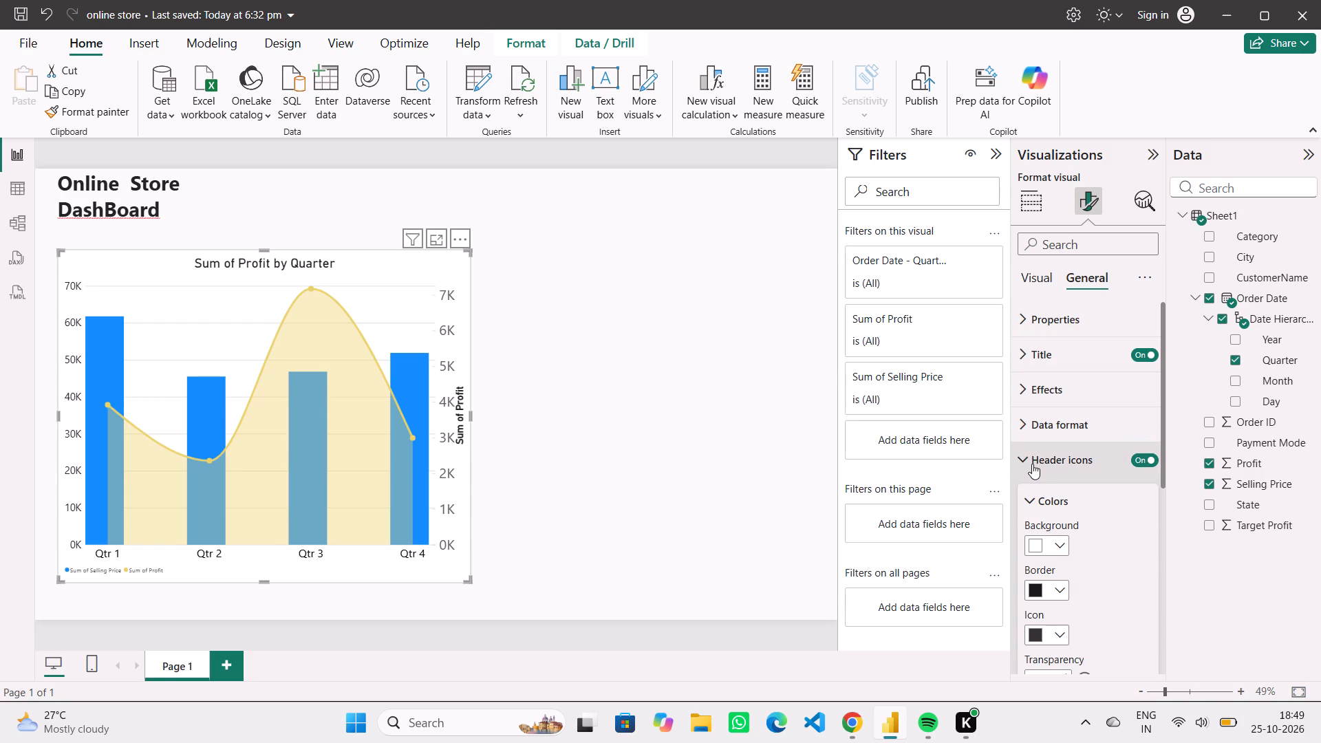
Look through the chart title's text, subtitle and divider settings and the background effects, collapsing the inspected subsections.
click(1067, 359)
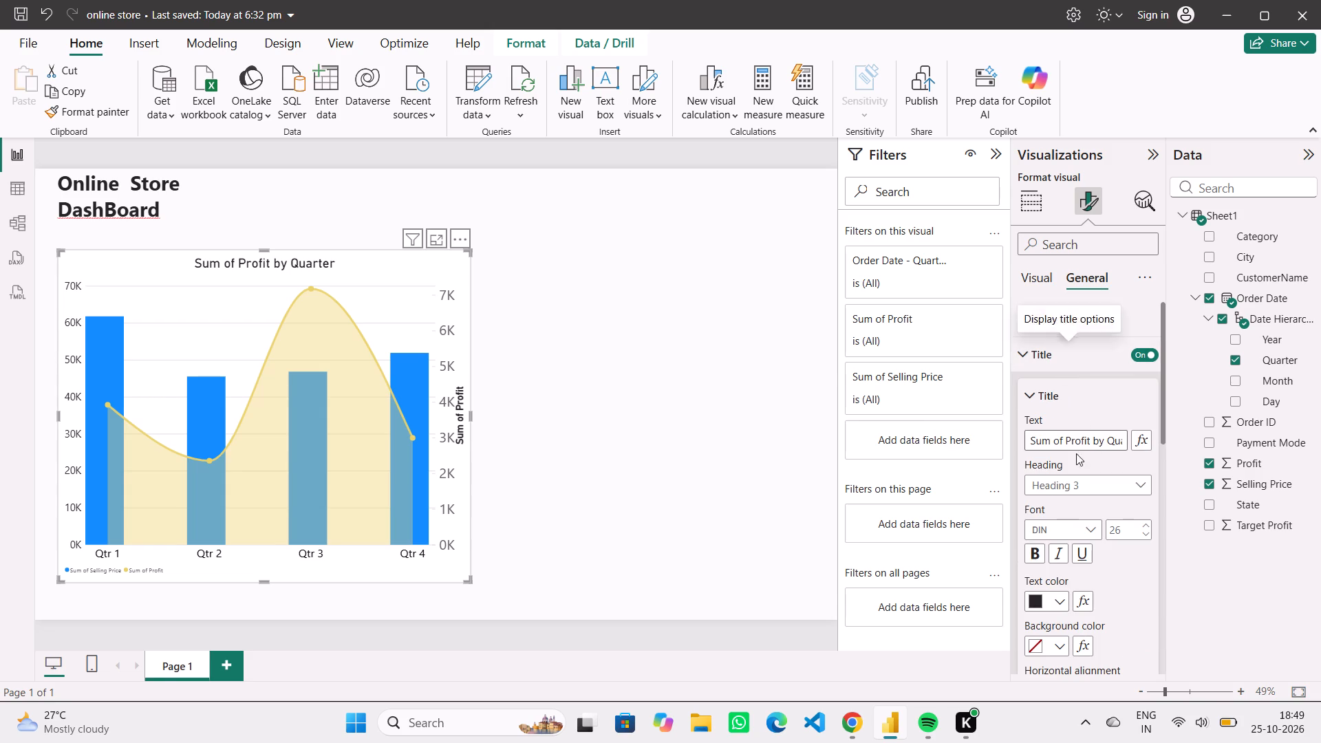
scroll(1075, 482, down, 3)
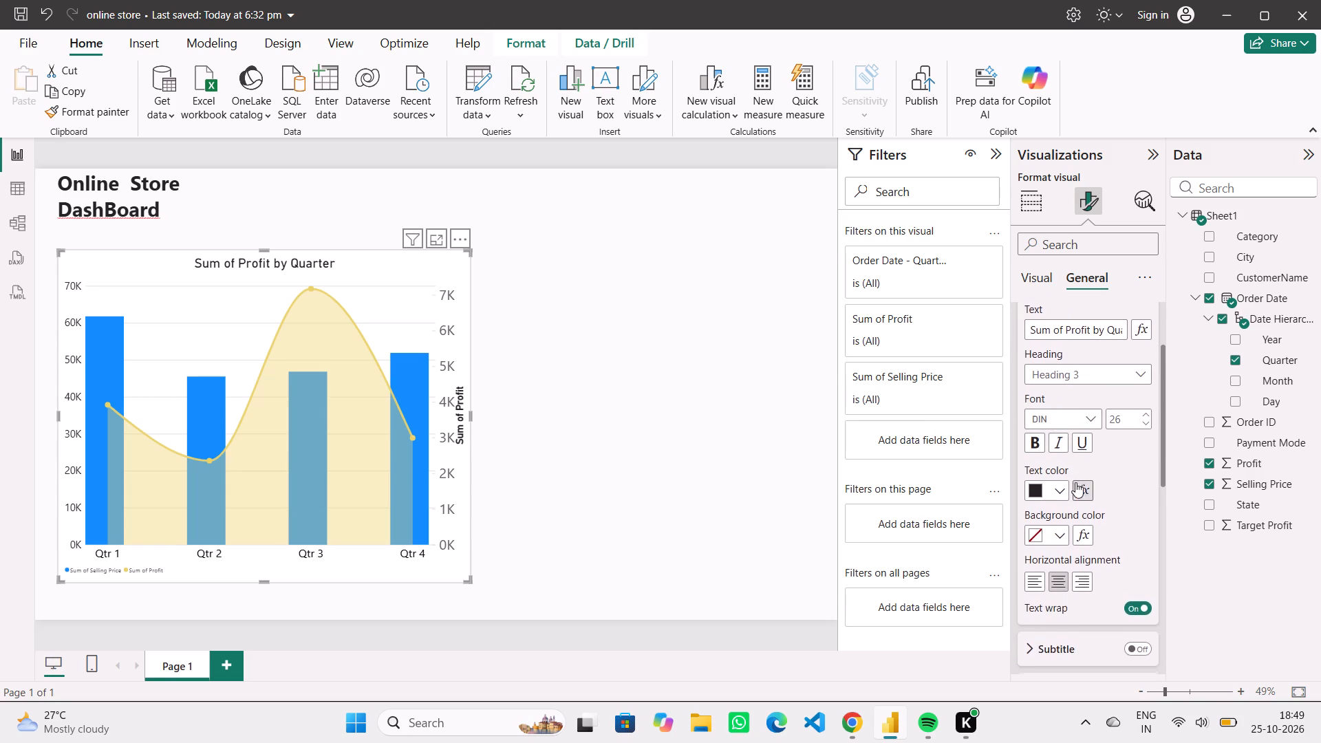
scroll(1075, 482, down, 2)
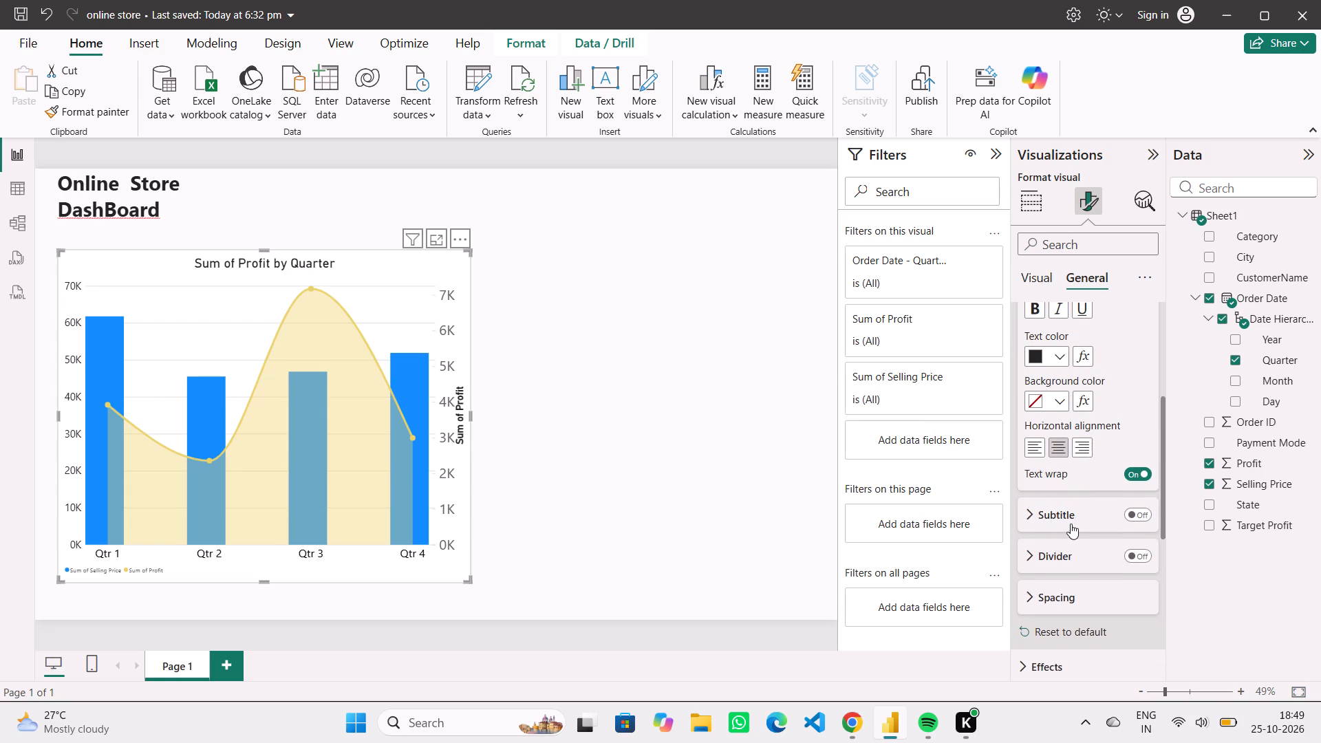
click(1071, 524)
click(1071, 518)
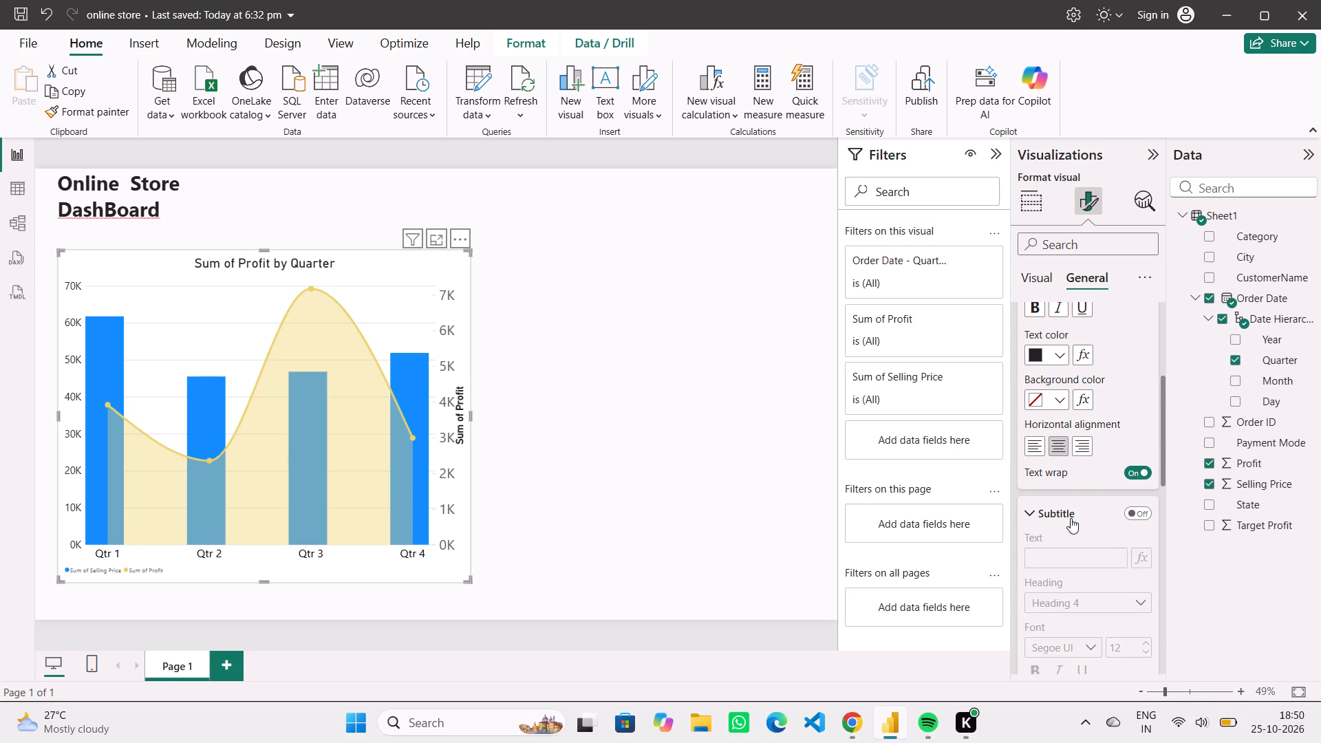
scroll(1071, 518, down, 1)
click(1056, 451)
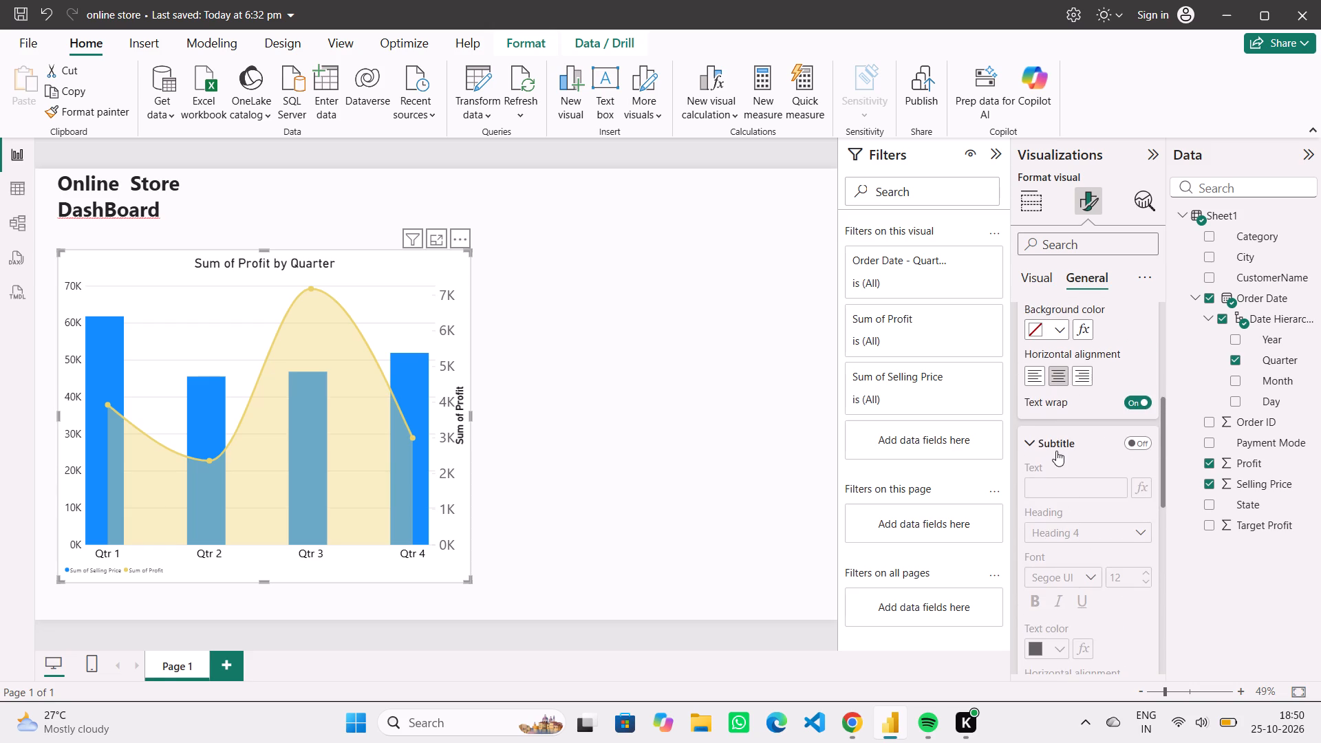
click(1066, 487)
scroll(1066, 487, down, 1)
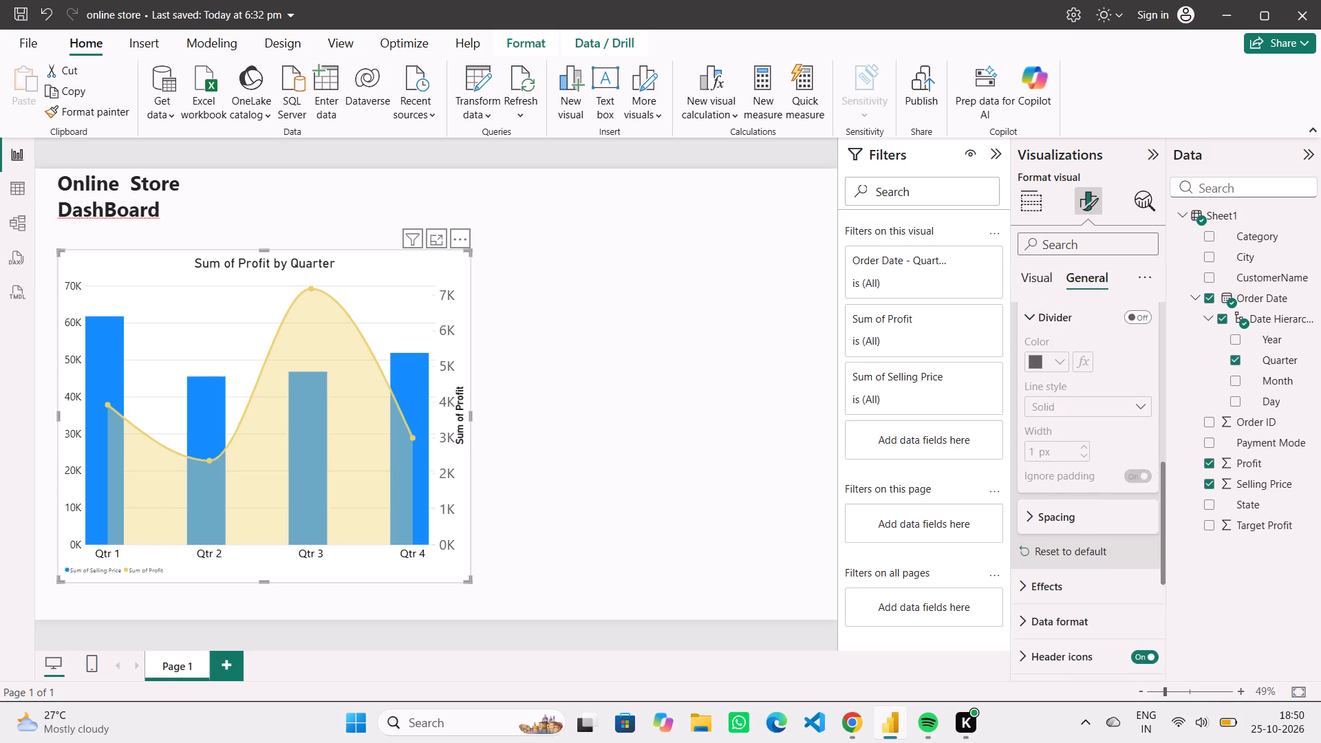
scroll(1066, 487, down, 1)
click(1070, 407)
scroll(1070, 407, down, 1)
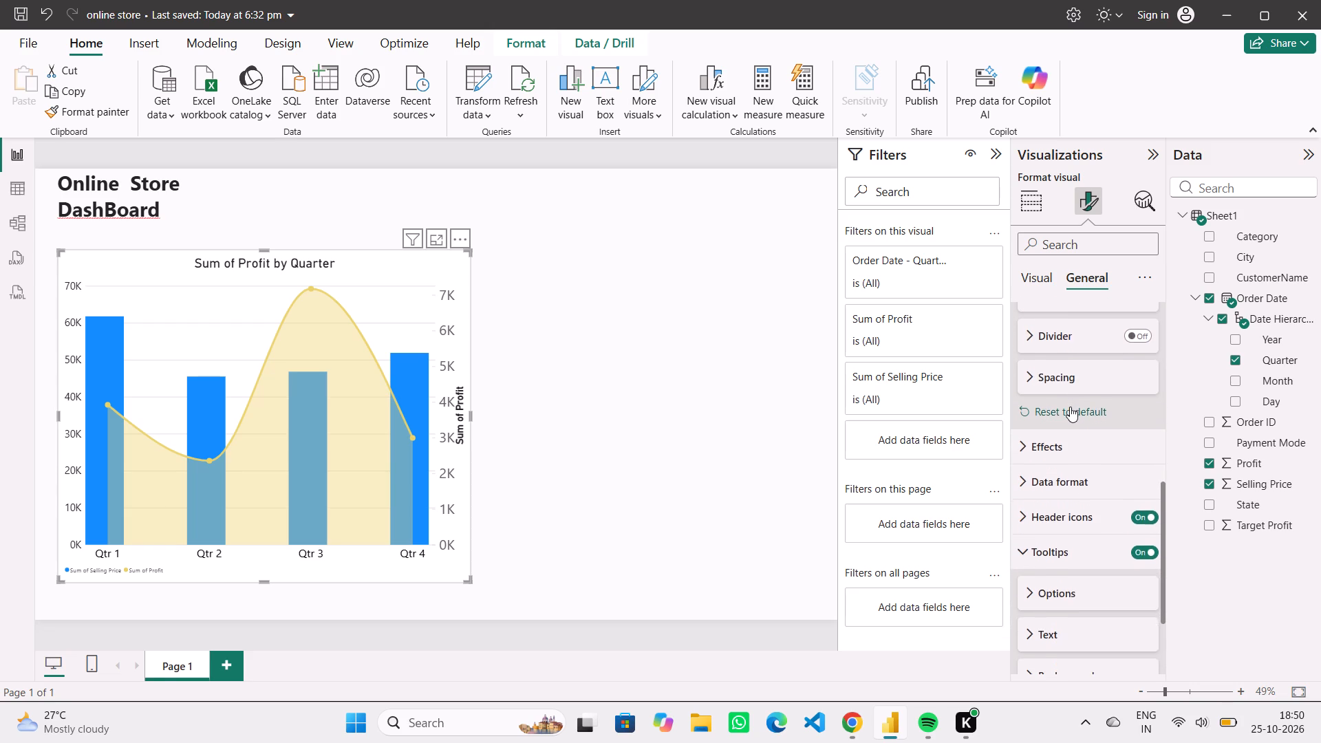
scroll(1070, 407, down, 1)
click(1070, 407)
scroll(1070, 407, down, 1)
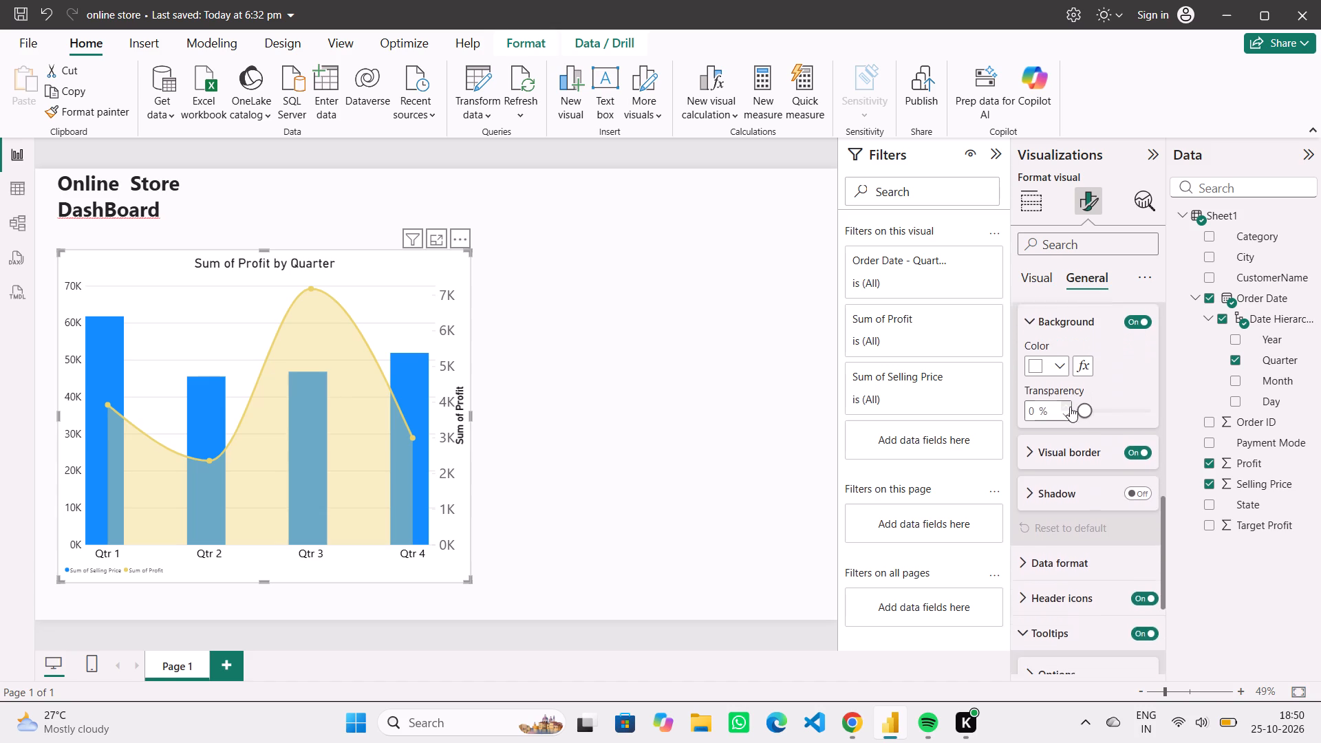
scroll(1070, 407, down, 1)
click(1058, 404)
scroll(1058, 404, up, 3)
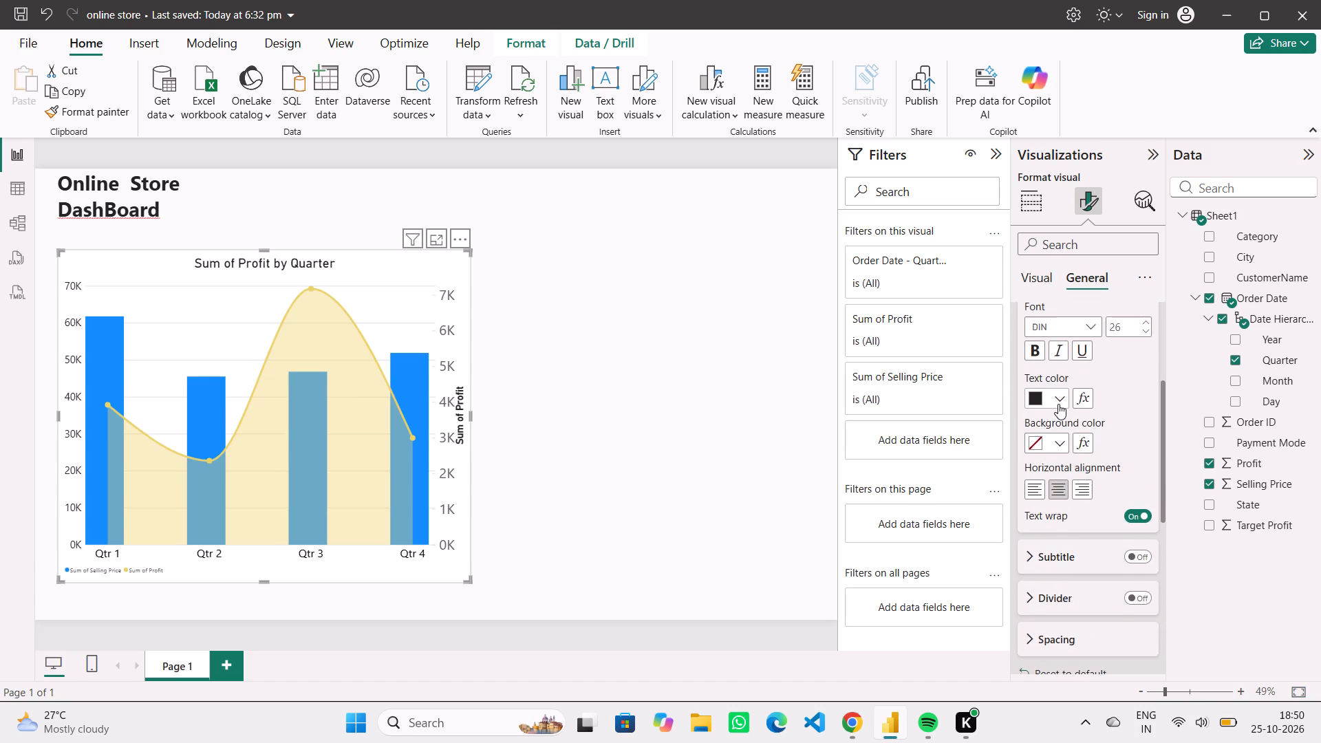
Collapse the chart title's text settings and return to the chart's visual-specific formatting options.
scroll(1058, 404, up, 2)
click(1040, 347)
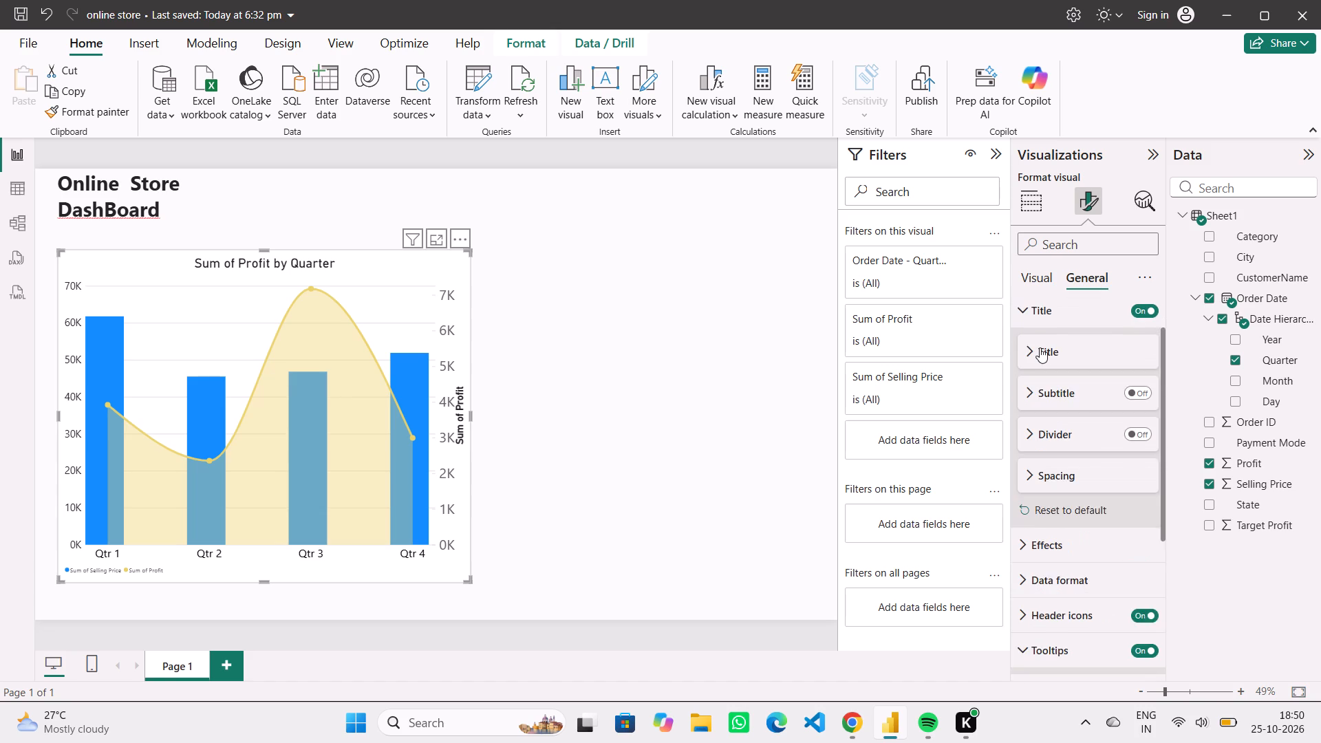
scroll(1040, 347, up, 2)
click(1040, 278)
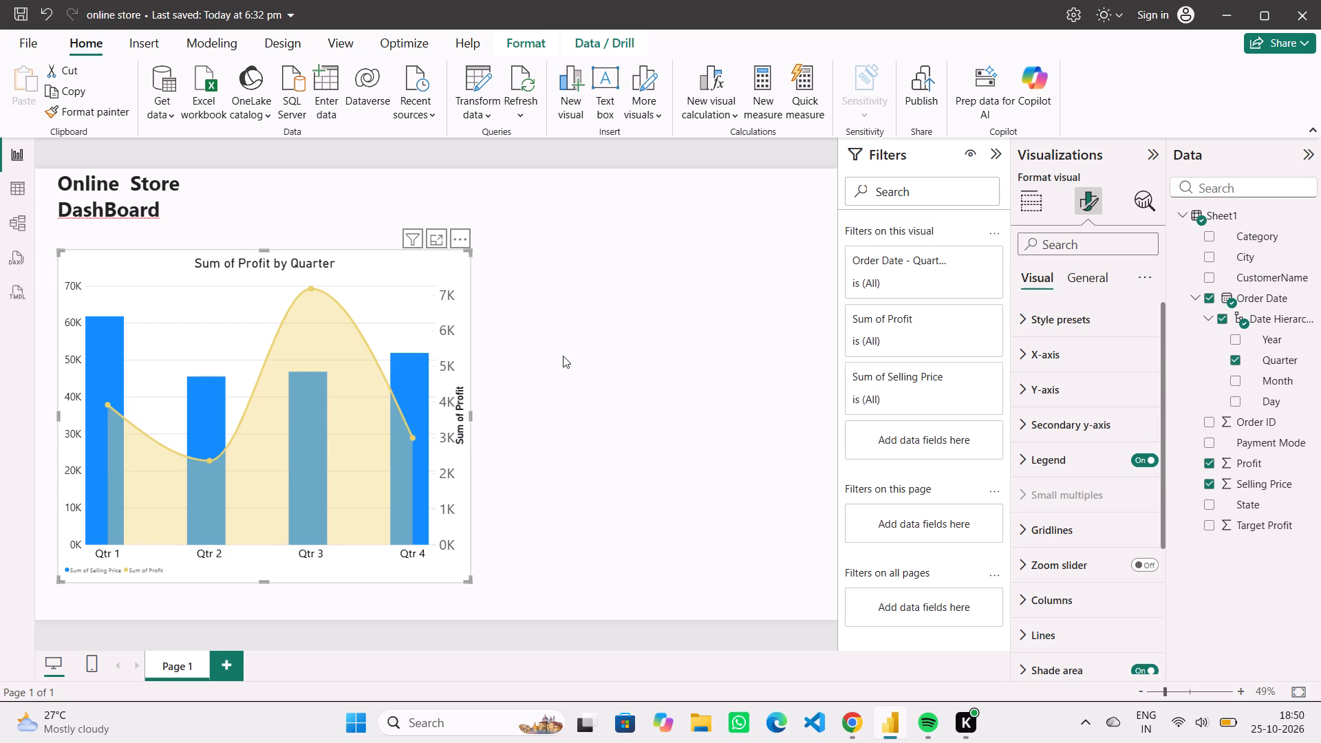
Move the combo chart up on the canvas so it sits directly beneath the dashboard title.
drag(175, 568, 94, 575)
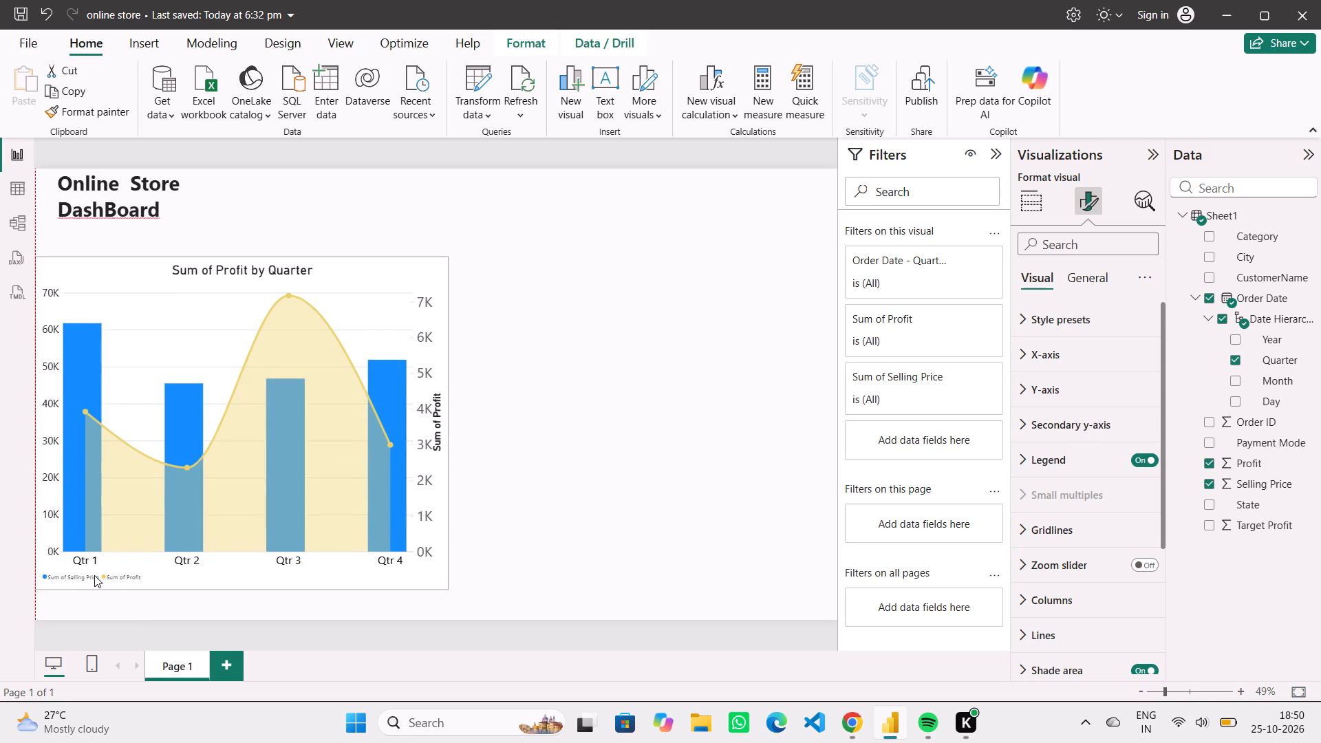
drag(94, 575, 180, 546)
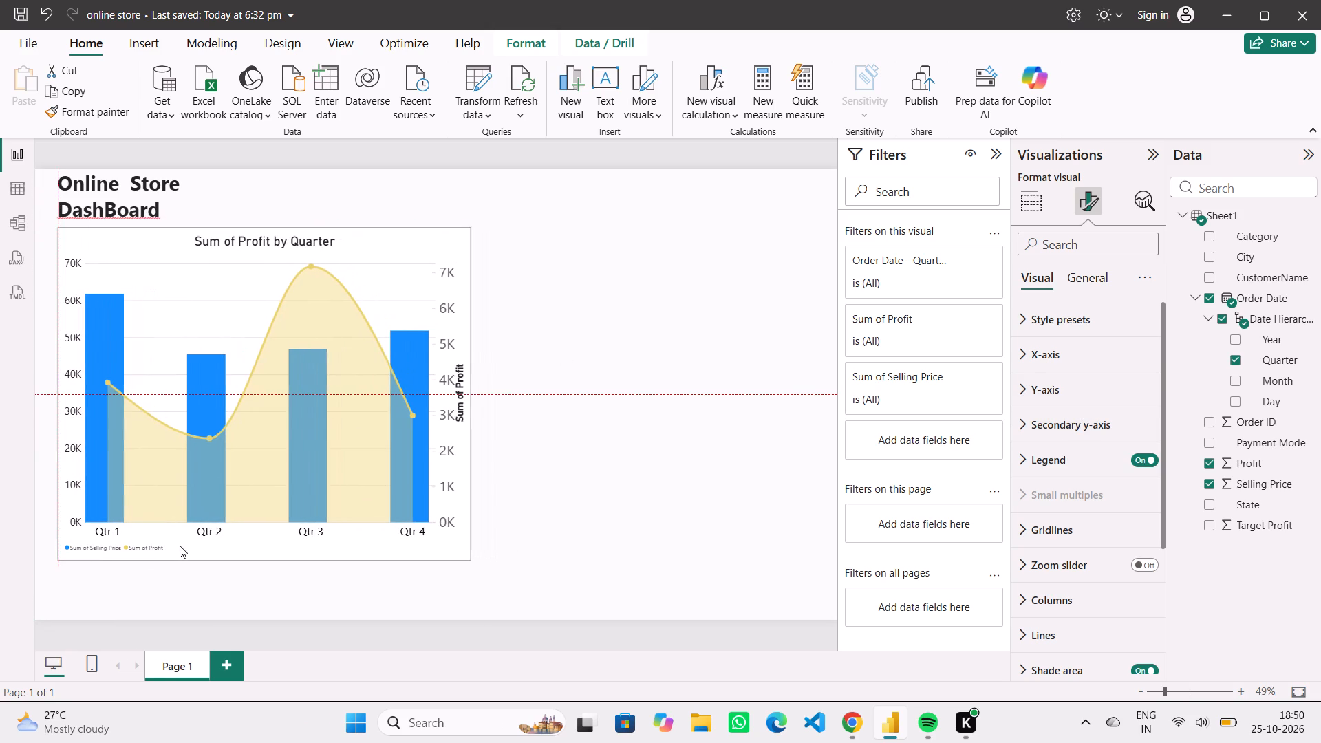
drag(180, 546, 169, 543)
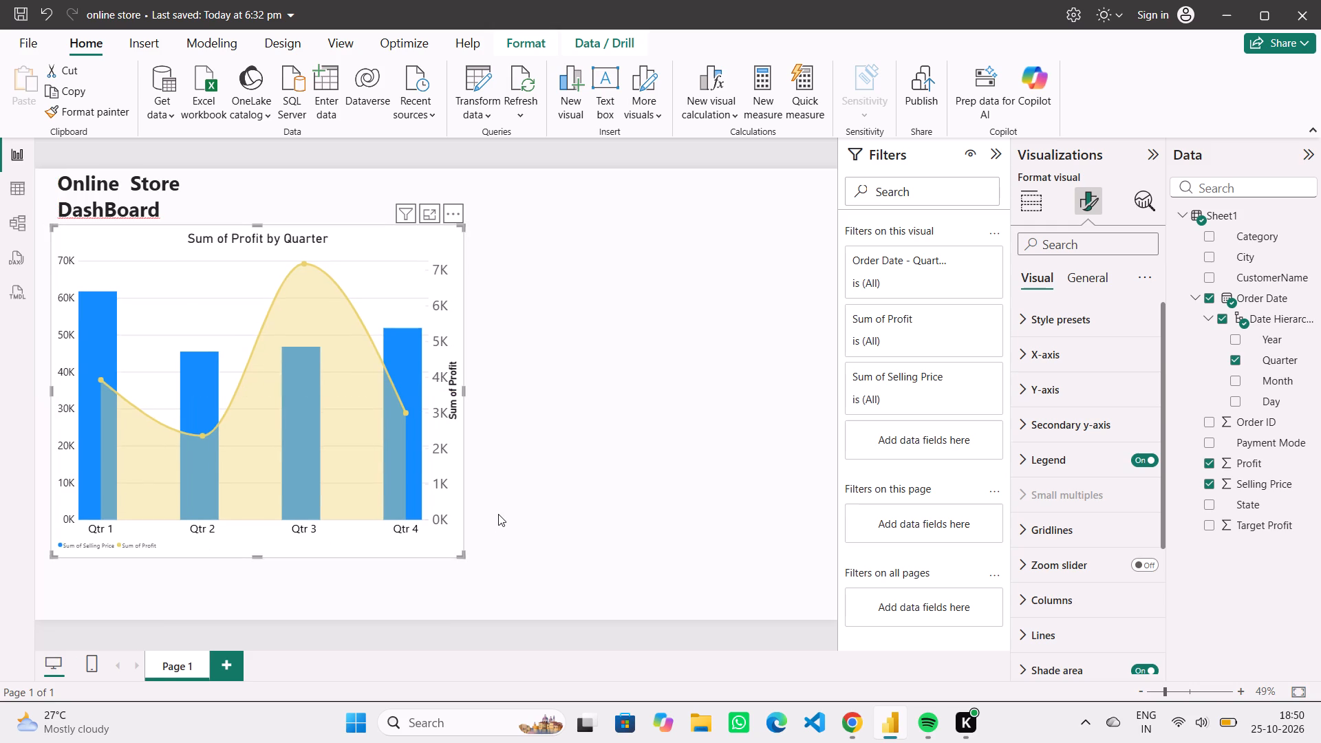
Look through the chart's horizontal gridline settings and the formatting categories that follow them.
click(1062, 524)
scroll(1062, 524, down, 3)
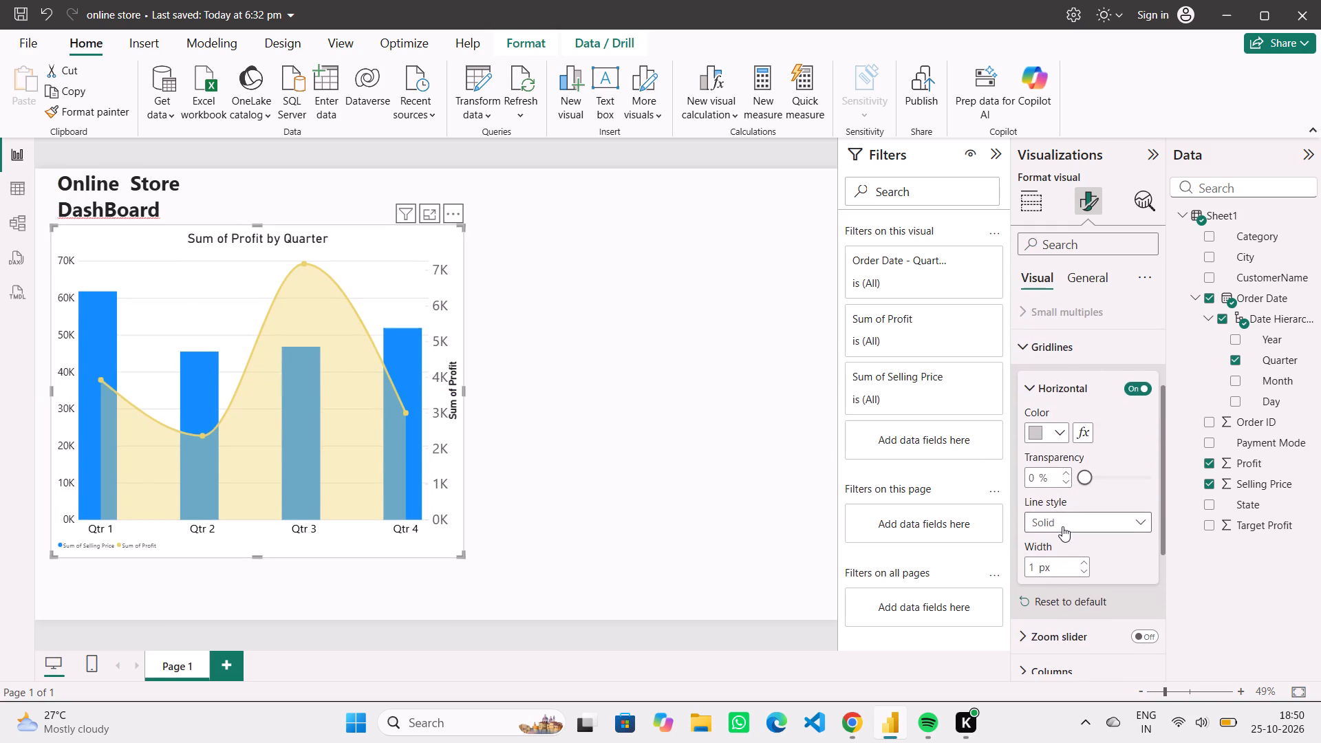
scroll(1073, 586, down, 5)
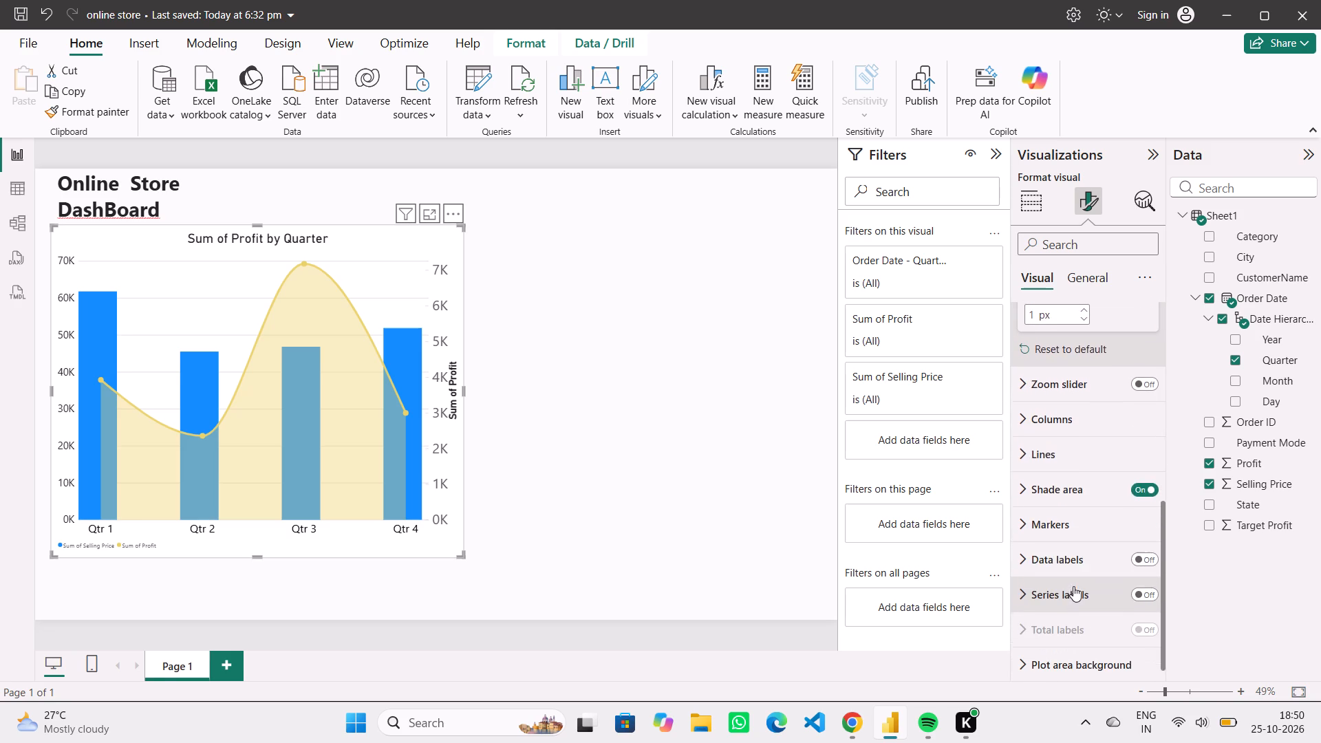
scroll(1073, 586, down, 1)
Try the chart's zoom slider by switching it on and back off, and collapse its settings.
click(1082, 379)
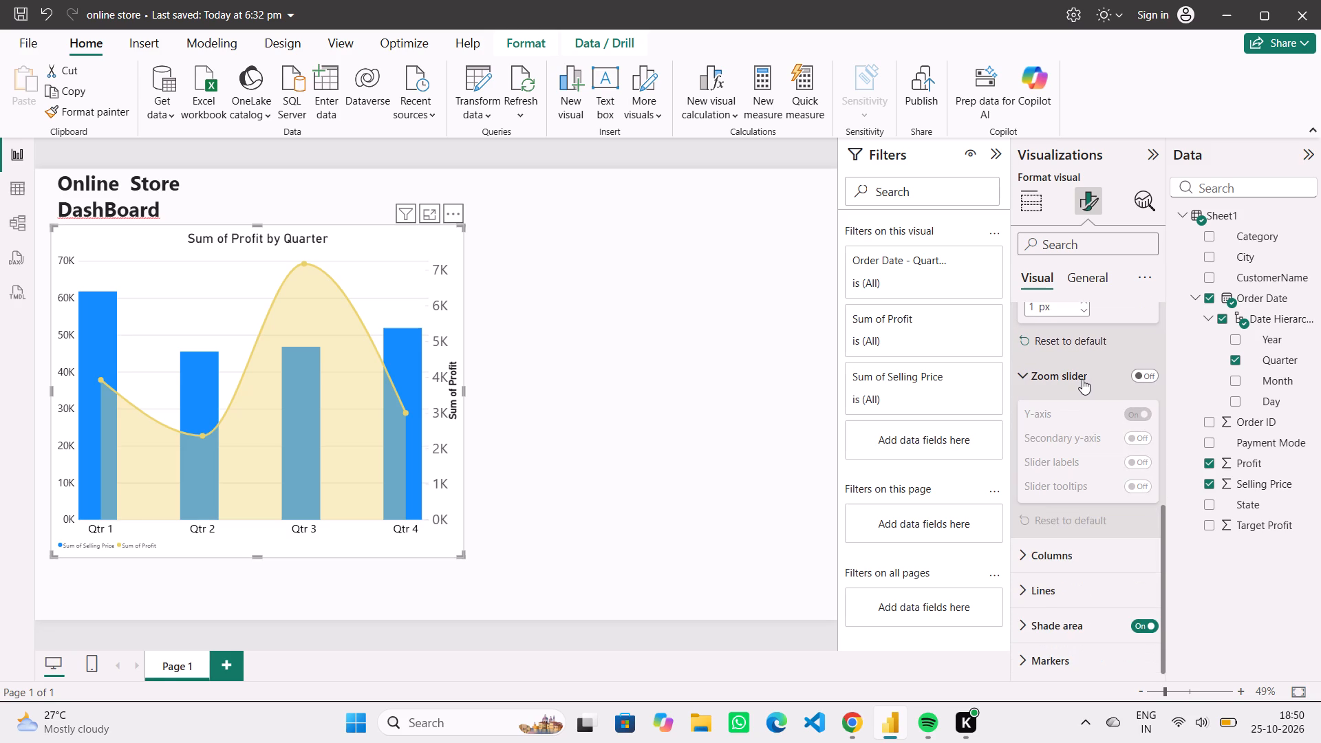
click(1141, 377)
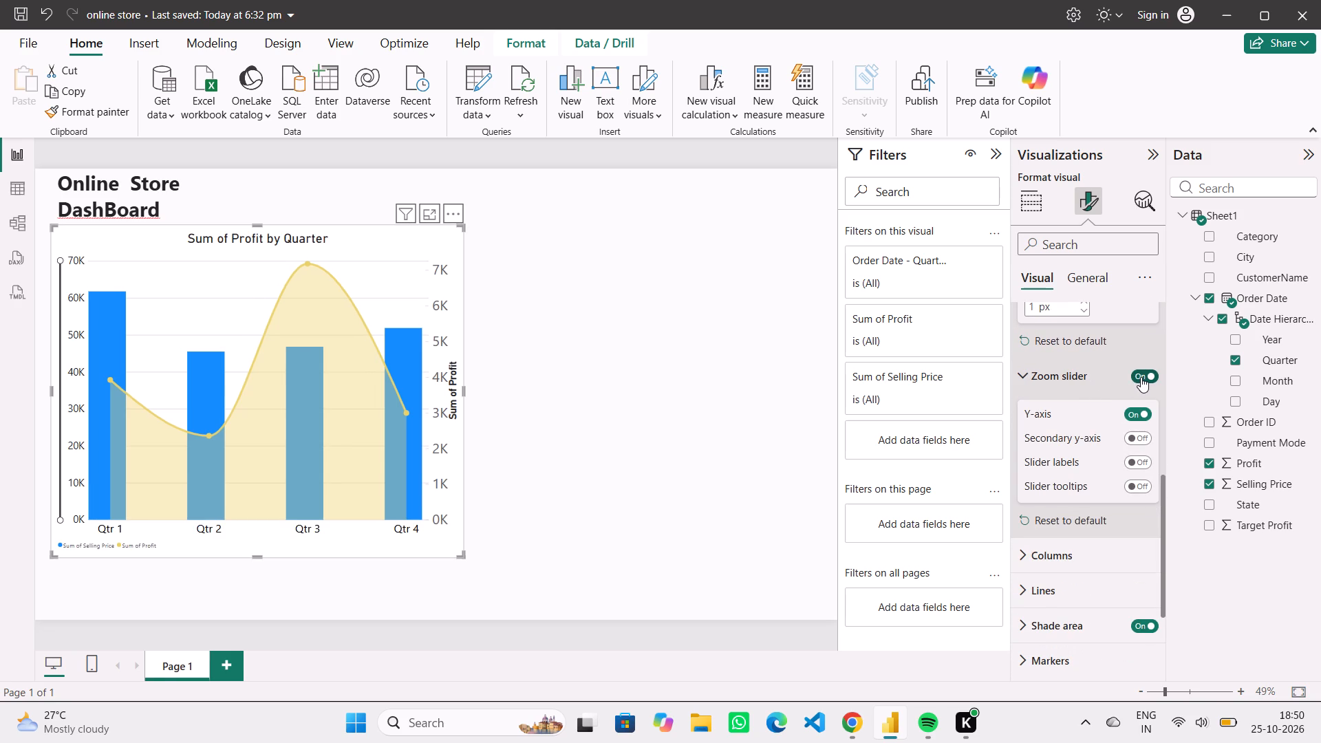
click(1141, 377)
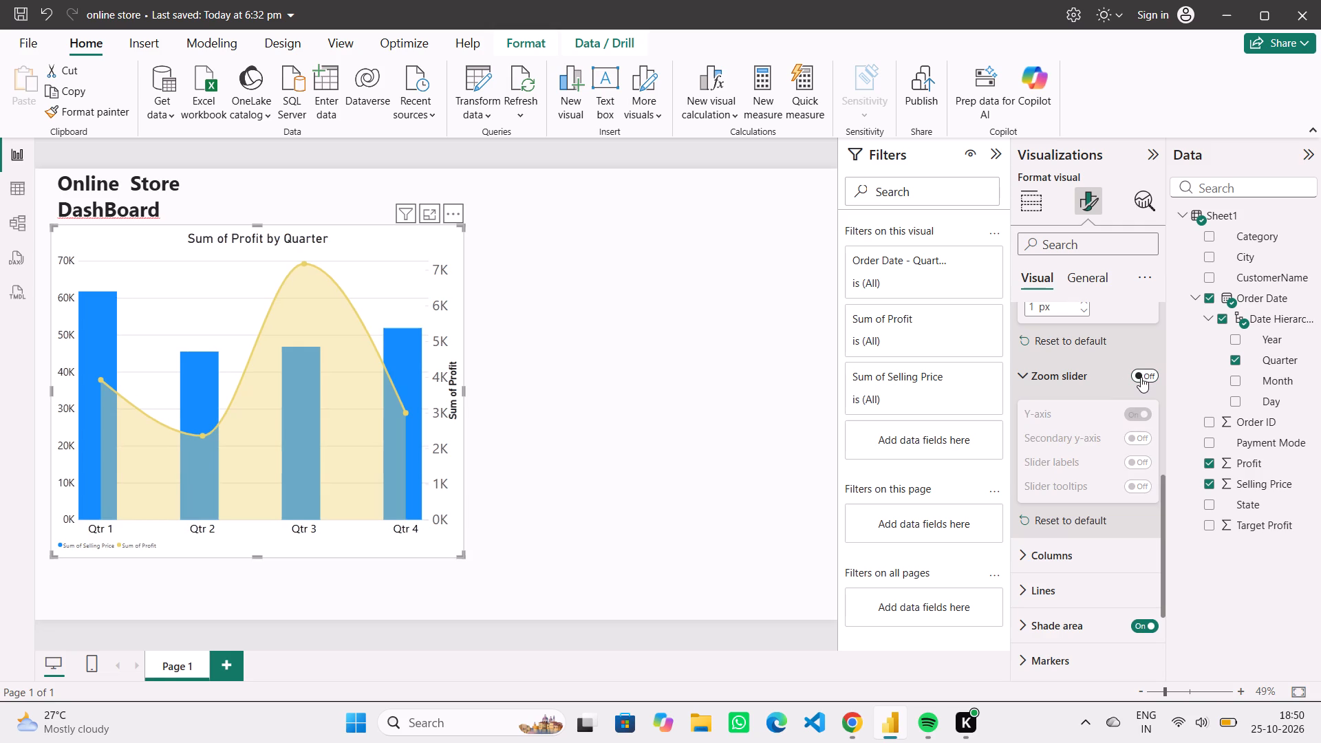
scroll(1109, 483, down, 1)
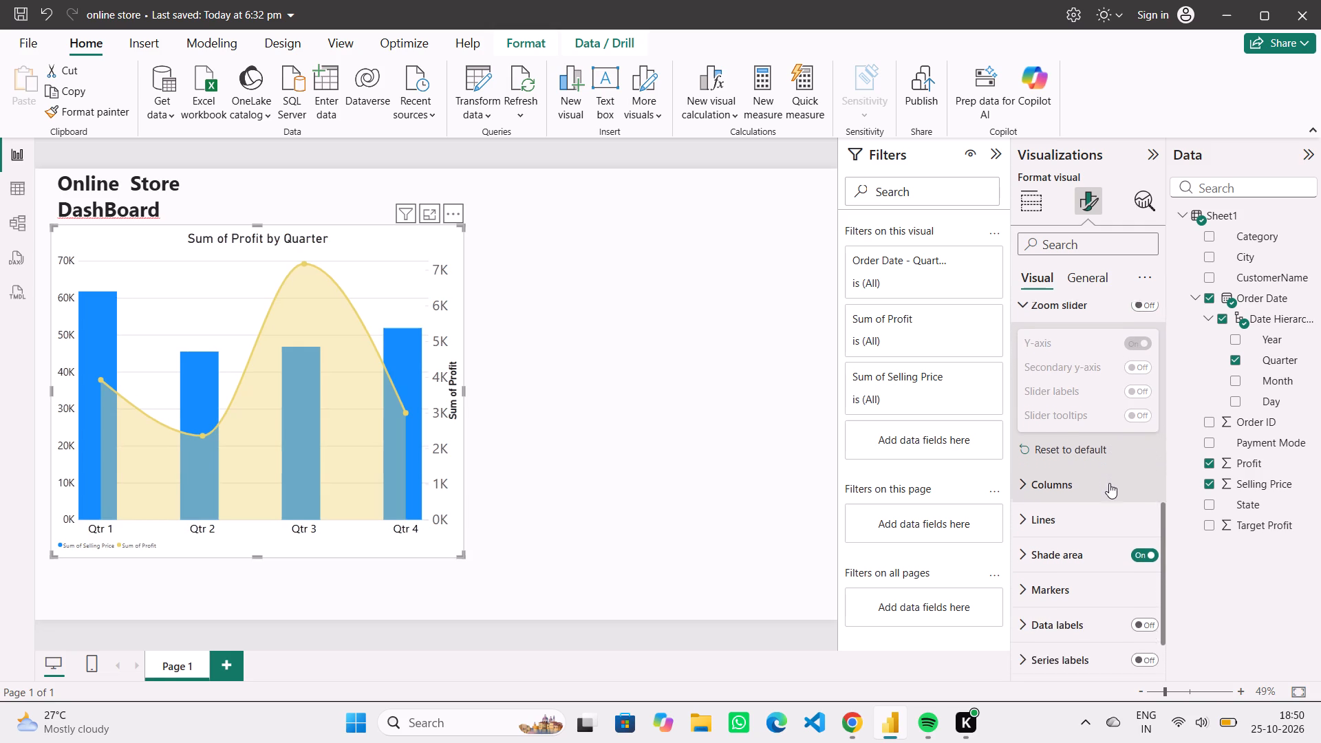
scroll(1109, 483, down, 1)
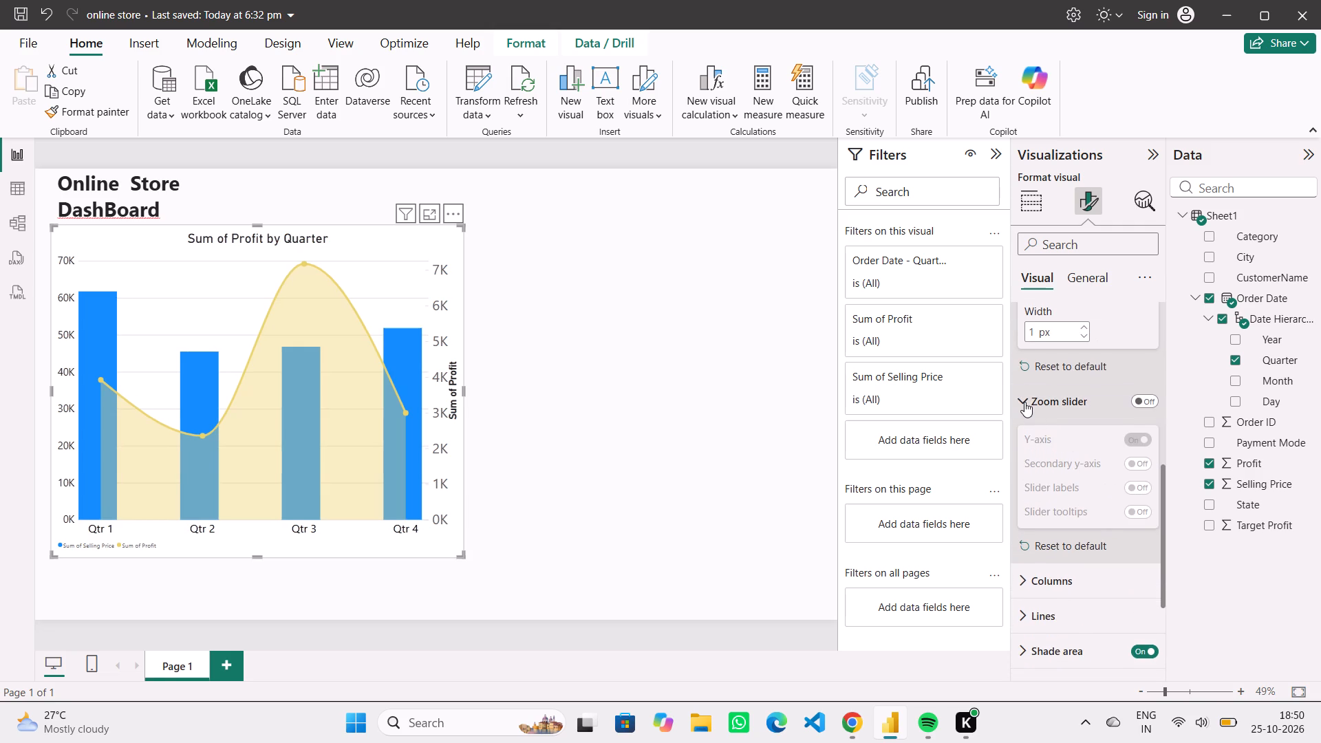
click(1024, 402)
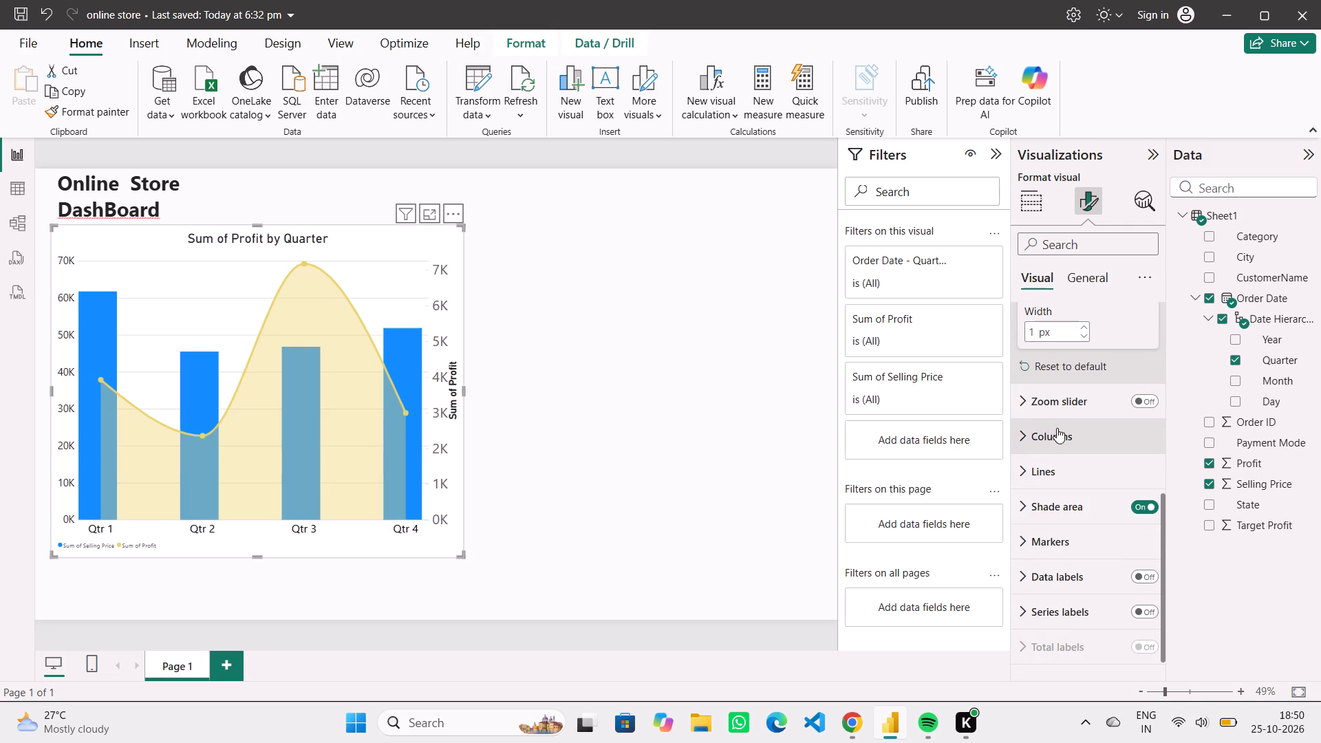
Look over the chart's remaining formatting categories, collapse the gridline settings and deselect the chart.
scroll(1061, 563, down, 1)
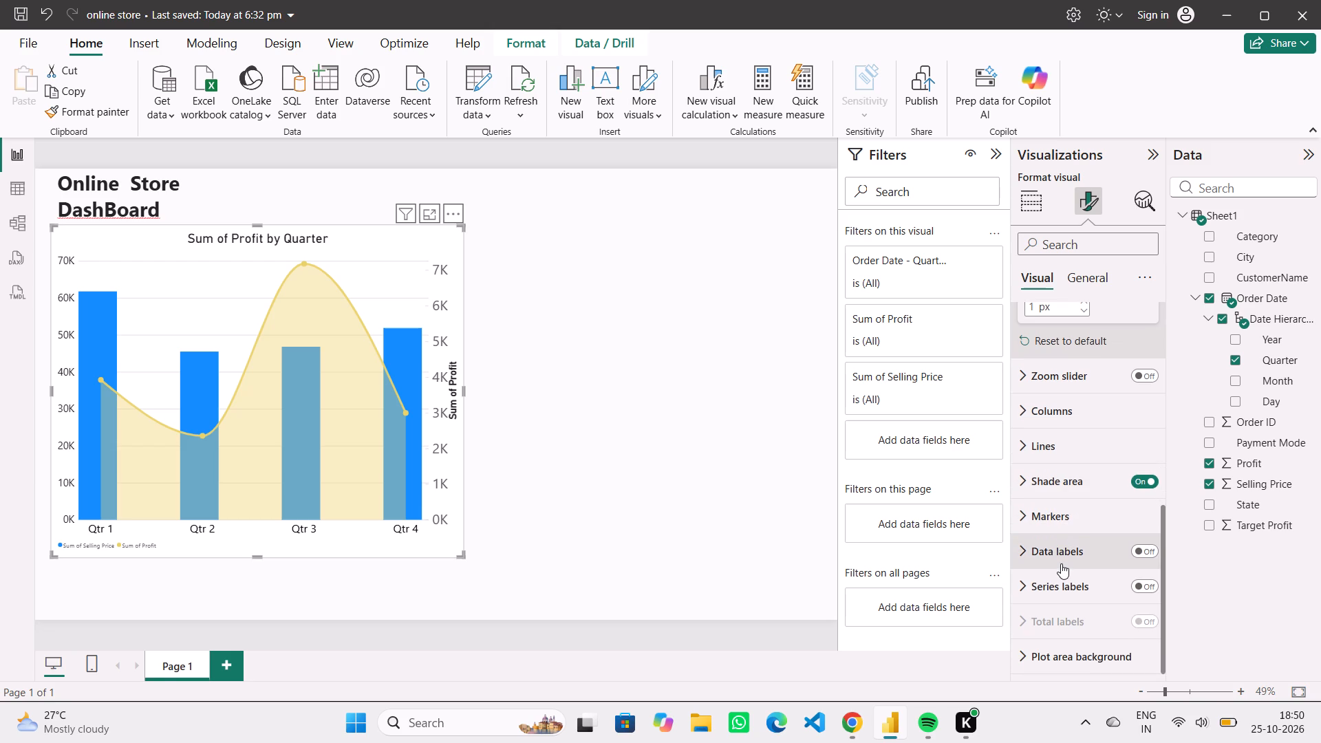
scroll(1061, 563, down, 3)
scroll(1070, 510, up, 5)
click(1043, 525)
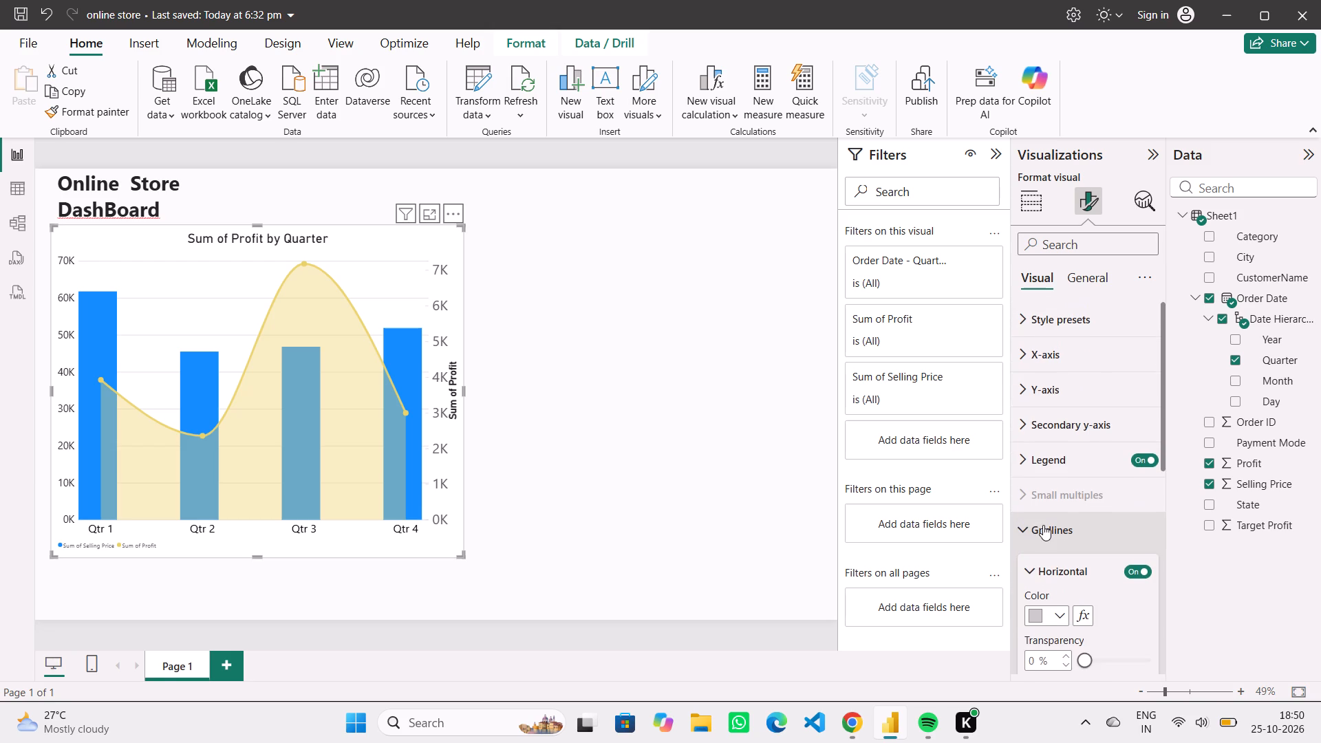
click(728, 300)
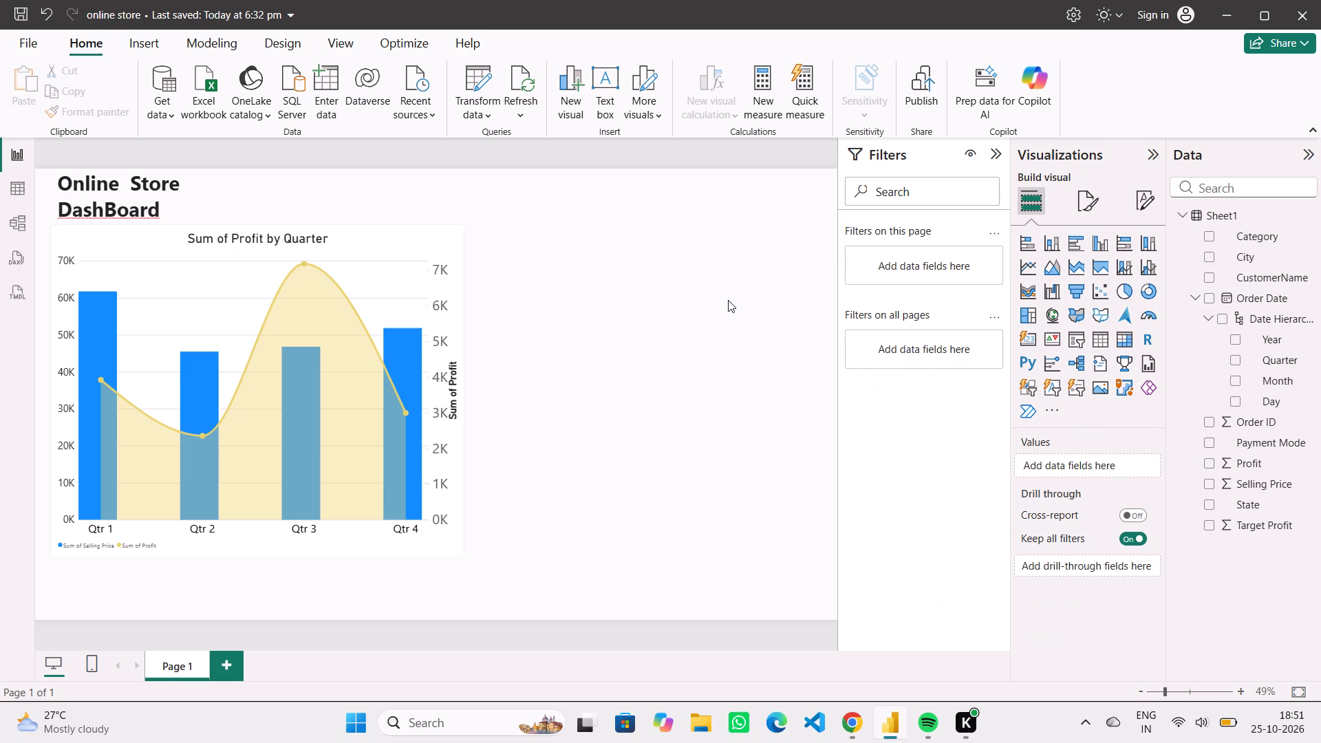
Rename the report page Page 1 as "online store".
double_click(185, 665)
key(BackSpace)
key(BackSpace)
key(BackSpace)
key(BackSpace)
key(BackSpace)
key(BackSpace)
text(online store)
key(Return)
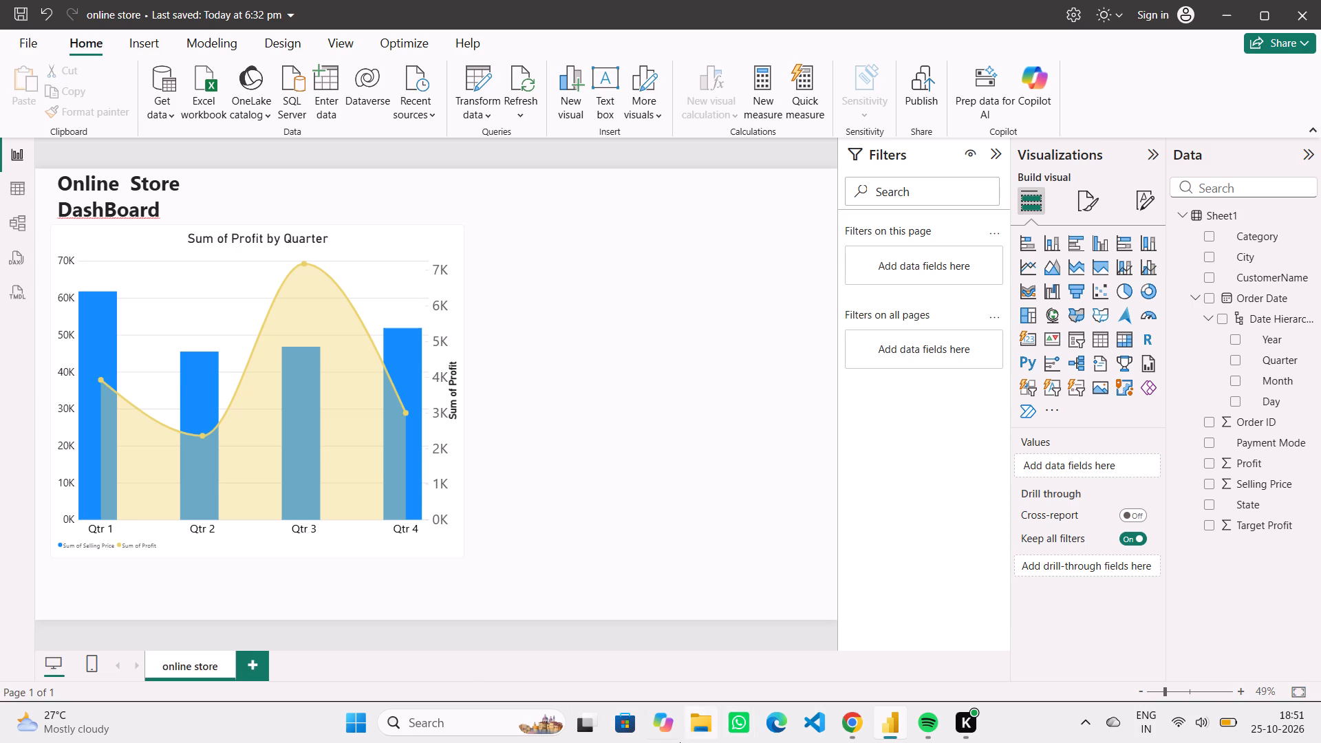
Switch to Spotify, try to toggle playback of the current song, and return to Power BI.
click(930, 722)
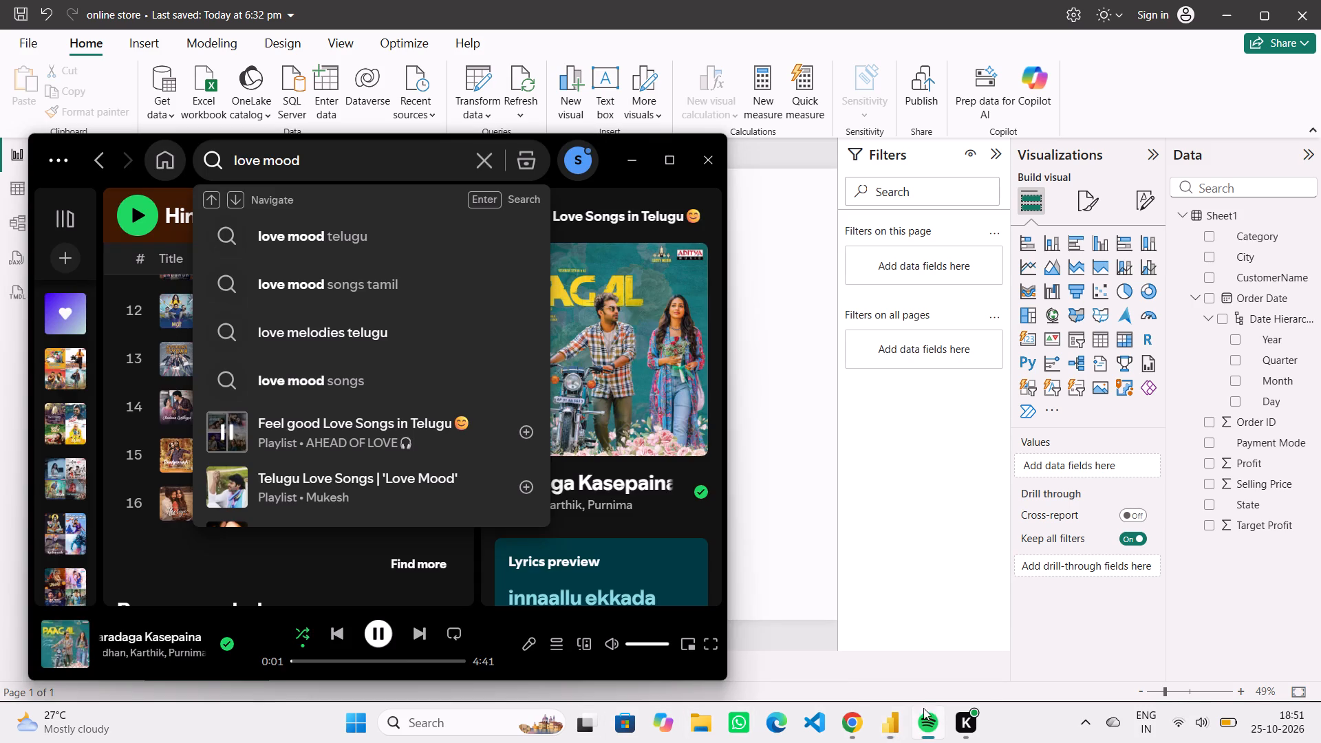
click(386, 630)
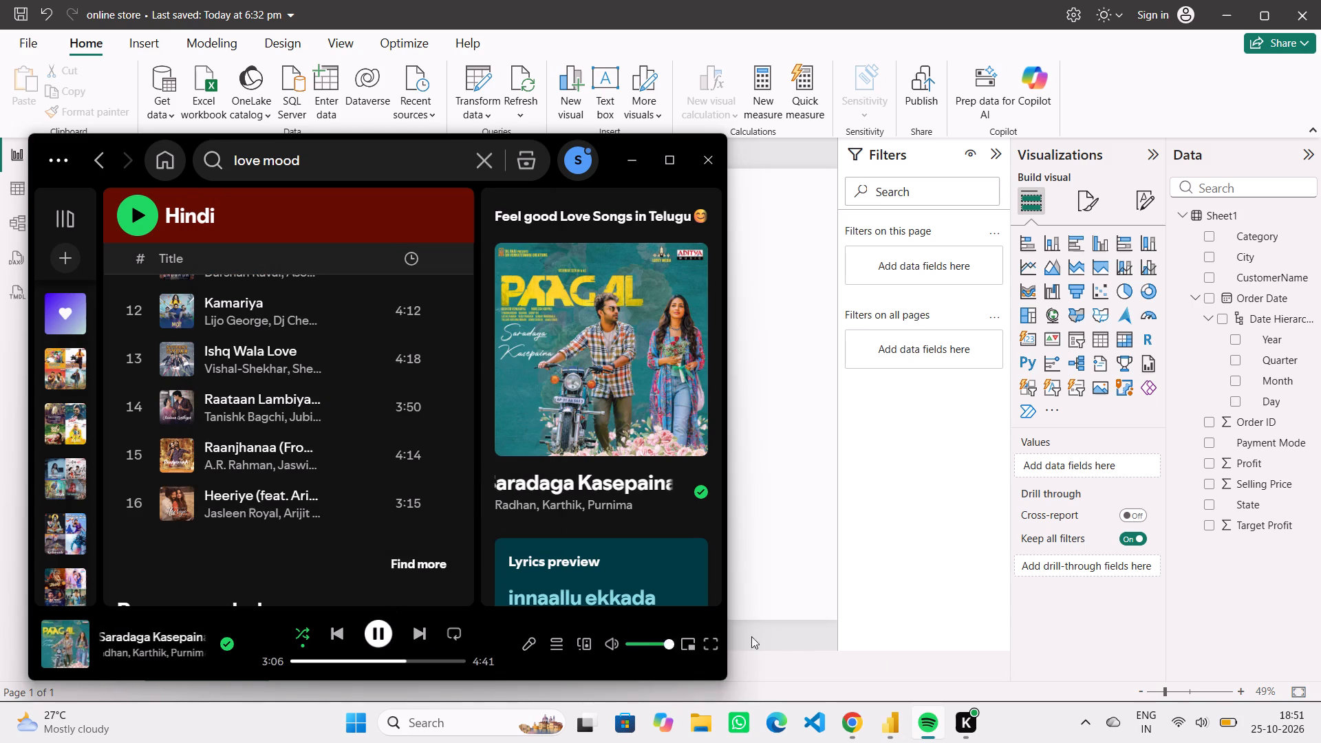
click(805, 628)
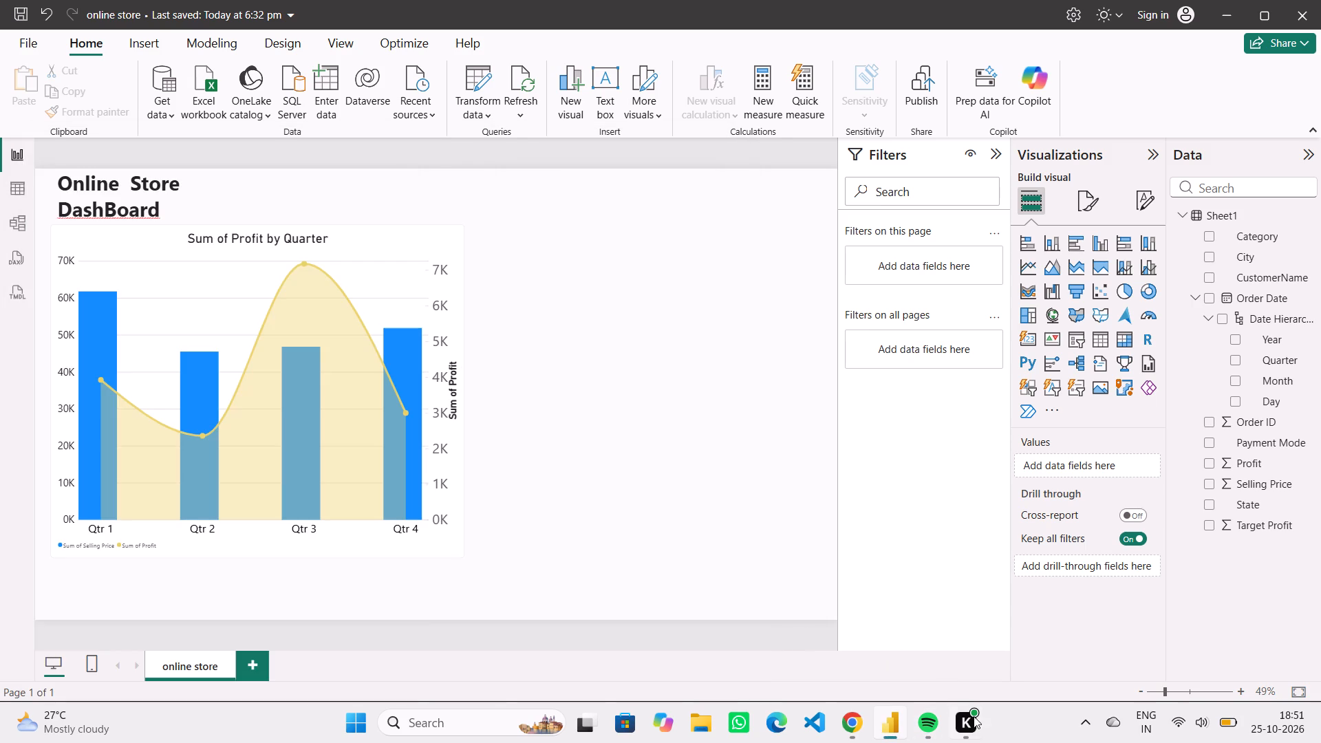
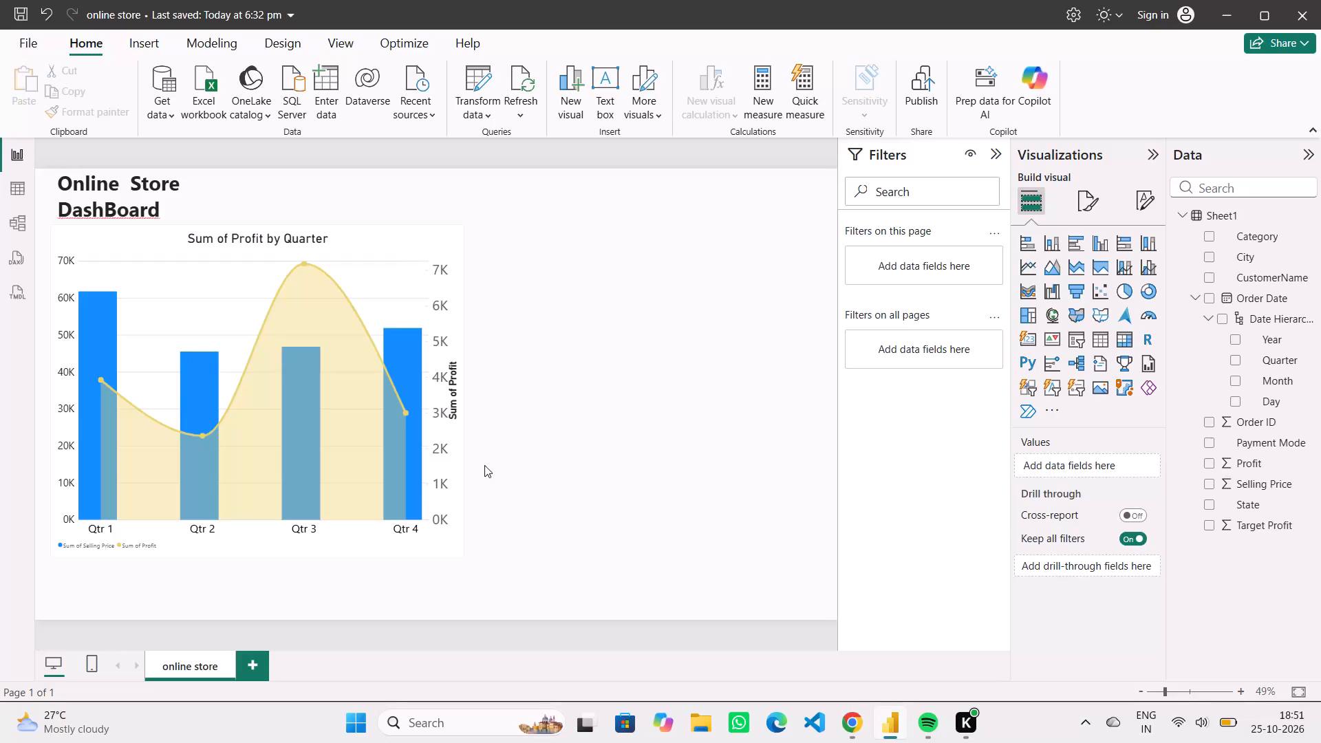
Correct the capitalisation in the page title so its second line reads "Dashboard".
click(175, 191)
click(105, 203)
click(114, 206)
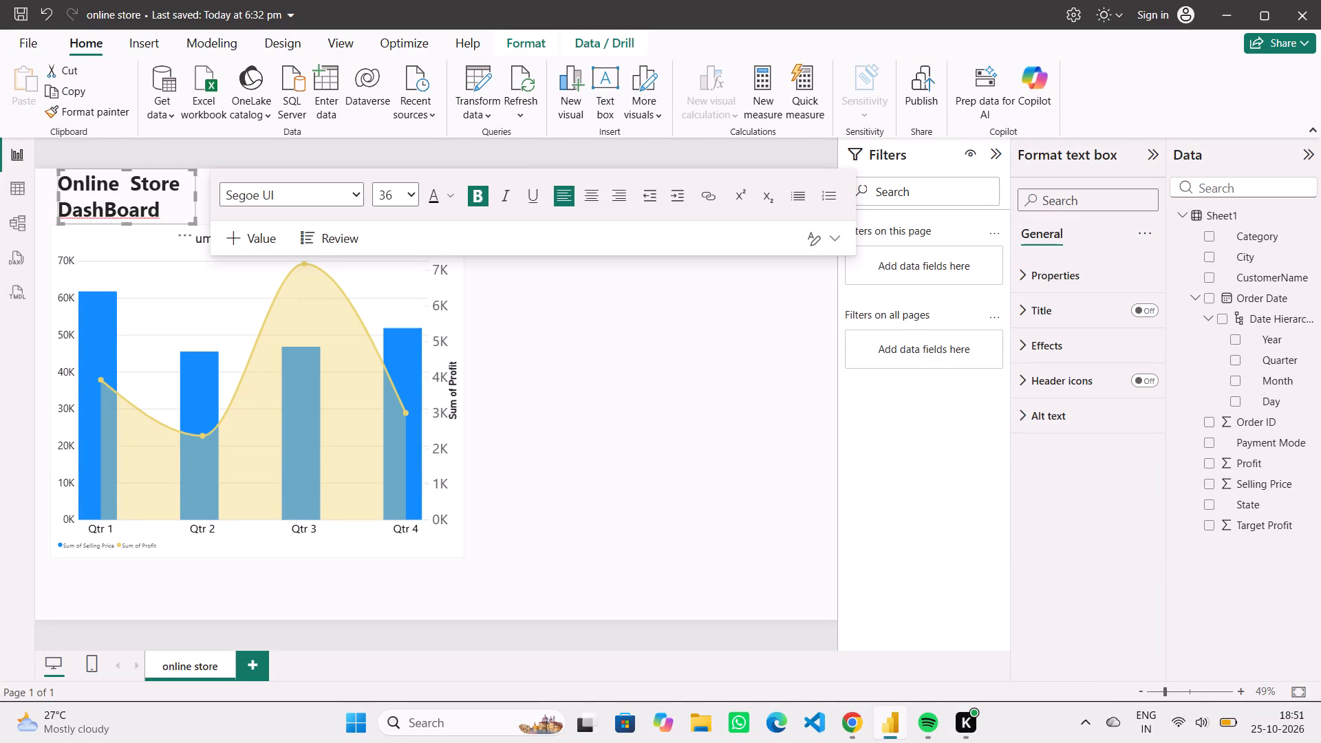
key(BackSpace)
key(b)
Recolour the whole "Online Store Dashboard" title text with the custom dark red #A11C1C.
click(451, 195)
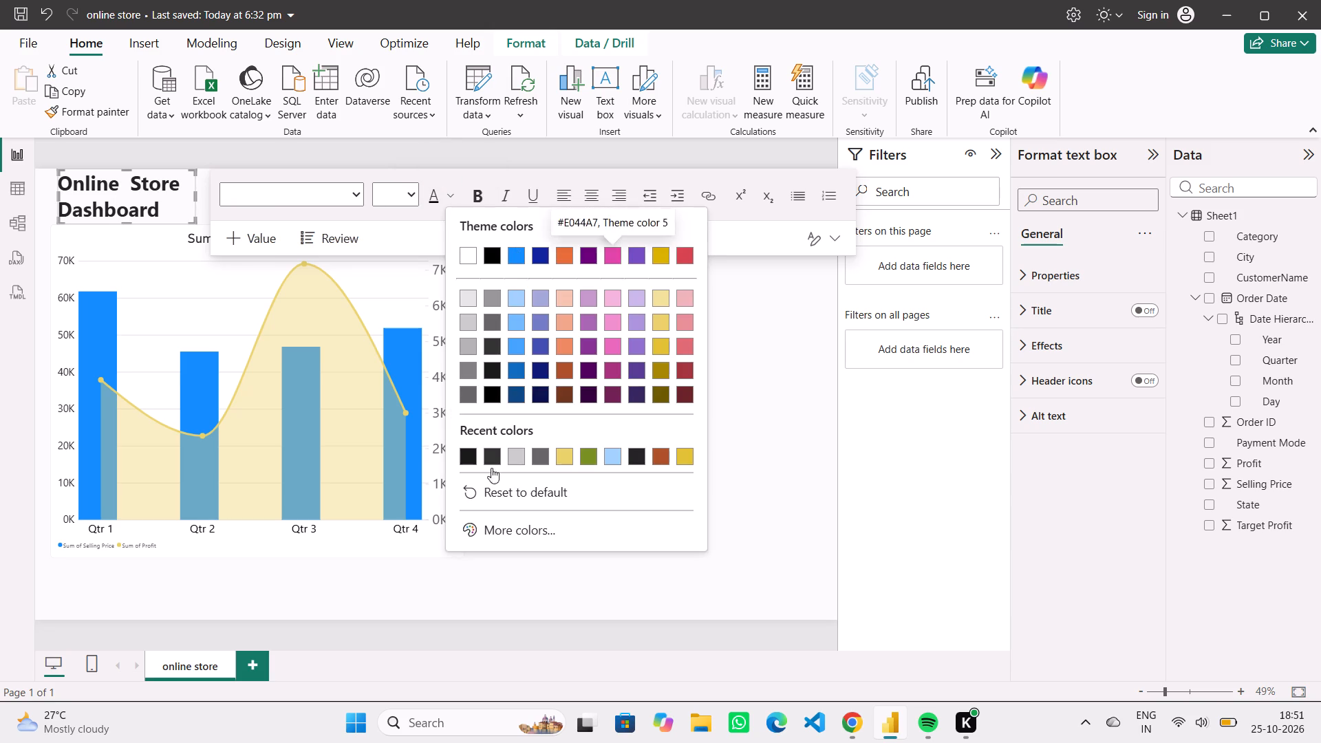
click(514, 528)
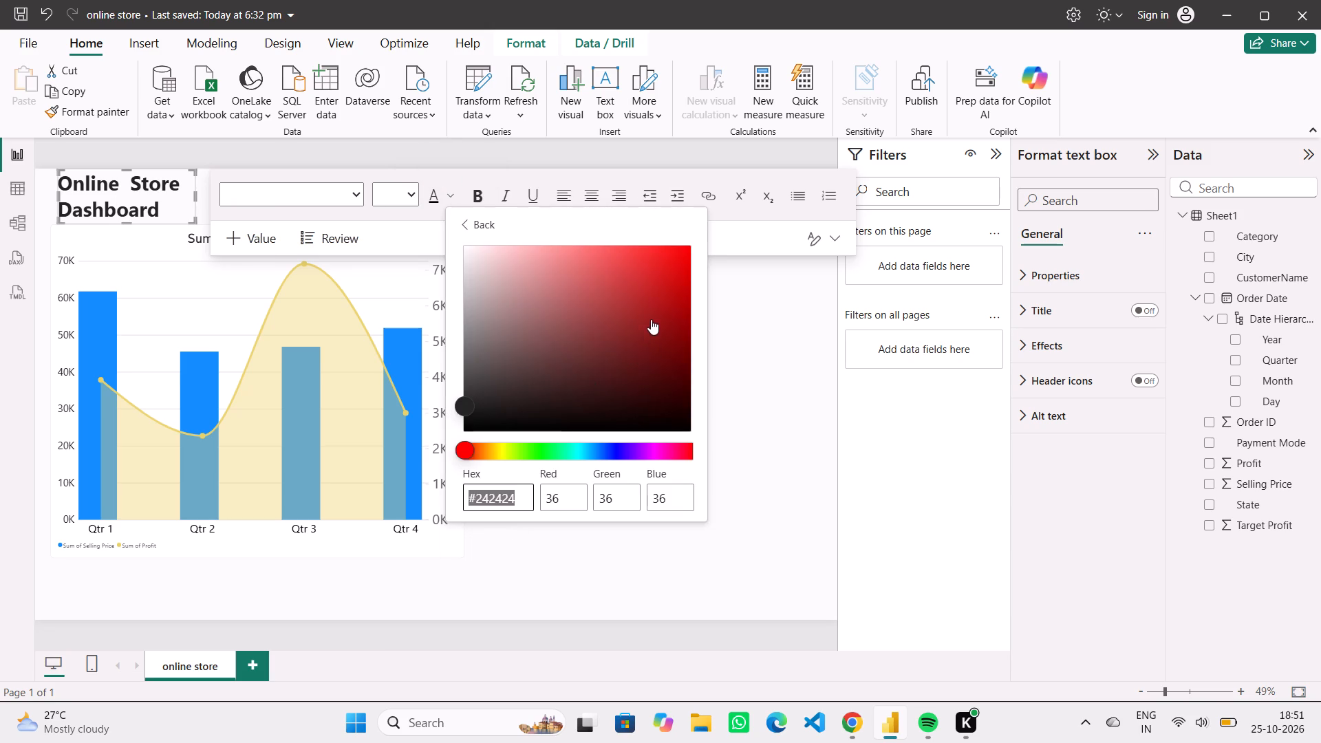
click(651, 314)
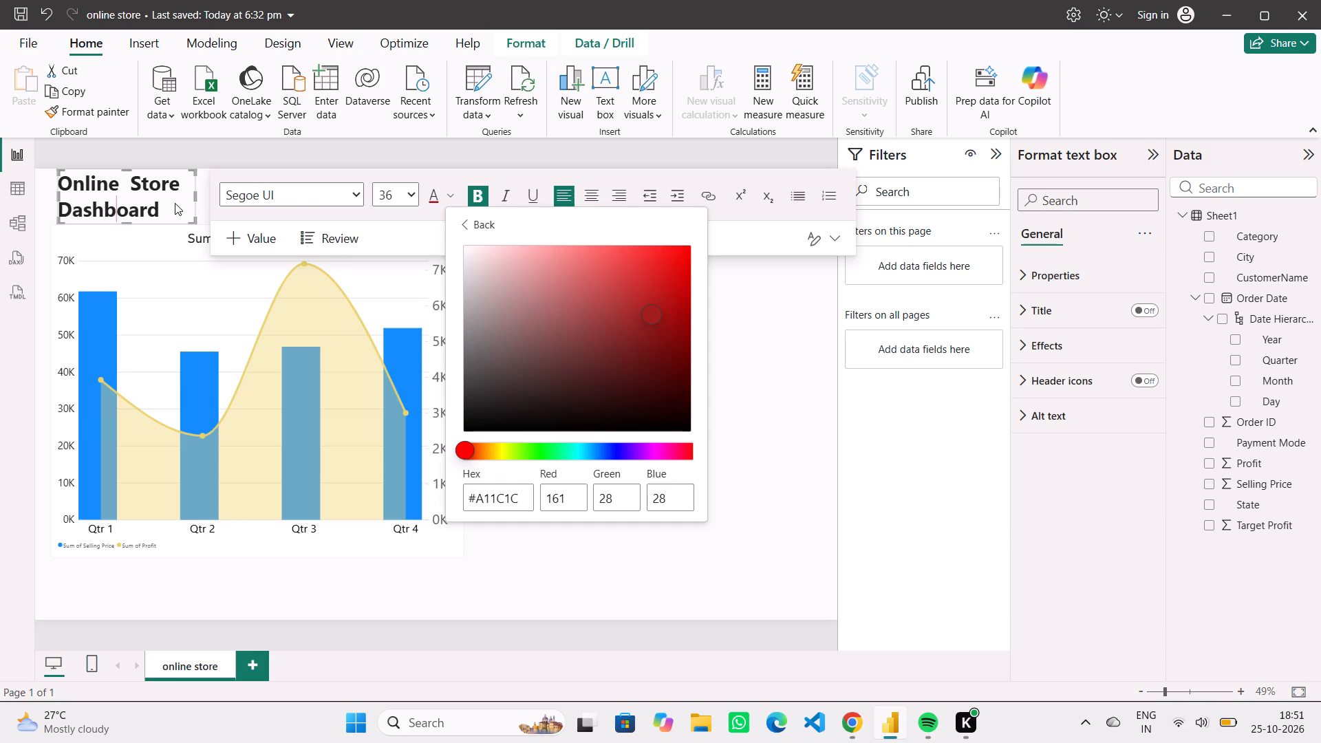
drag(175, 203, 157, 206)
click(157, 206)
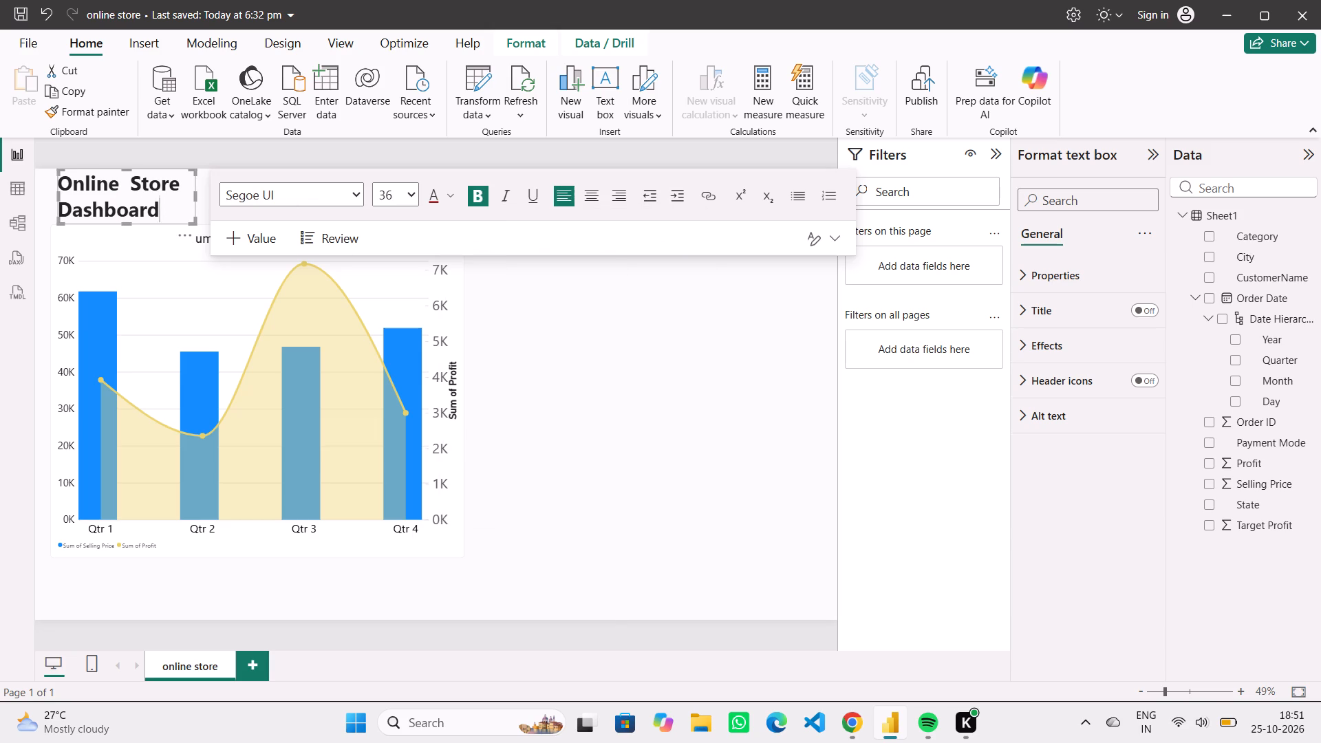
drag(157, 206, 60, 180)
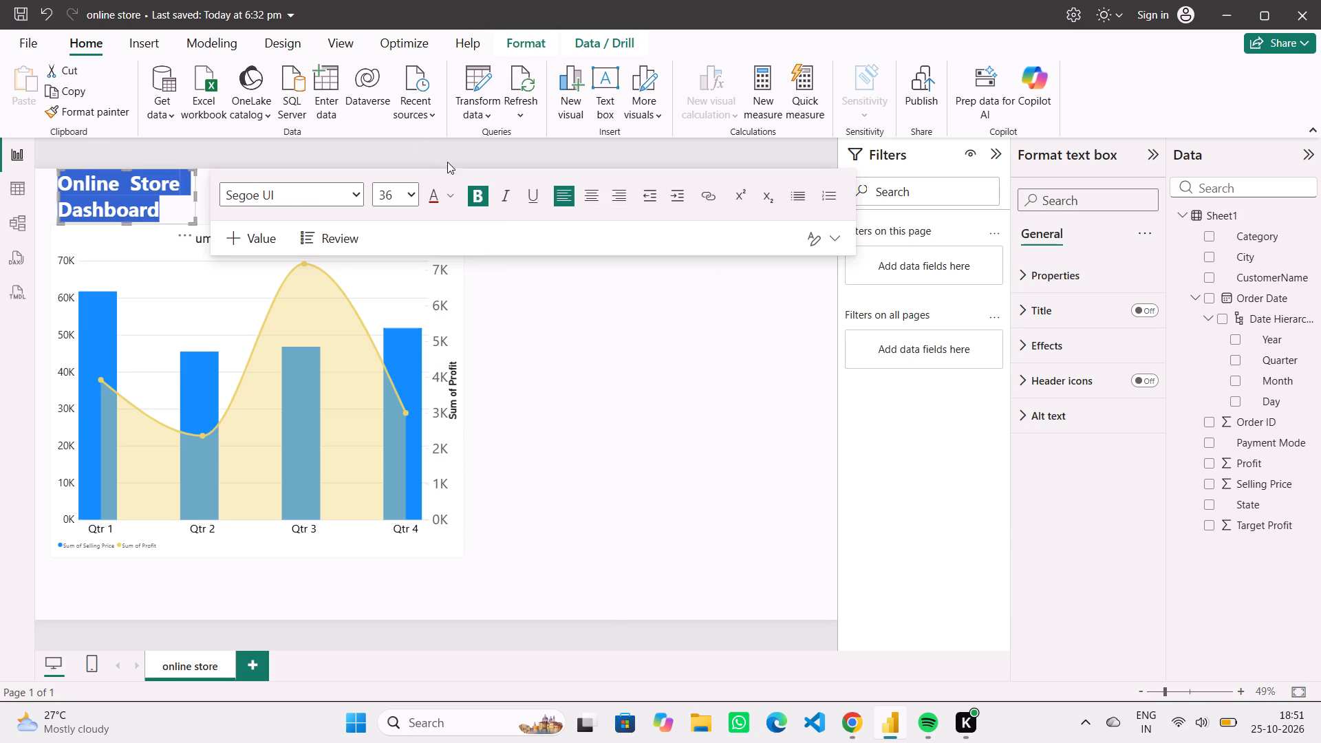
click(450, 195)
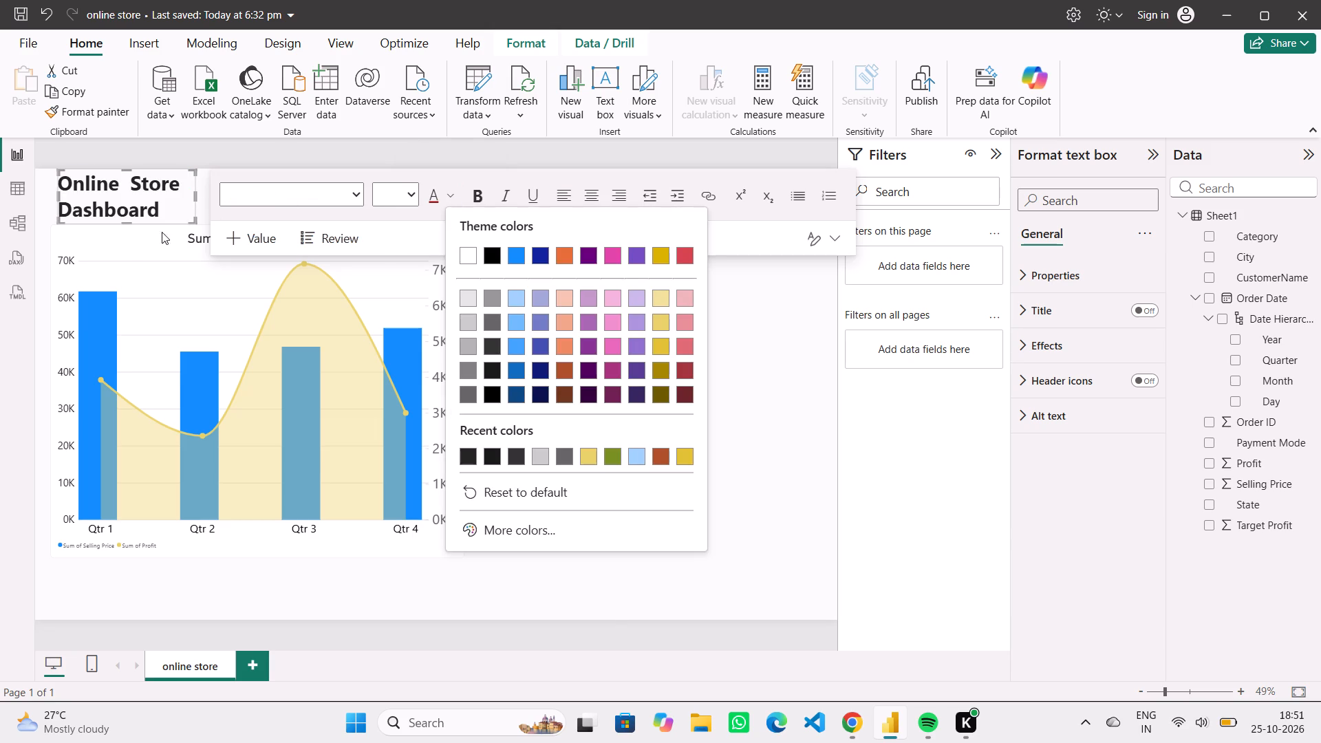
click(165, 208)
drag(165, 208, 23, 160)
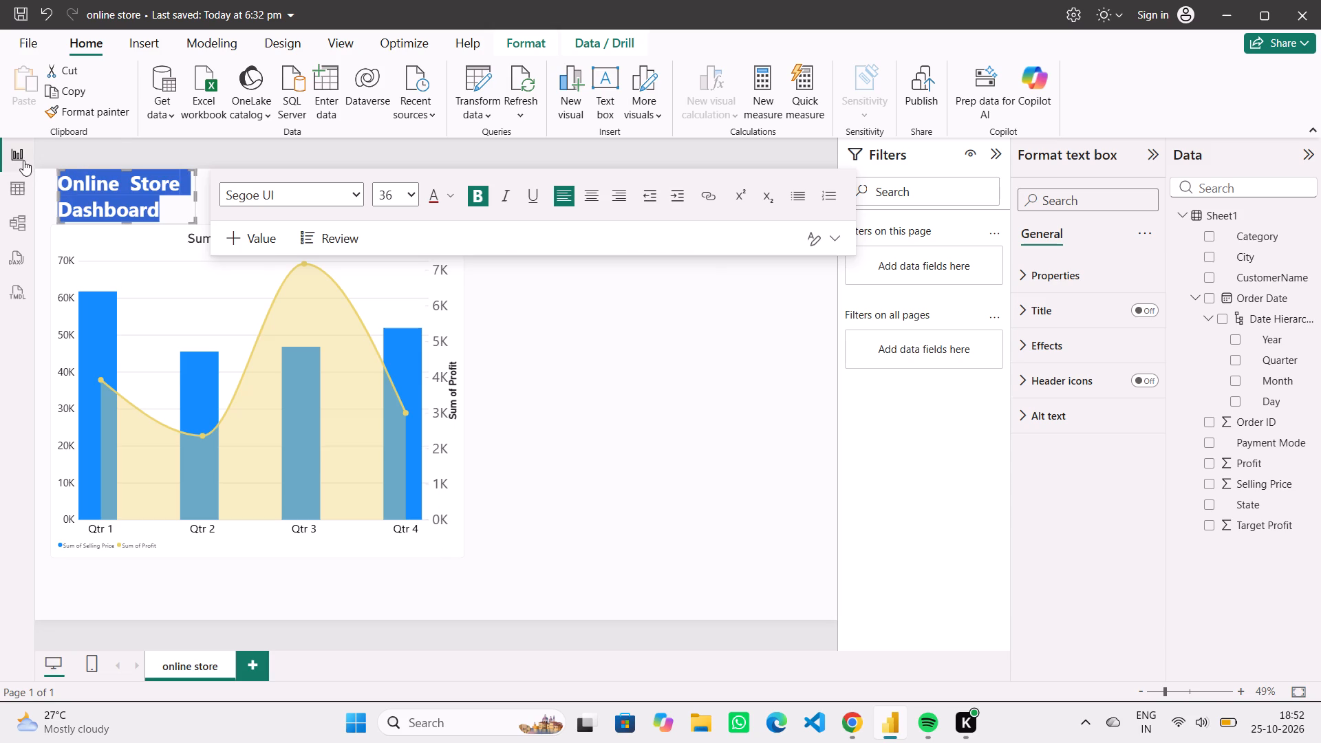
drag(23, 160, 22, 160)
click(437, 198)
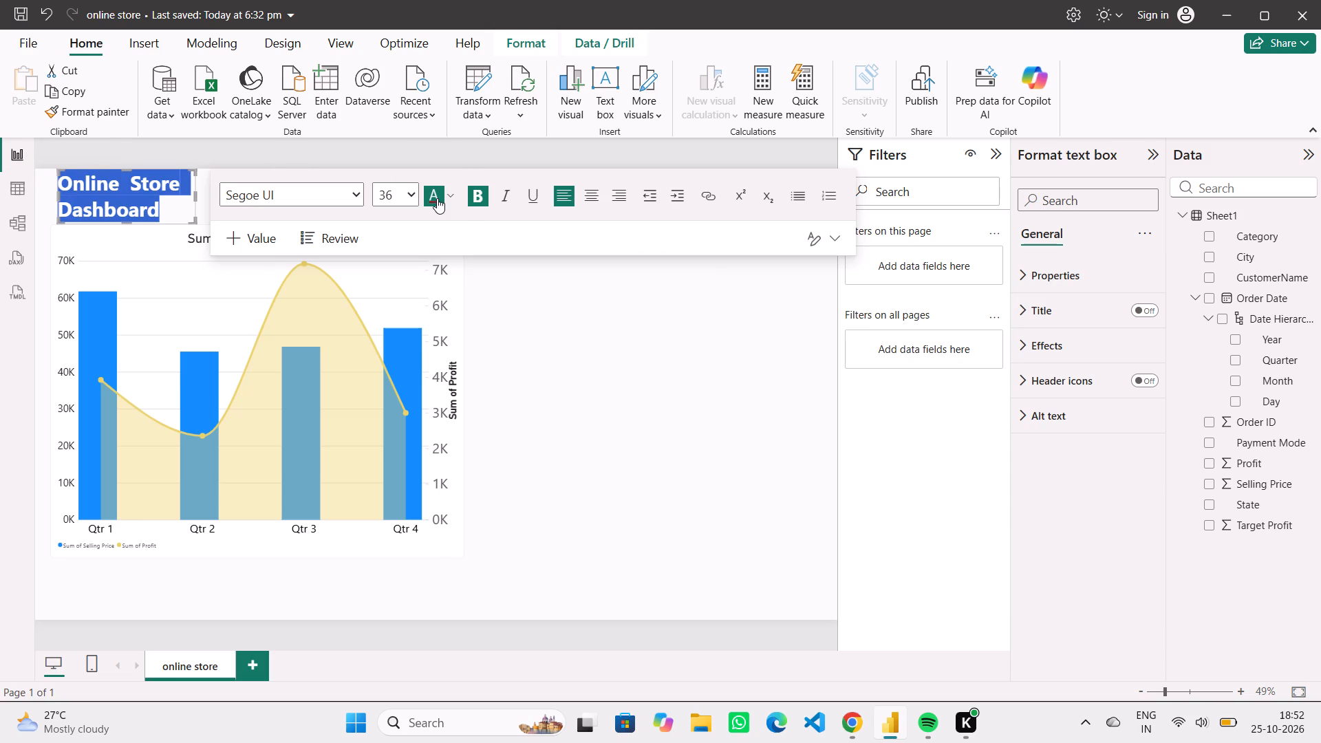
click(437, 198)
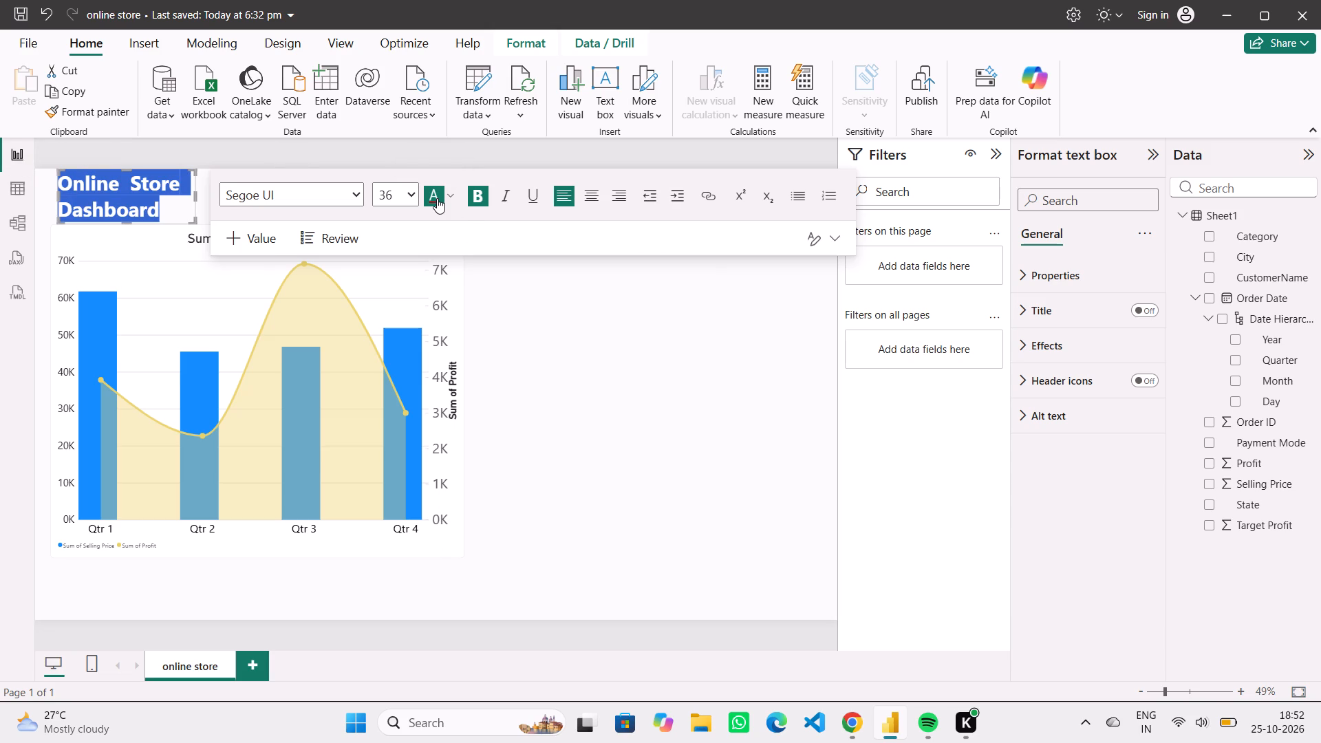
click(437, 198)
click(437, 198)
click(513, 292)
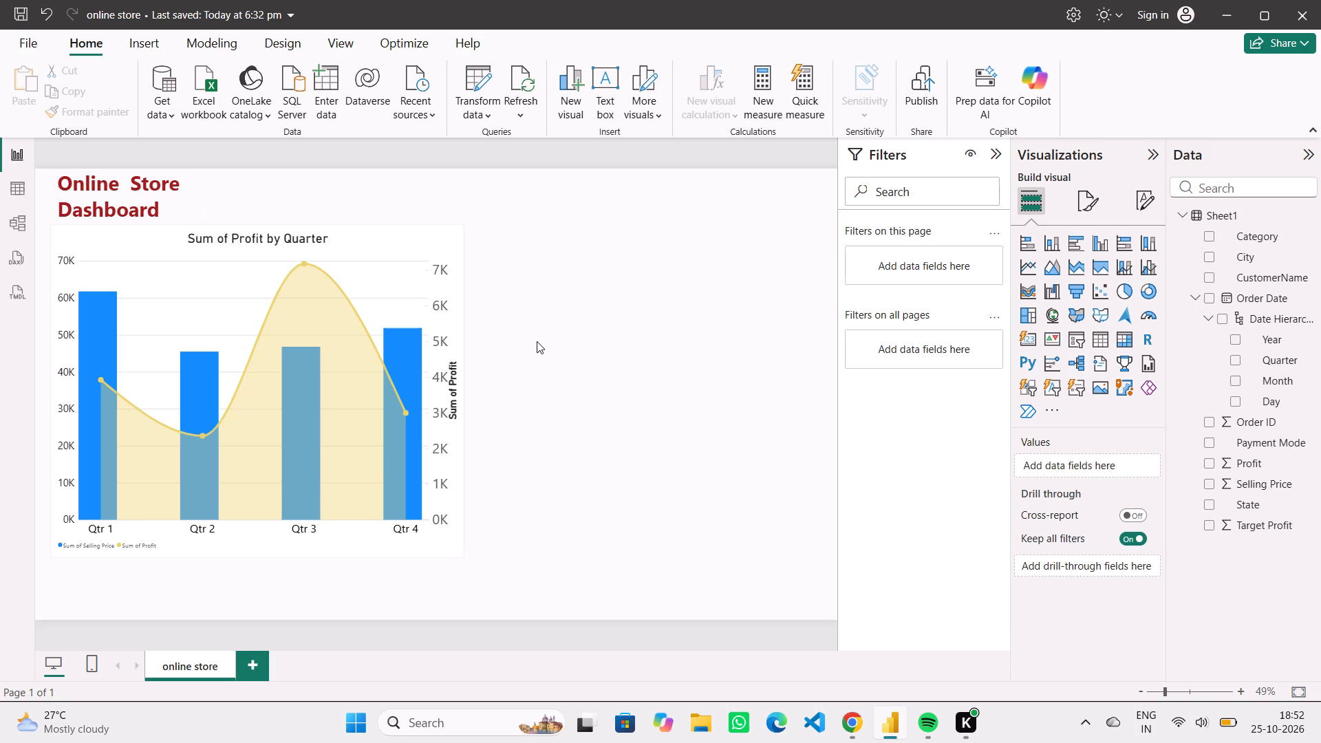
Set the report page's canvas background to the custom light pink #EECECE.
click(612, 294)
click(1084, 206)
click(1082, 364)
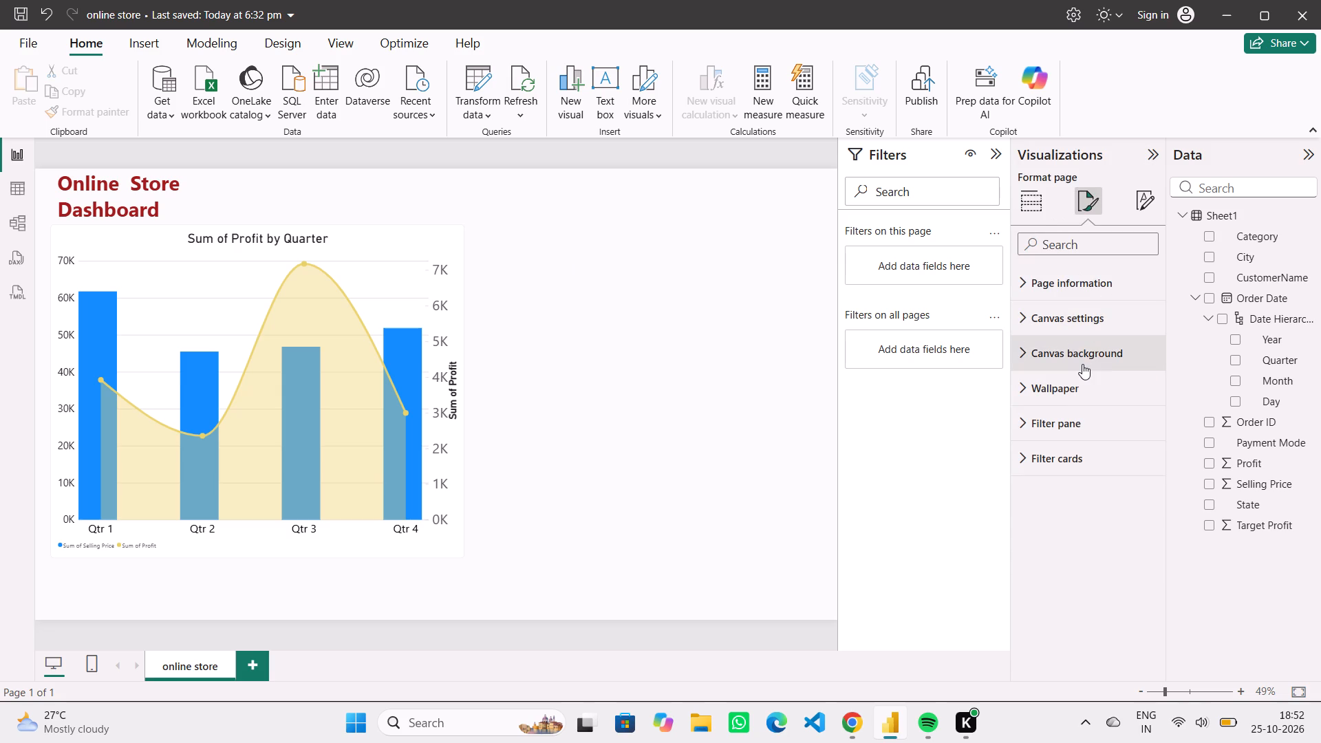
scroll(1069, 510, down, 1)
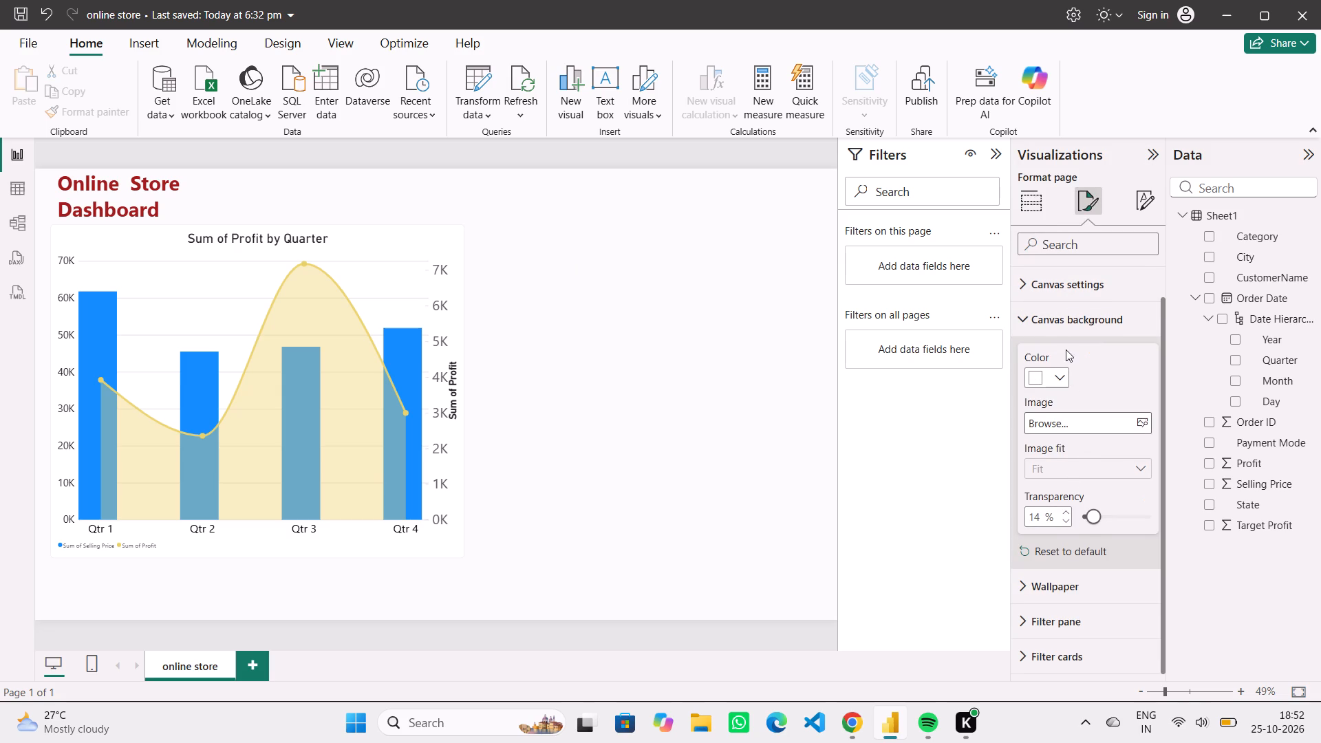
click(1063, 374)
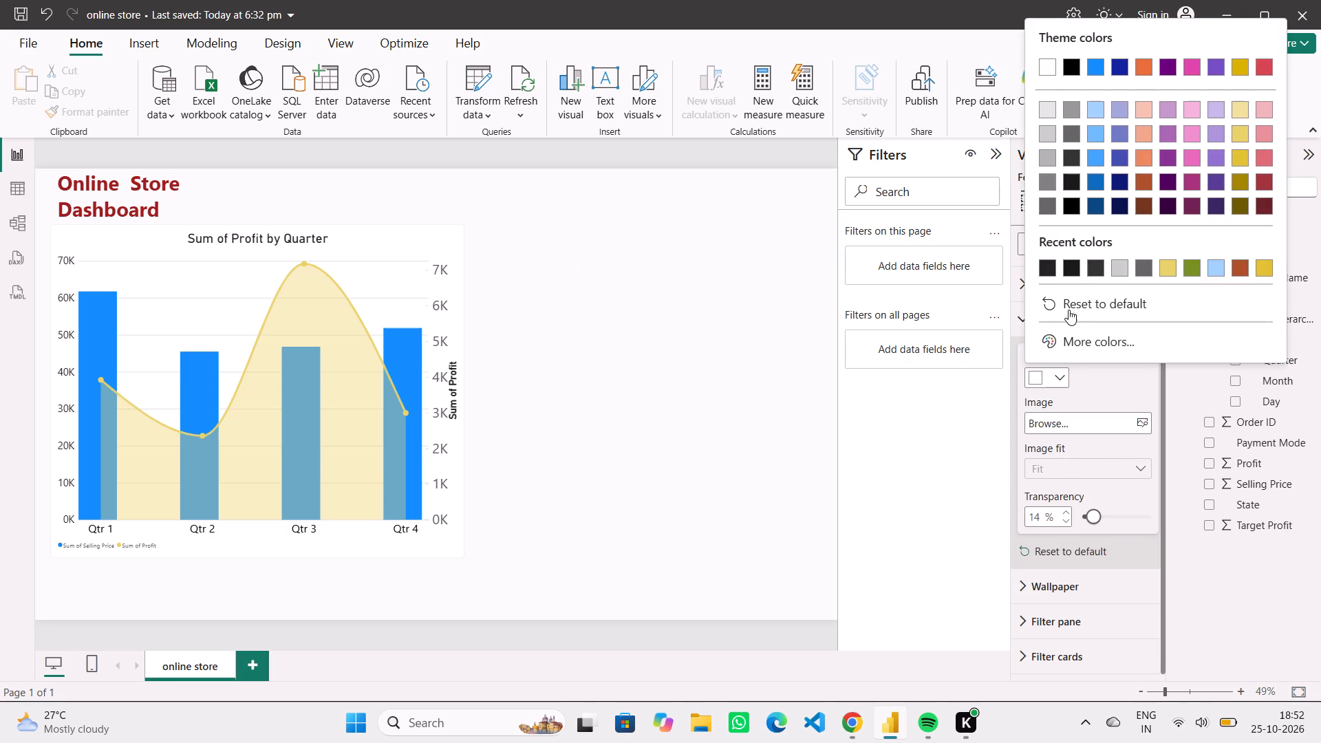
click(1077, 343)
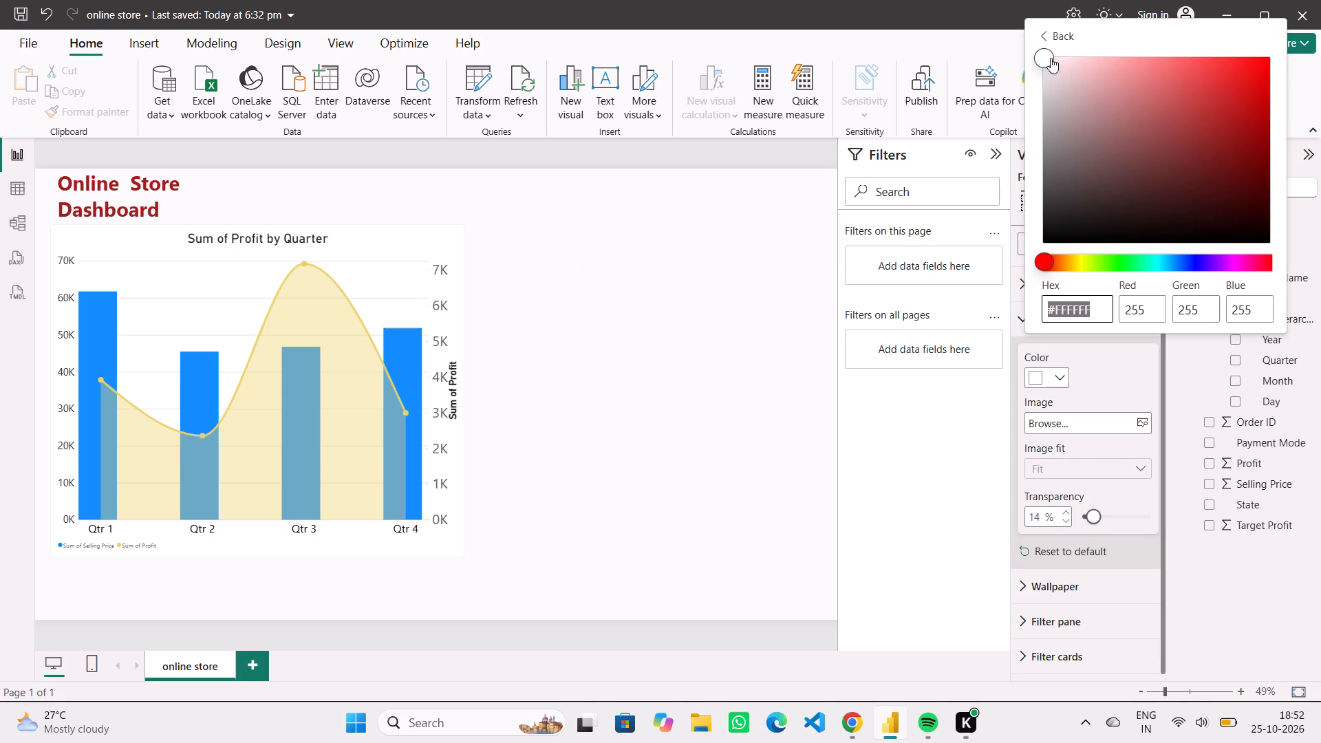
drag(1051, 58, 1143, 80)
drag(1143, 80, 1123, 80)
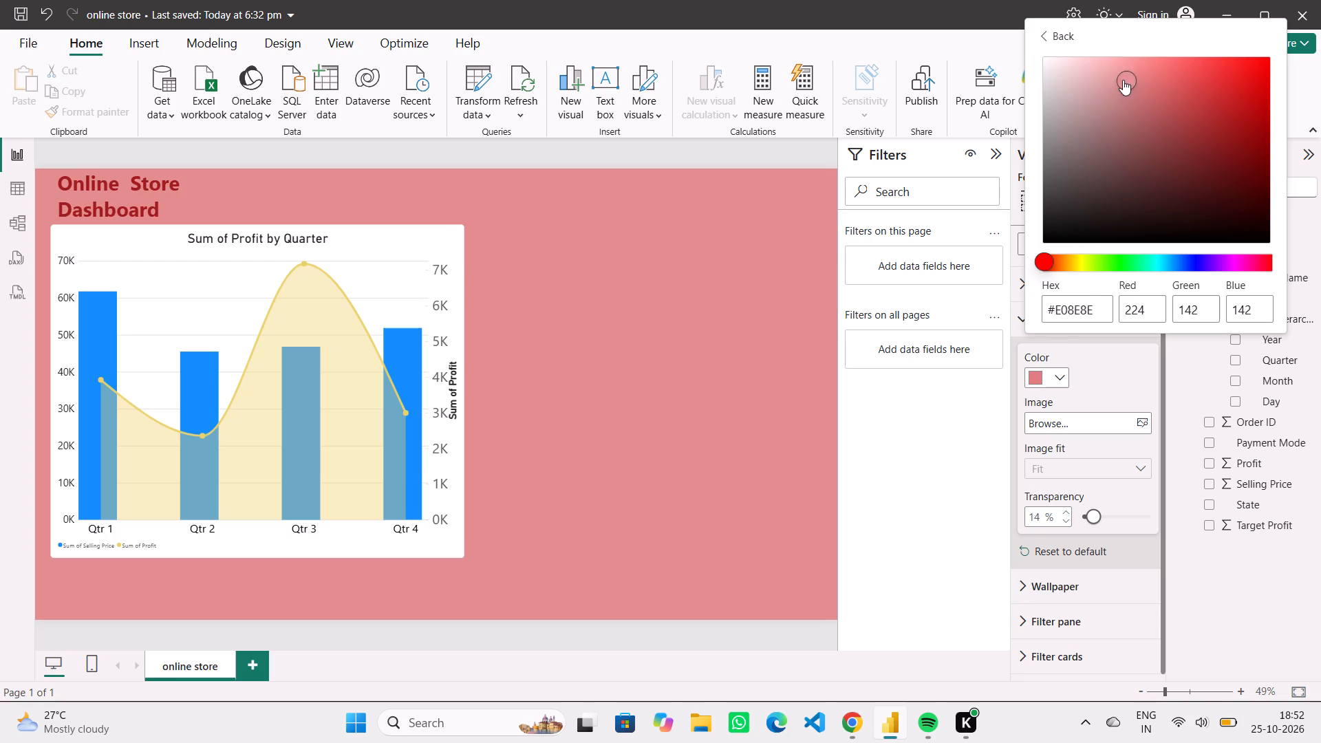
drag(1123, 80, 1110, 76)
drag(1110, 76, 1087, 69)
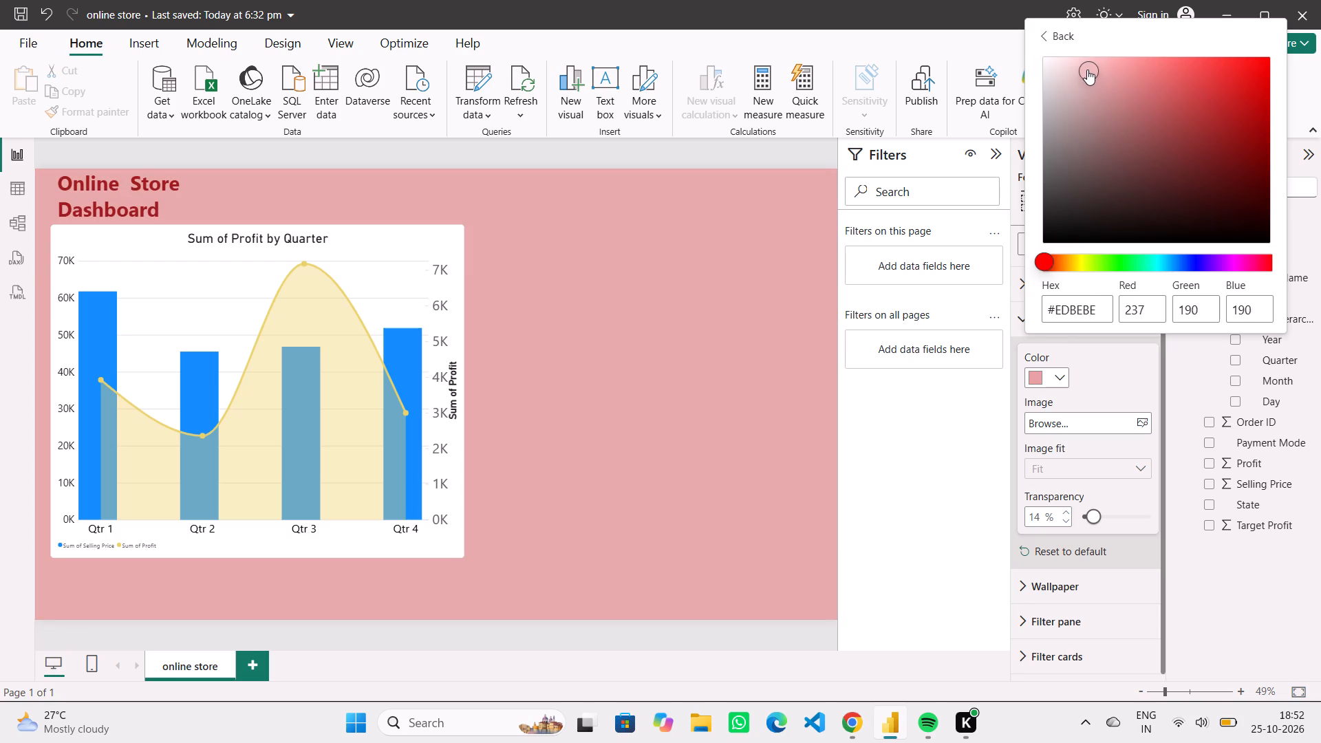
drag(1087, 69, 1084, 69)
drag(1084, 69, 1073, 69)
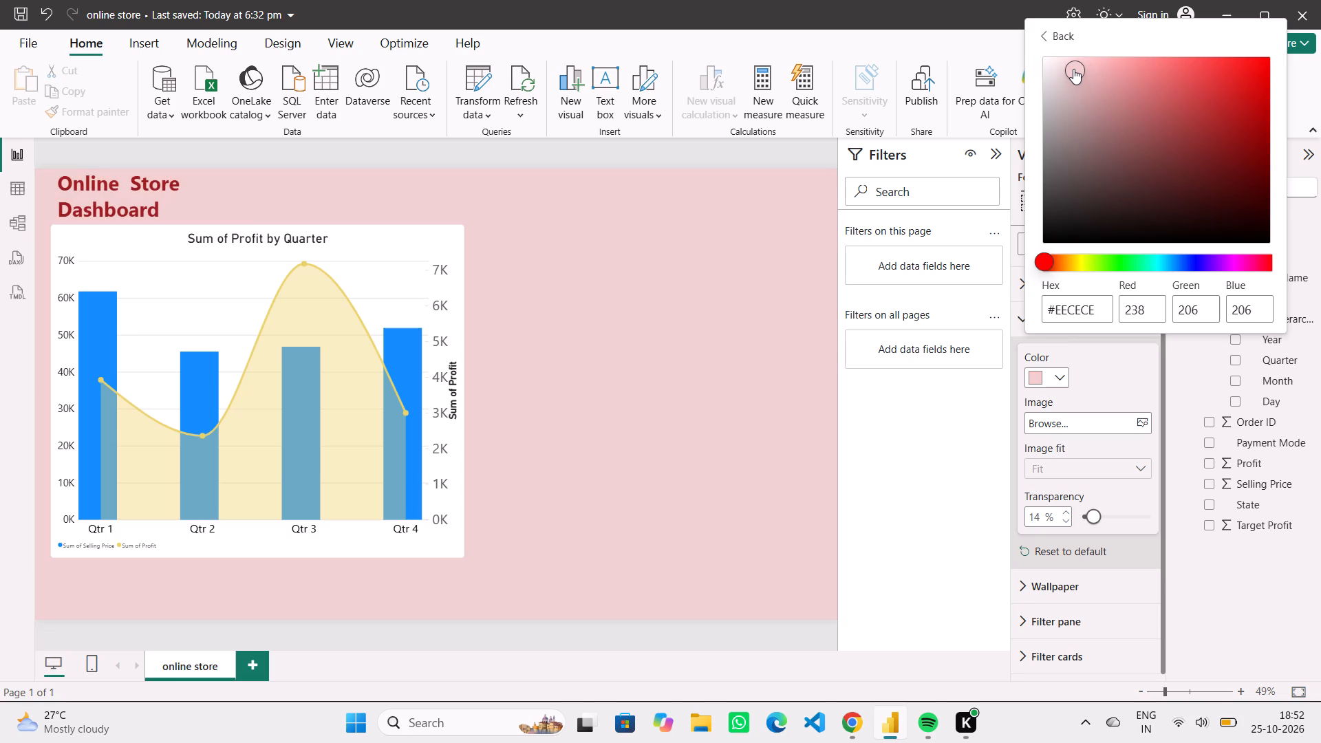
Change the font color of the whole "Online Store Dashboard" title to black and deselect the text box.
click(147, 186)
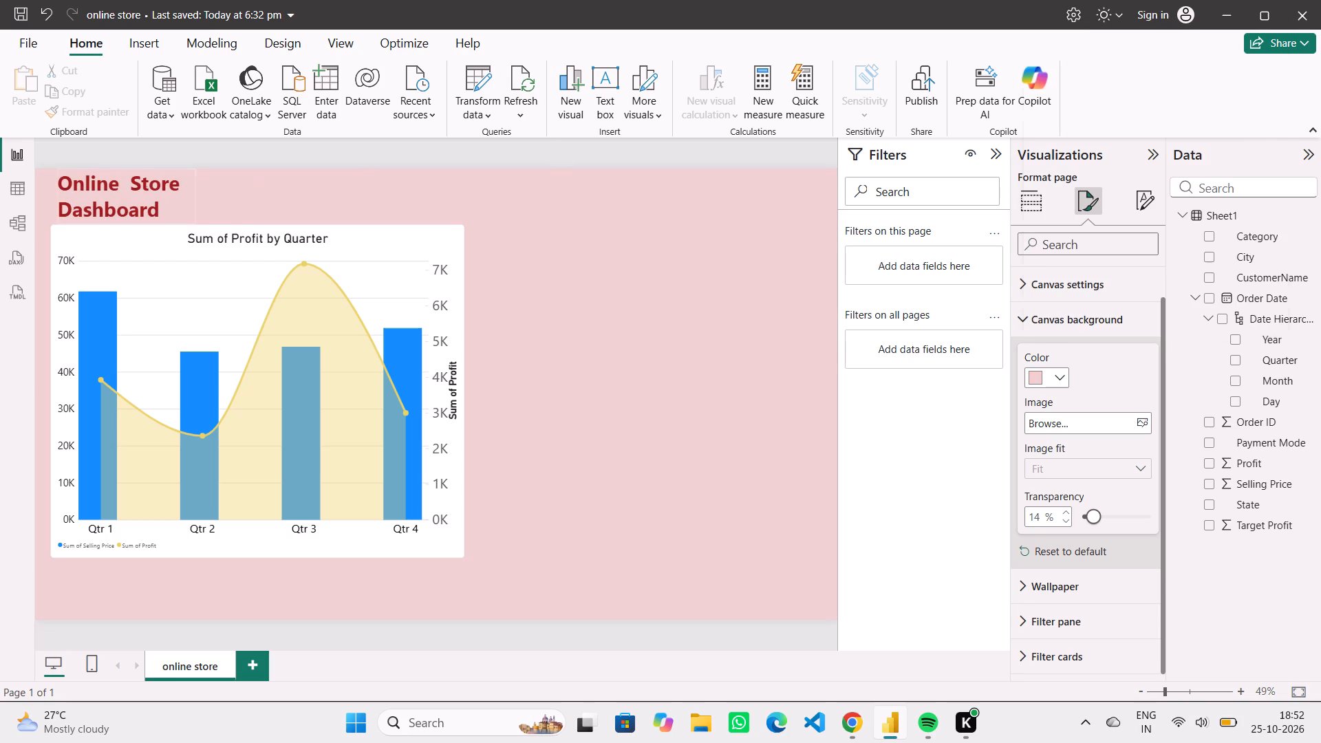
double_click(185, 195)
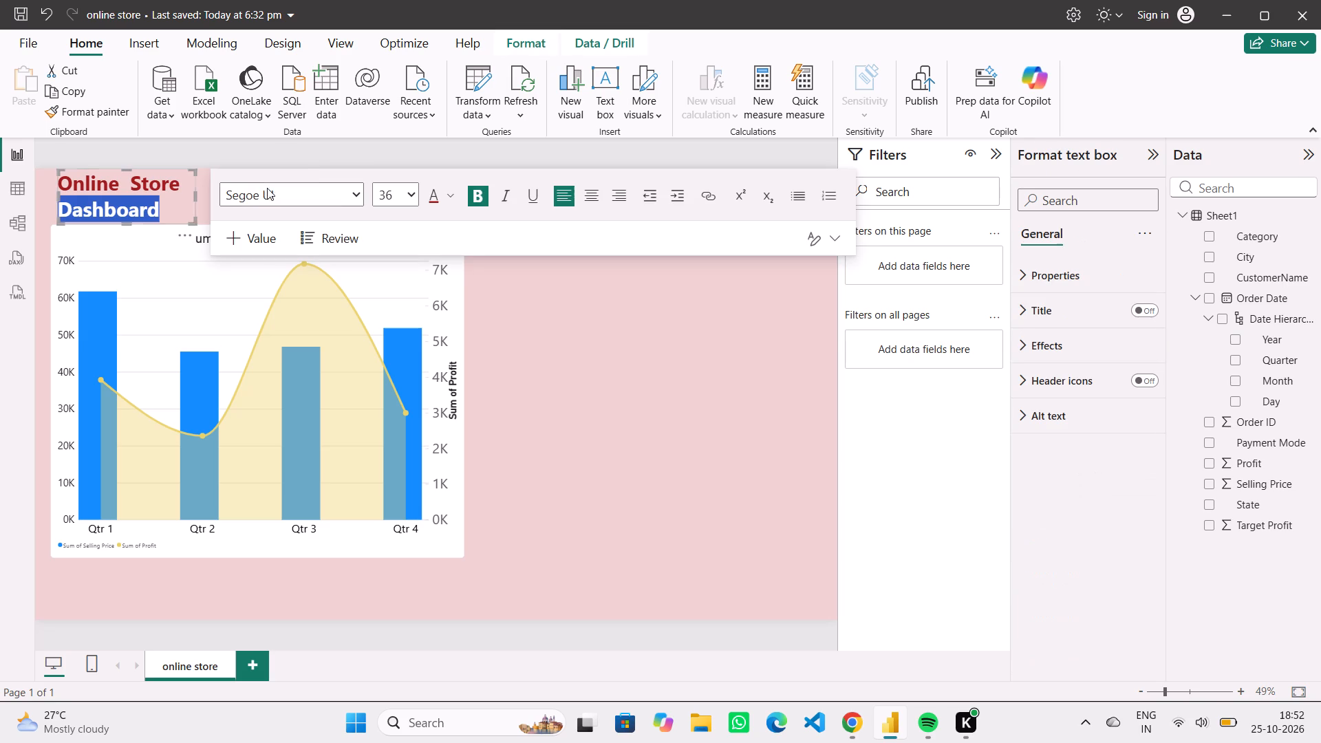
click(174, 201)
drag(174, 201, 76, 184)
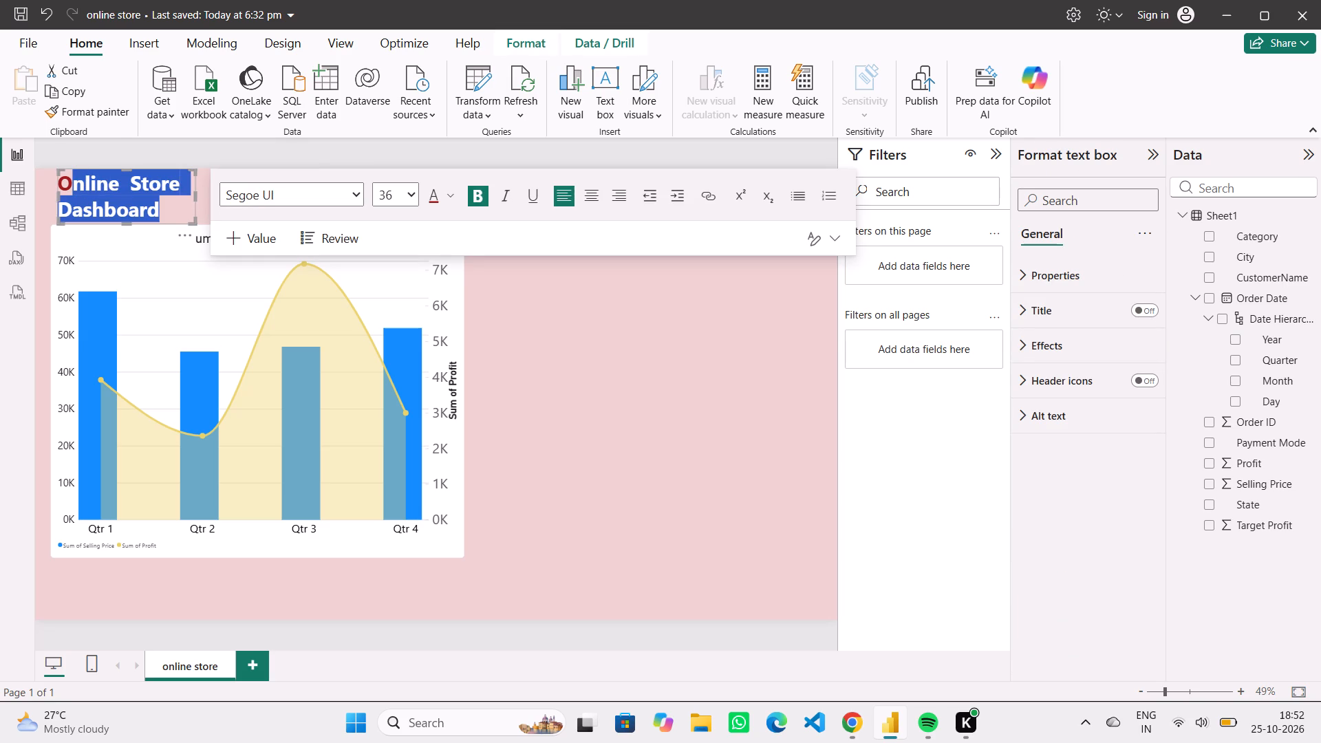
drag(76, 184, 67, 183)
click(167, 205)
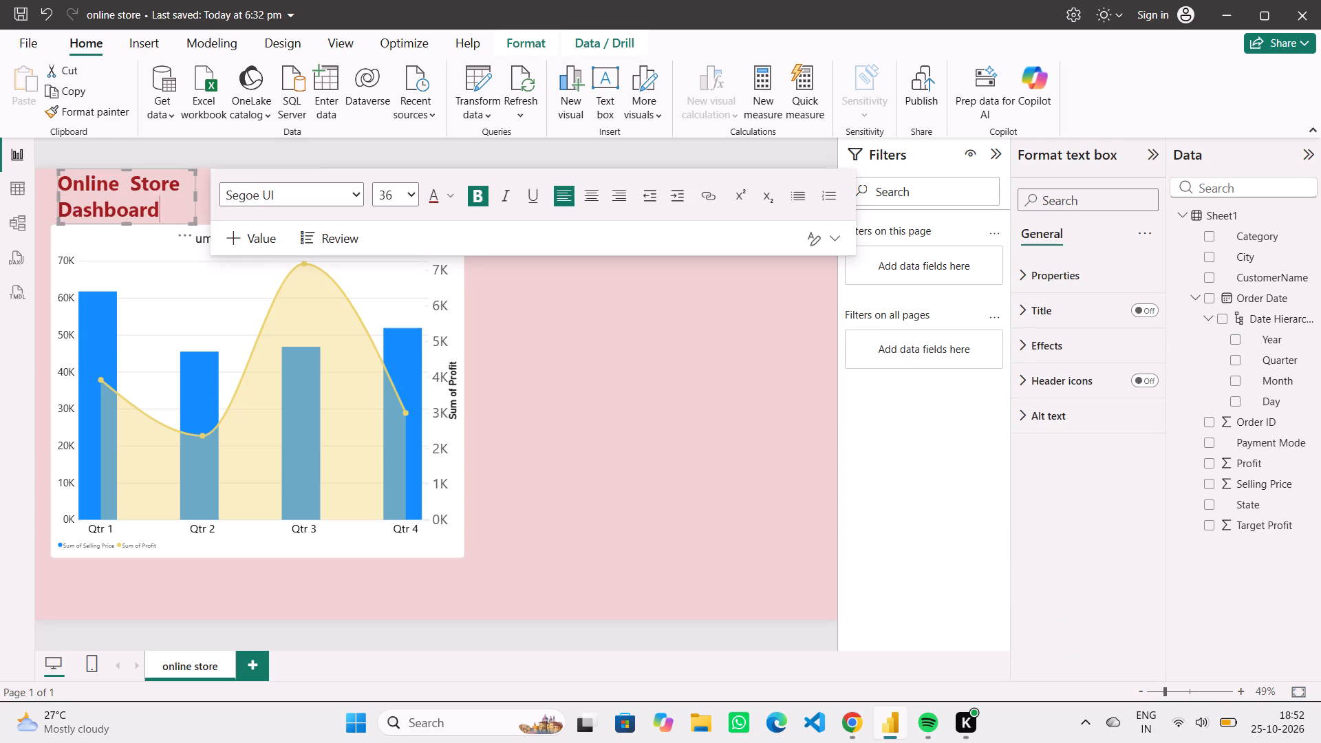
drag(167, 205, 45, 177)
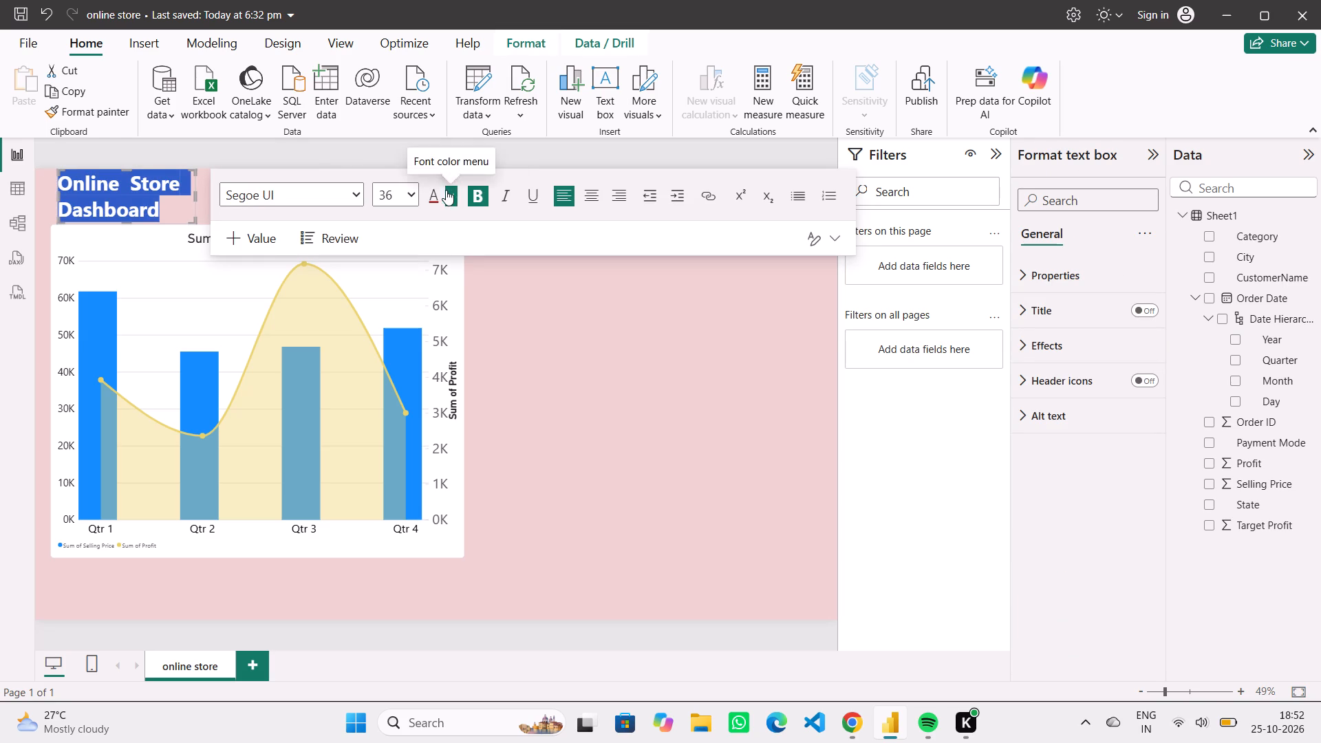
click(437, 190)
click(448, 195)
click(488, 257)
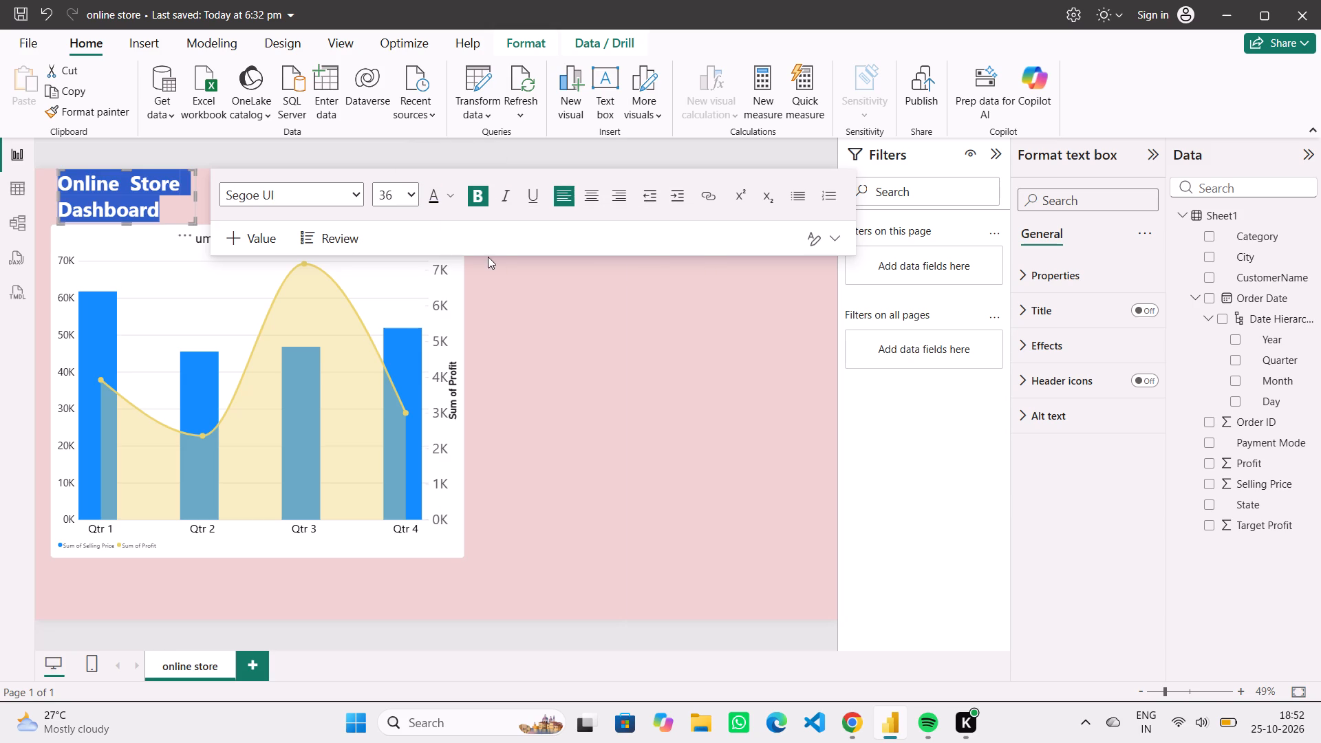
click(178, 206)
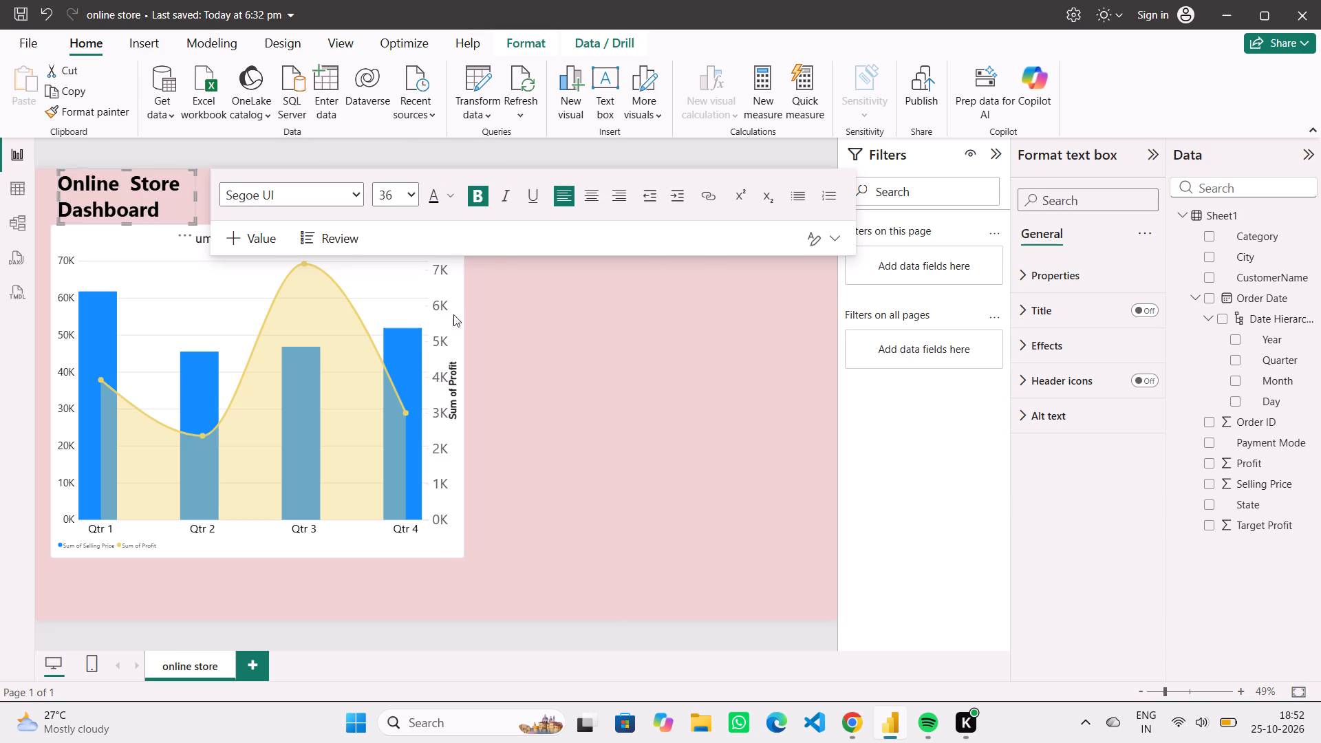
click(559, 383)
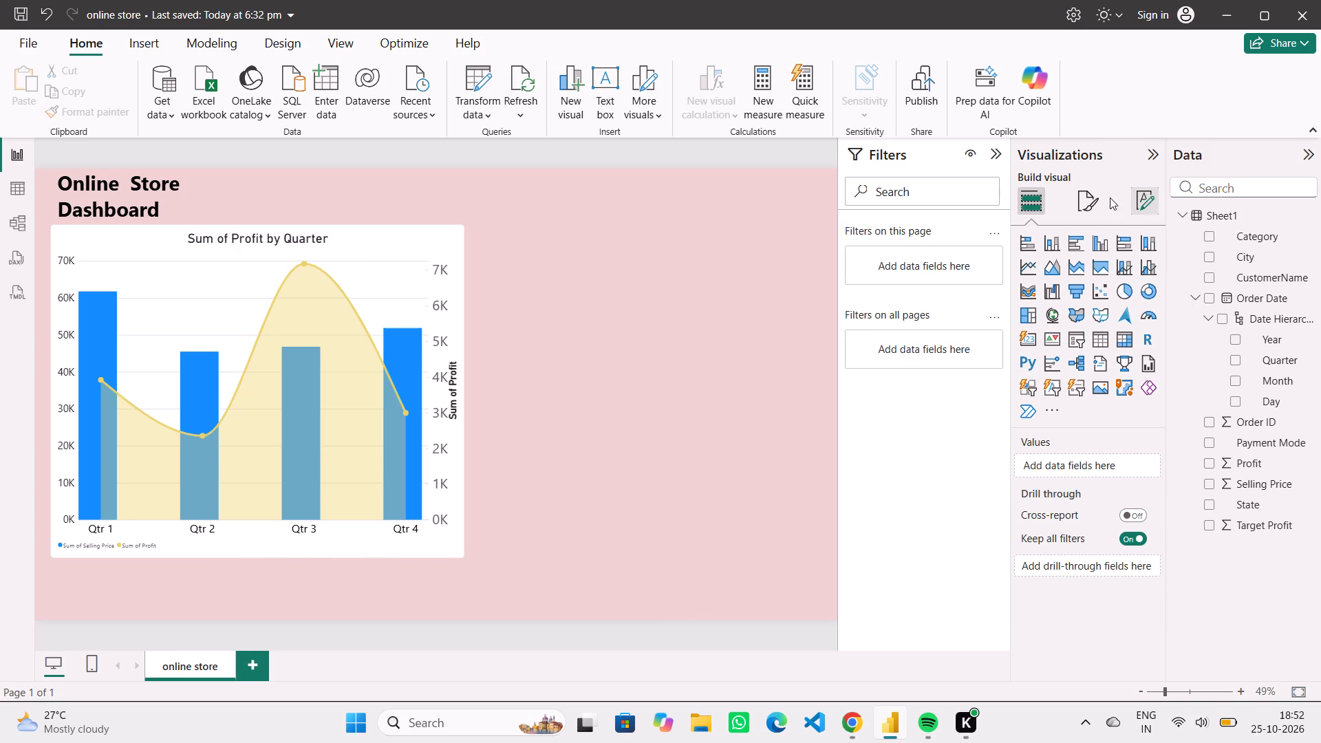
Apply the Data labels style preset to the Sum of Profit by Quarter combo chart.
click(442, 546)
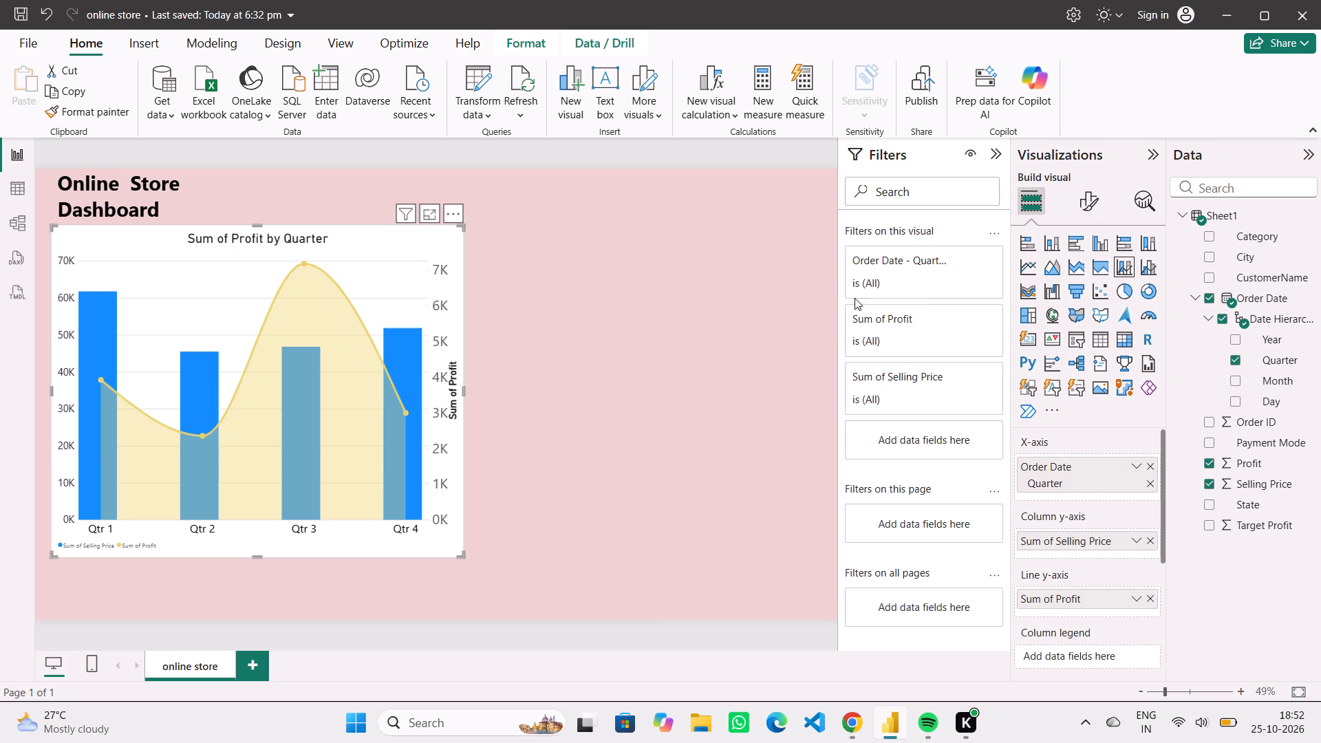
click(1101, 192)
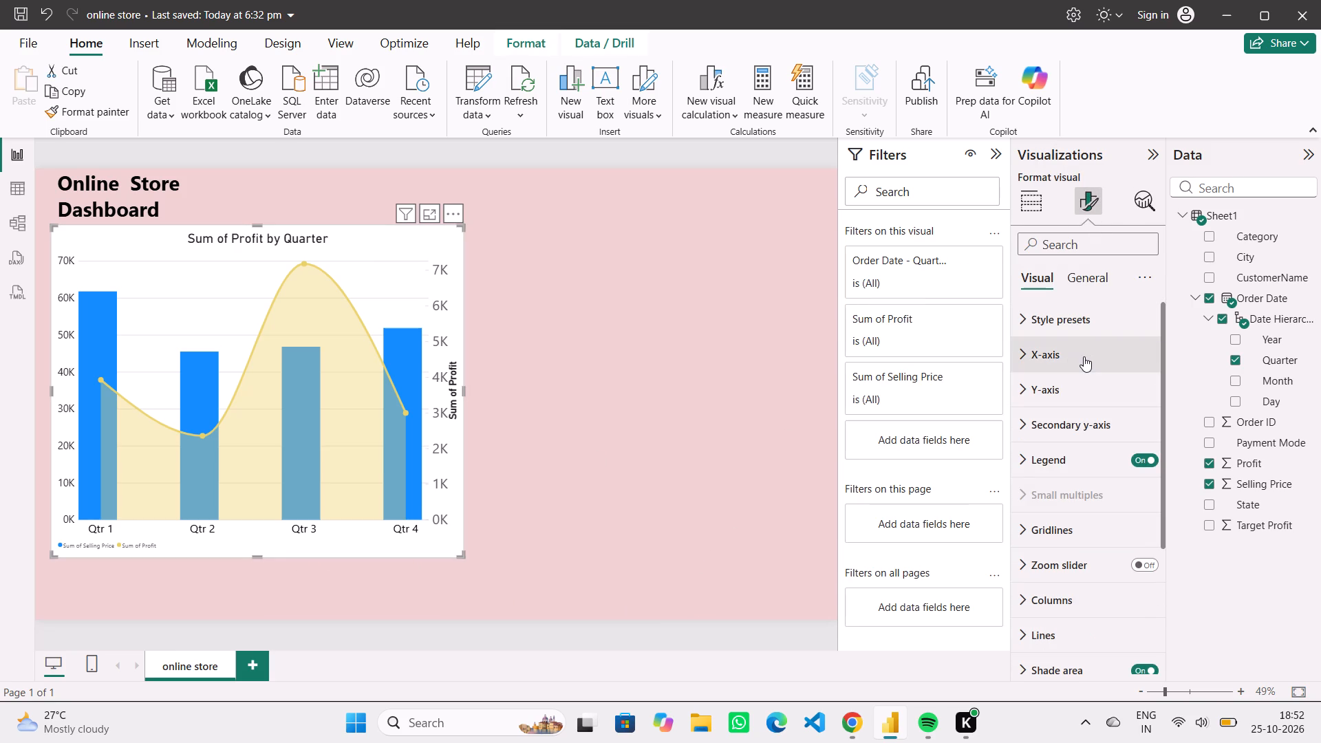
click(1075, 323)
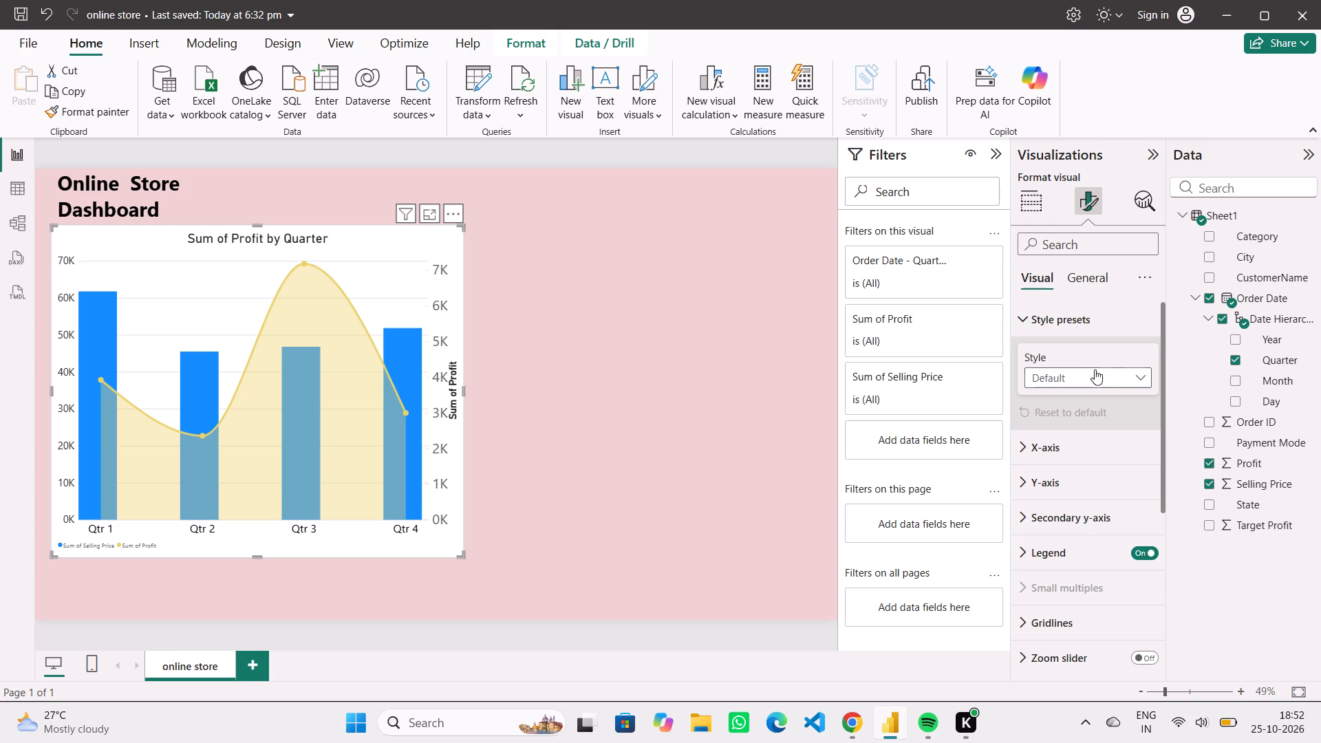
click(1099, 374)
click(1102, 420)
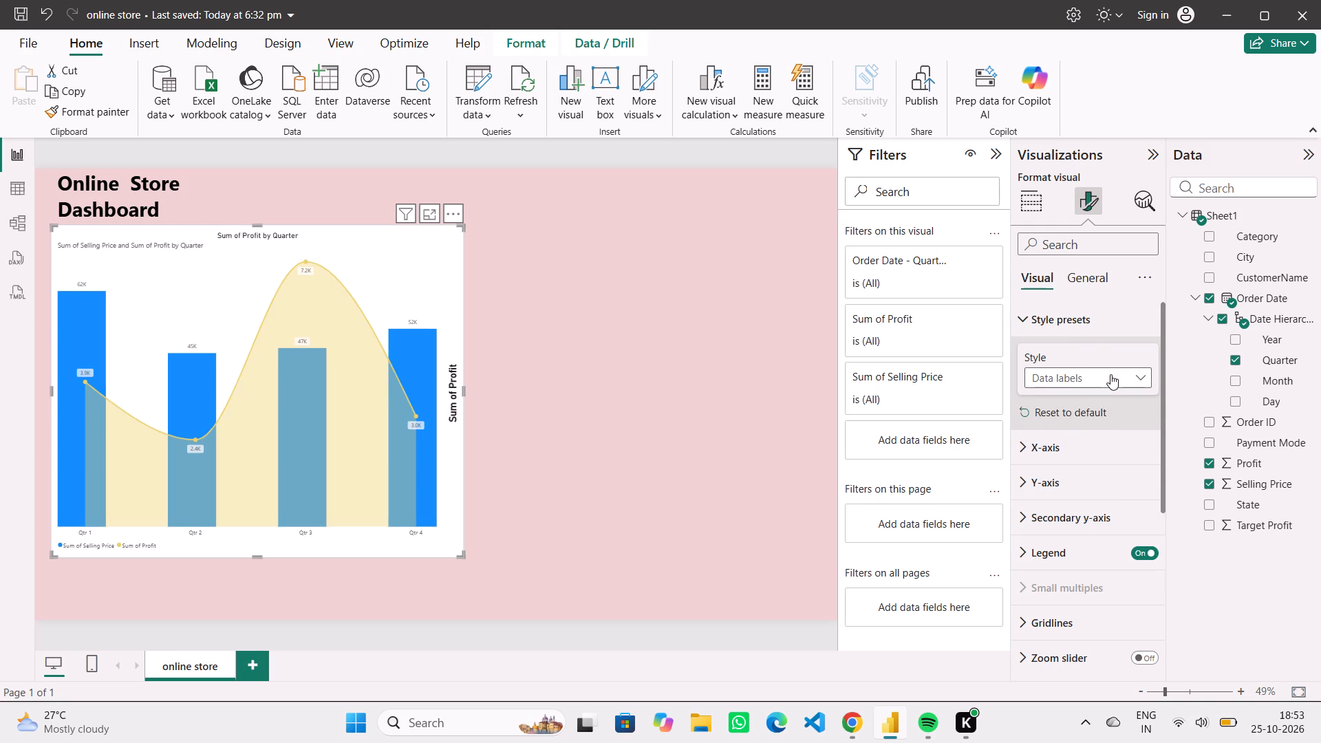
Set the combo chart's style preset to Default.
click(1110, 374)
click(1098, 406)
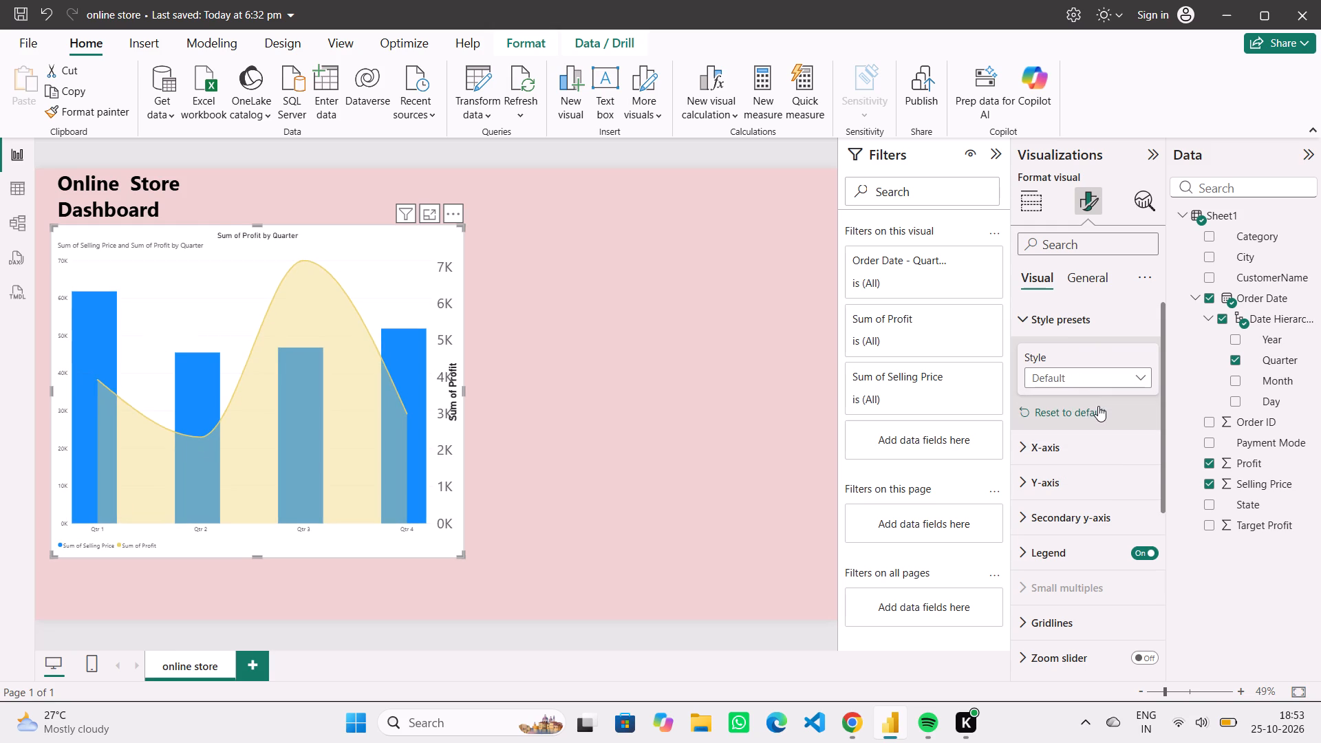
Turn on the X-axis title of the combo chart and set its font size to 26.
scroll(1106, 480, down, 1)
click(1090, 438)
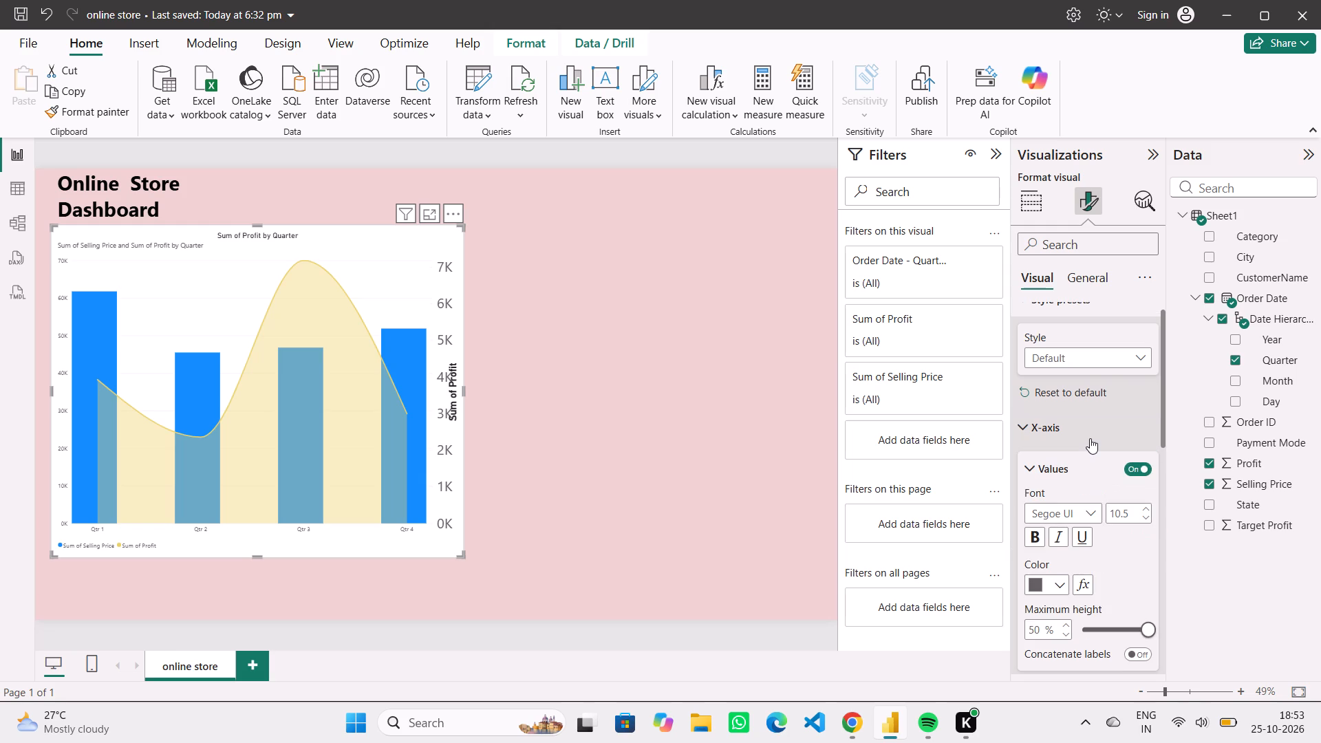
scroll(1091, 519, down, 2)
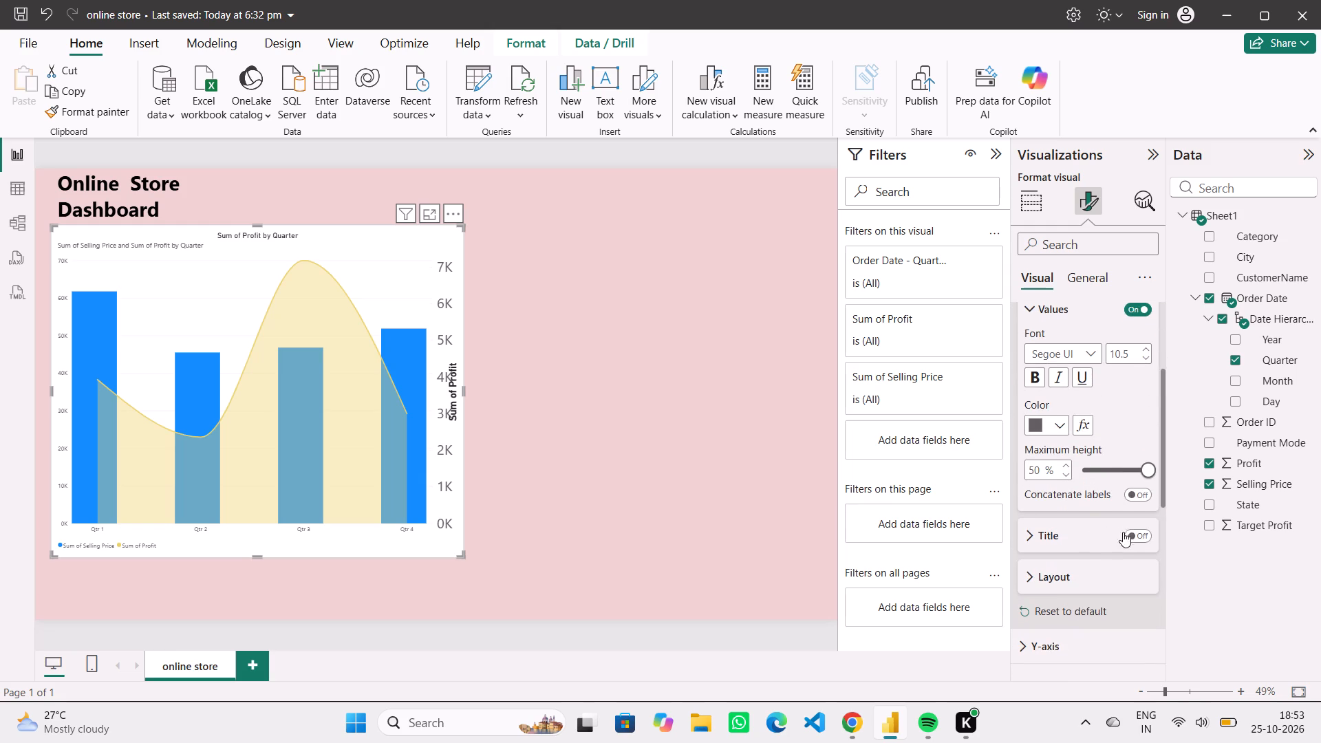
click(1130, 534)
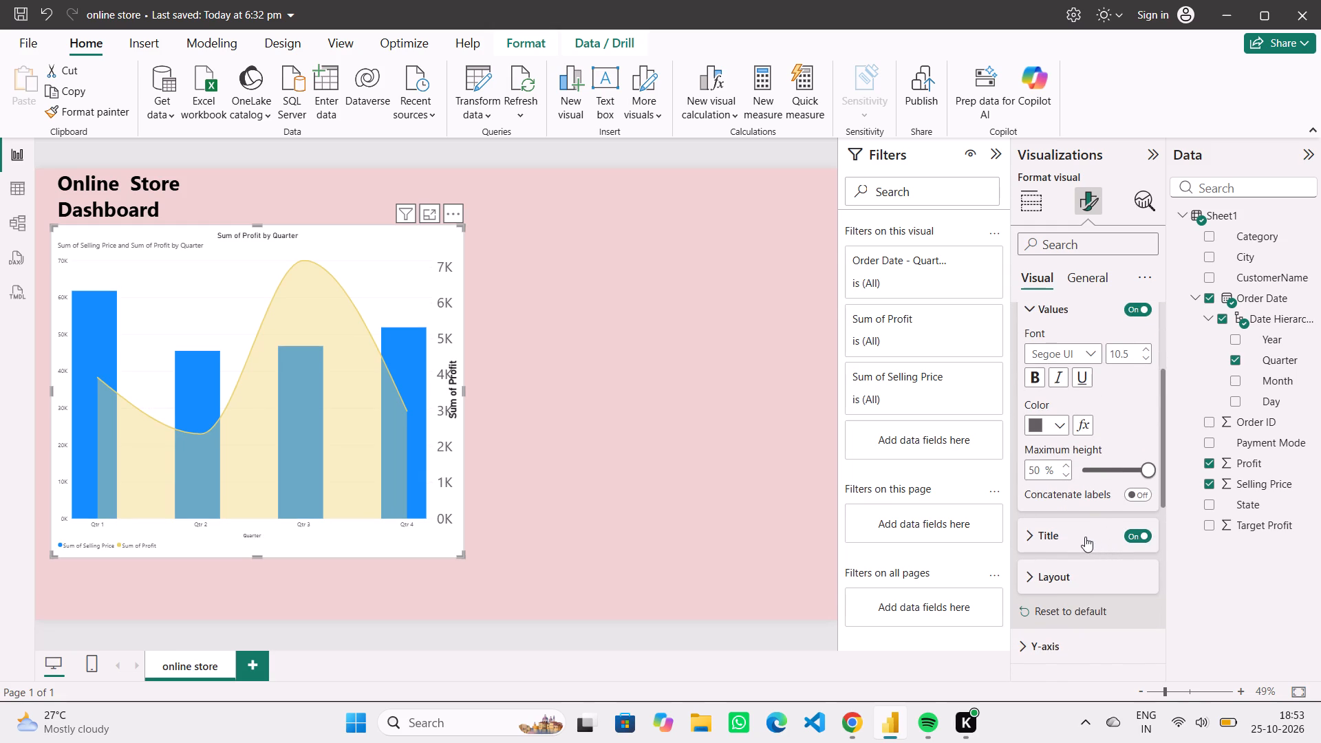
click(1084, 537)
scroll(1104, 624, down, 1)
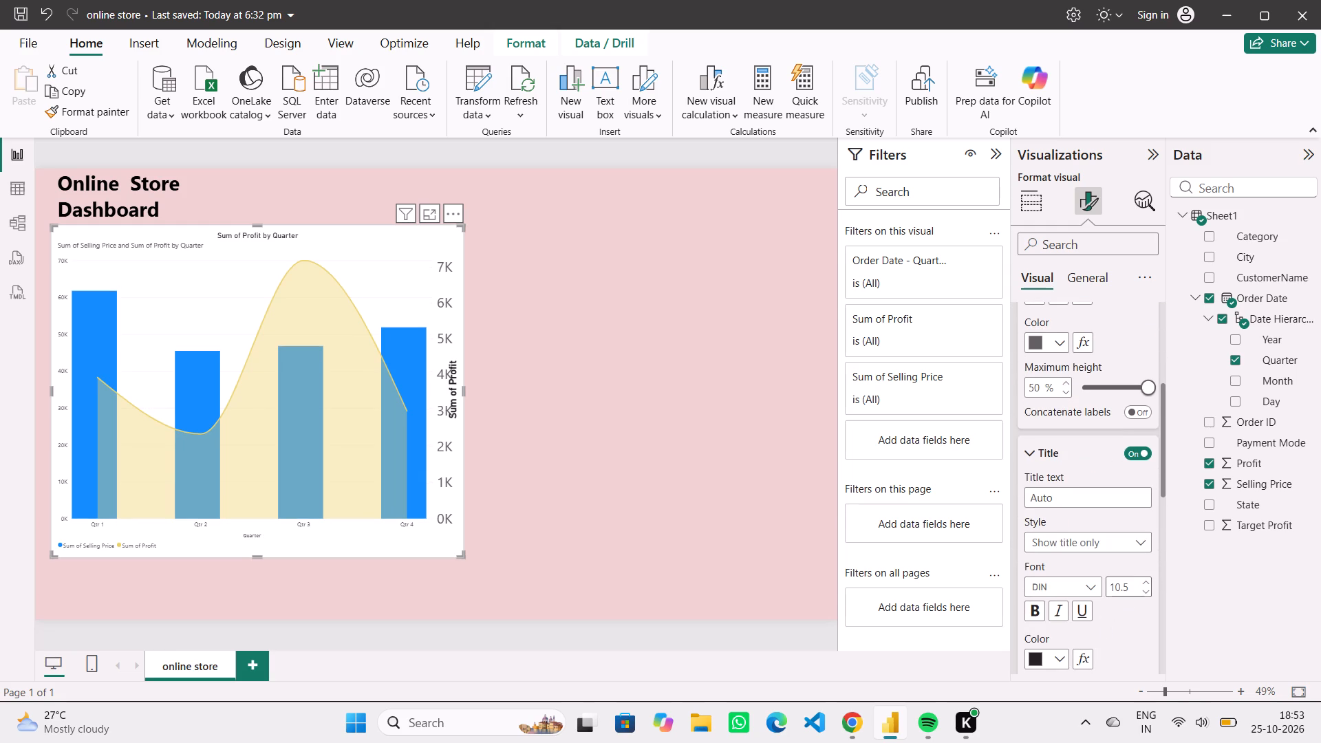
drag(1137, 587, 1102, 587)
key(BackSpace)
text(26)
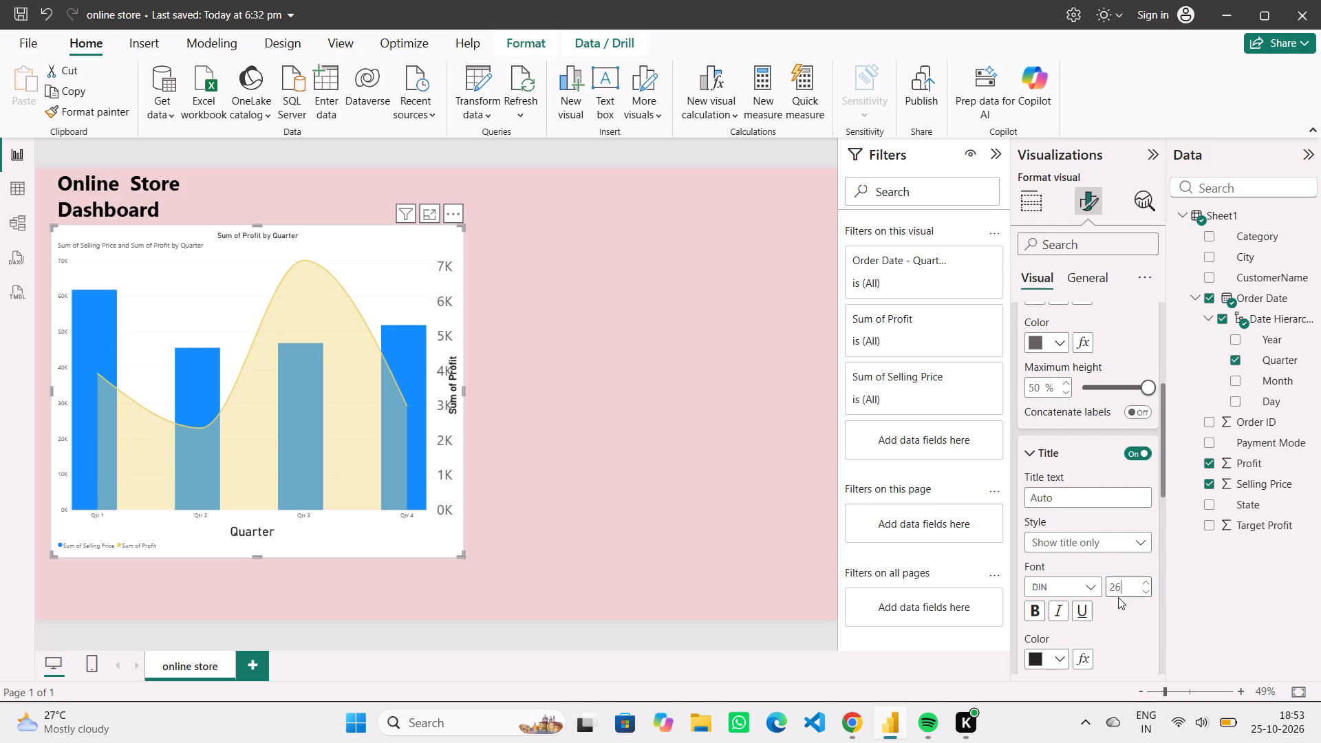
click(1131, 626)
Turn on the Y-axis title of the combo chart and set its font size to 25.
scroll(1131, 626, down, 4)
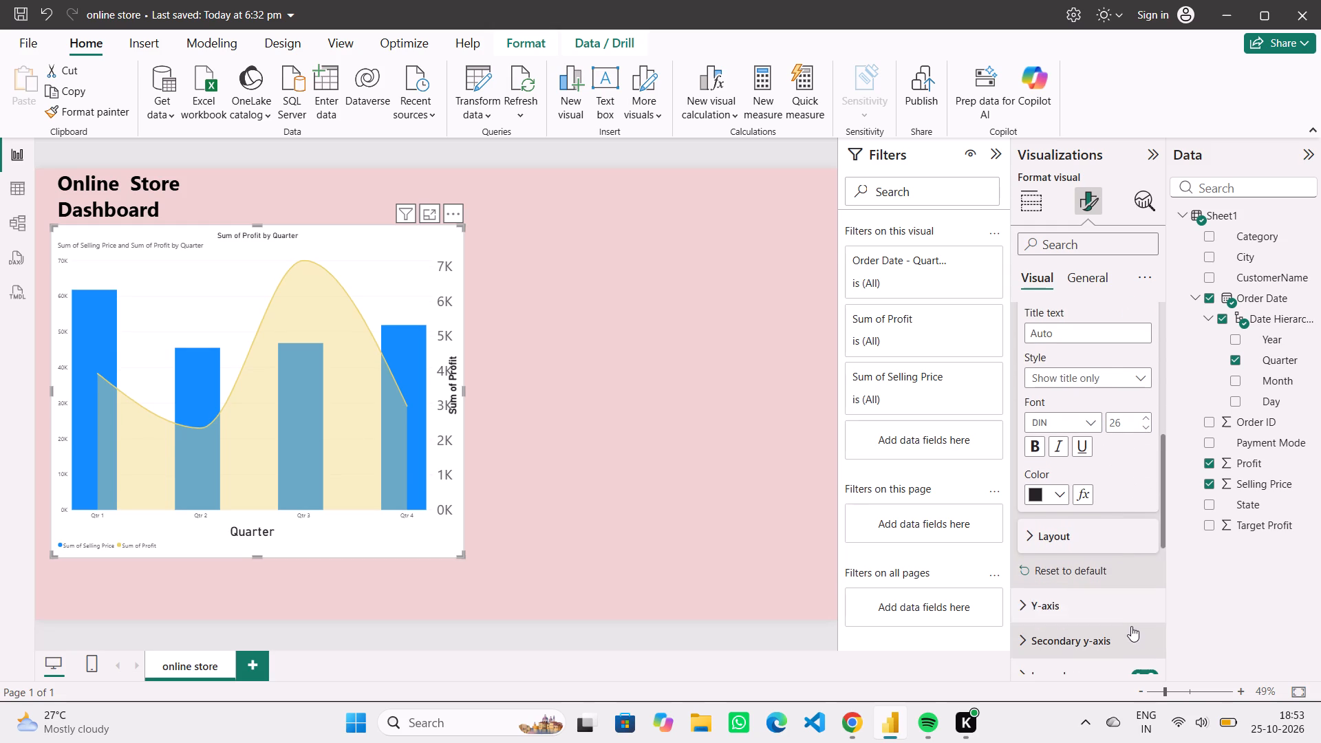
click(1112, 614)
scroll(1112, 614, down, 3)
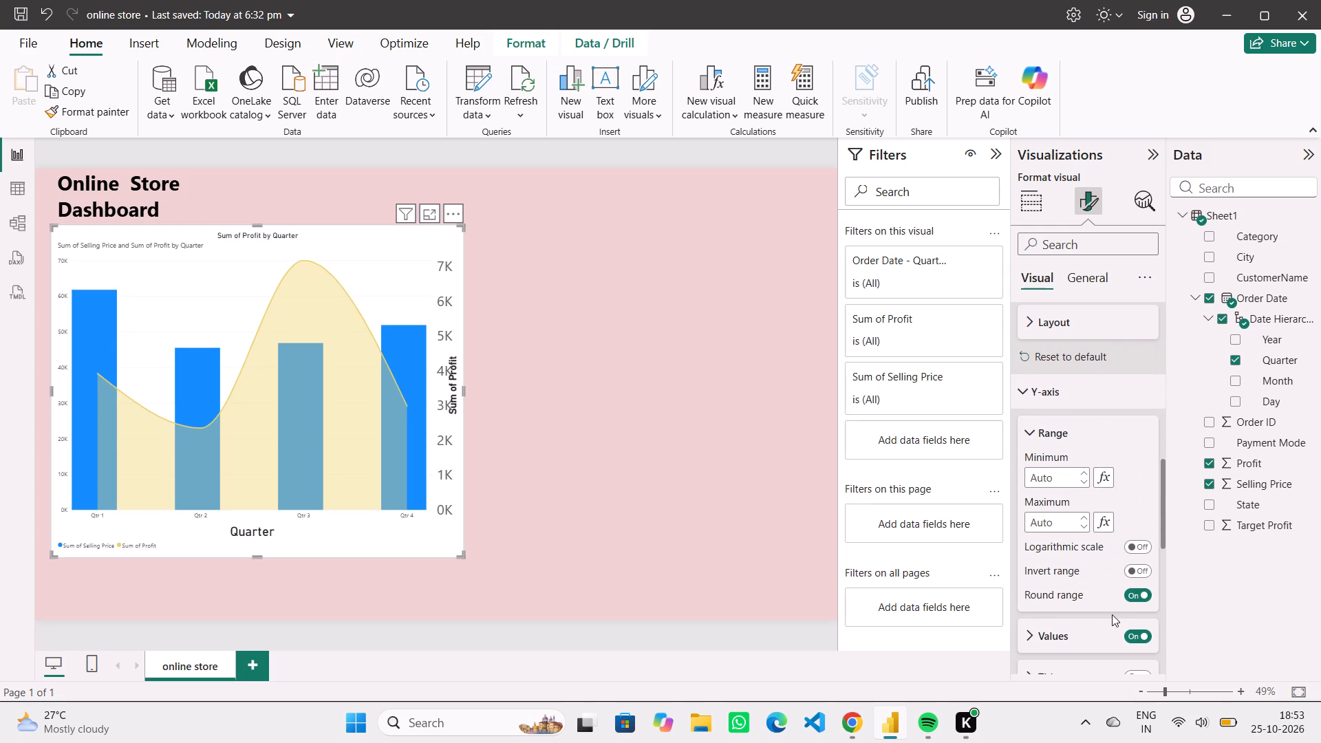
scroll(1112, 614, down, 1)
click(1136, 610)
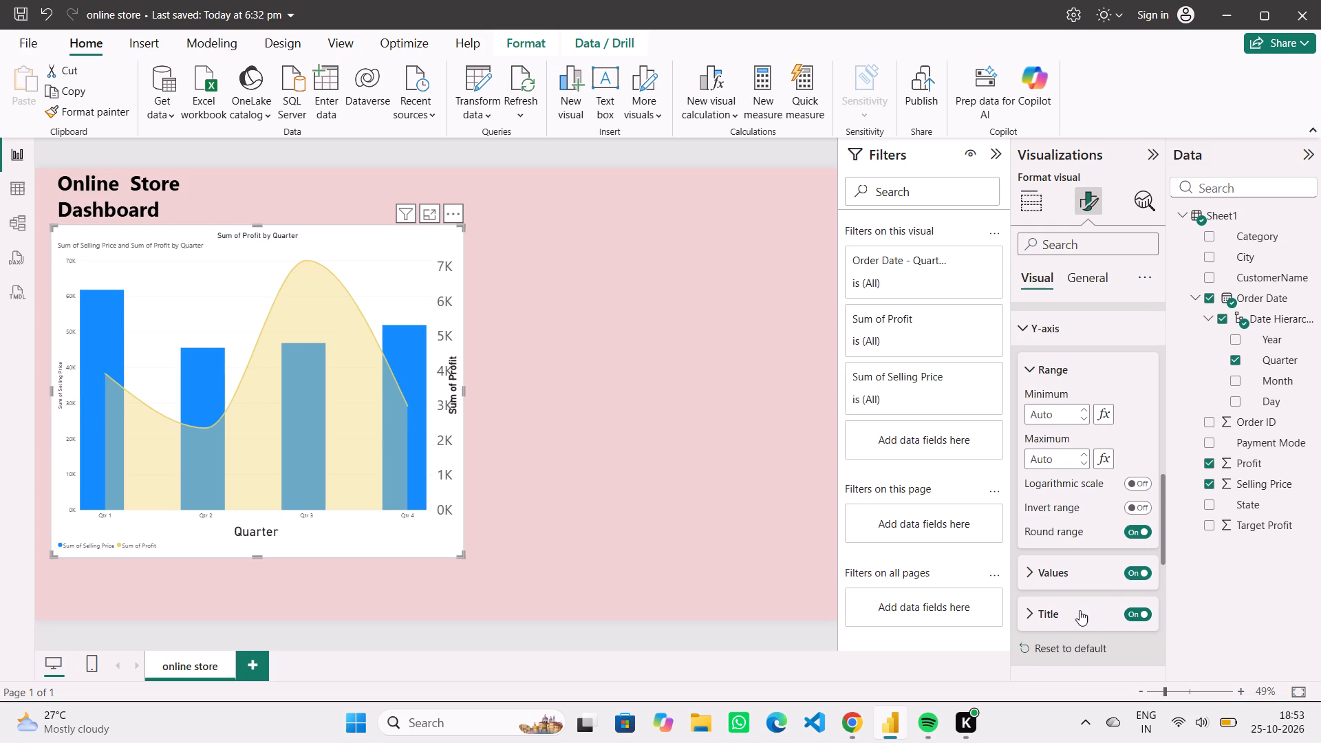
click(1080, 610)
scroll(1080, 610, down, 3)
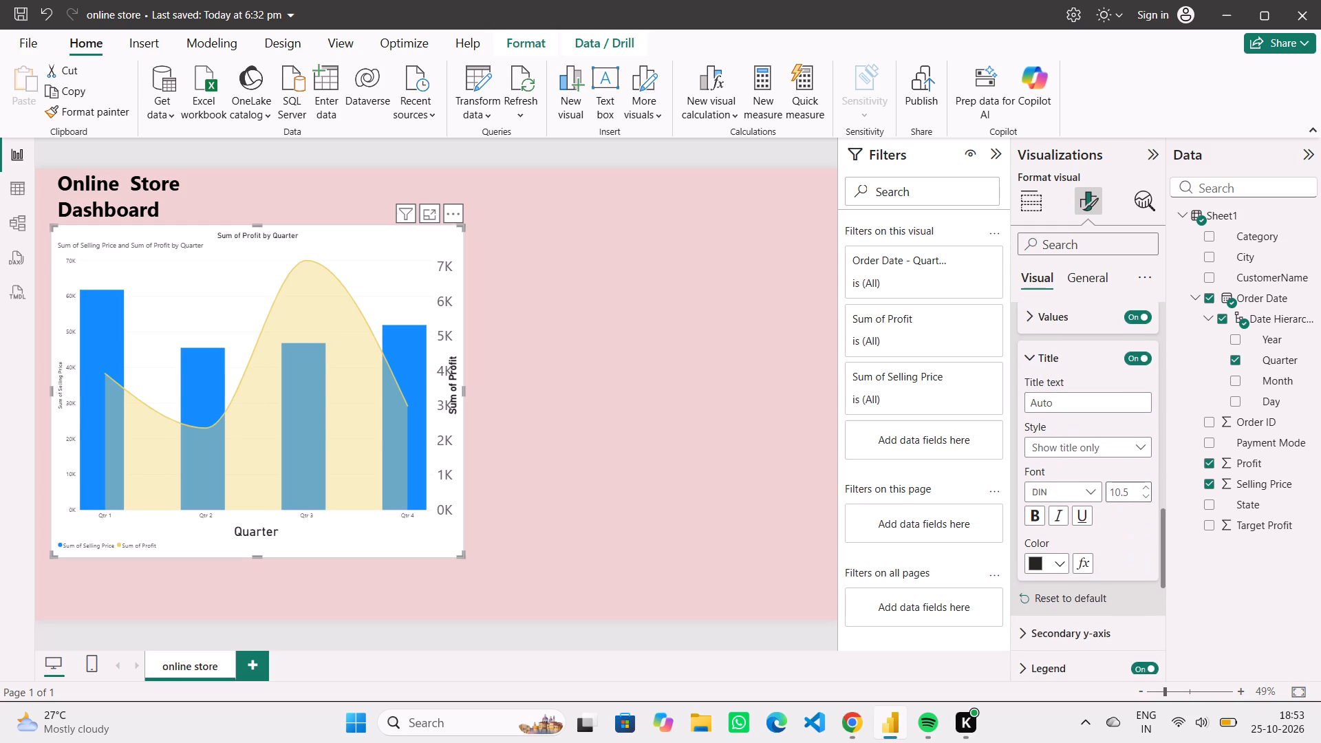
click(1135, 491)
key(BackSpace)
text(25)
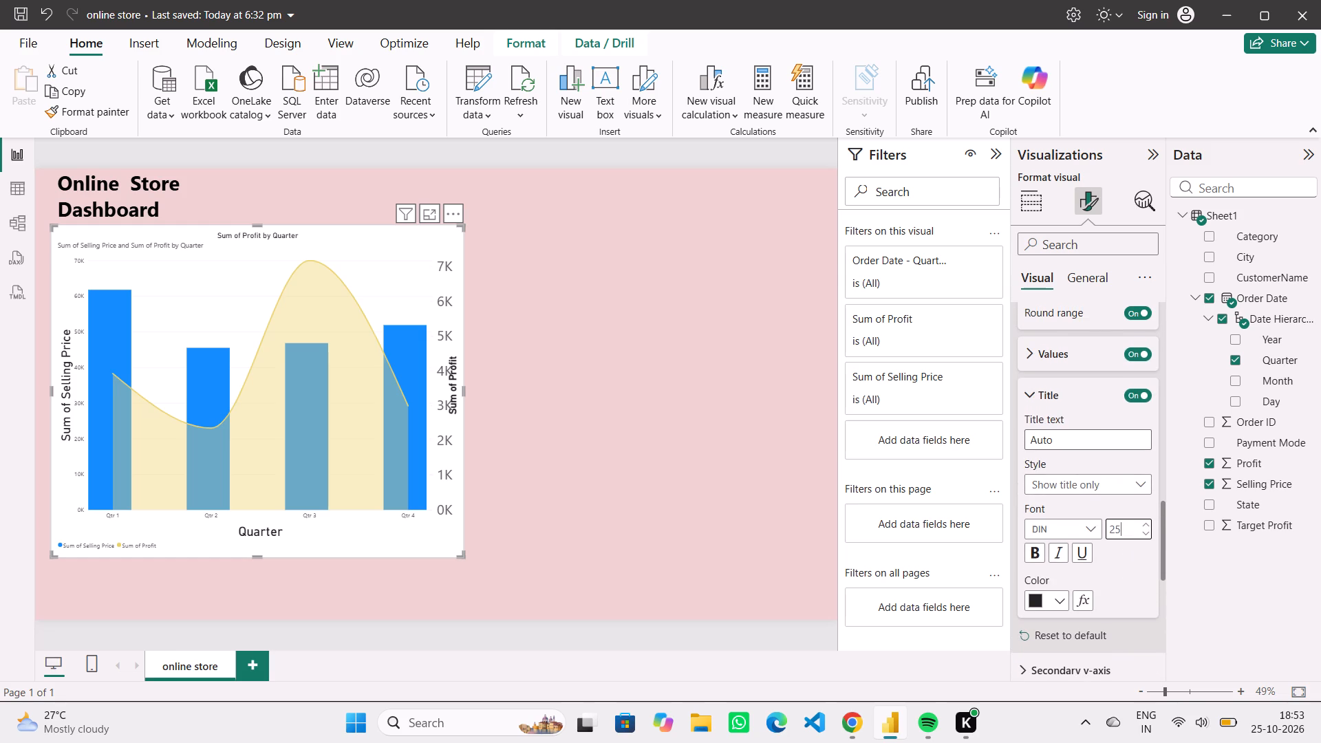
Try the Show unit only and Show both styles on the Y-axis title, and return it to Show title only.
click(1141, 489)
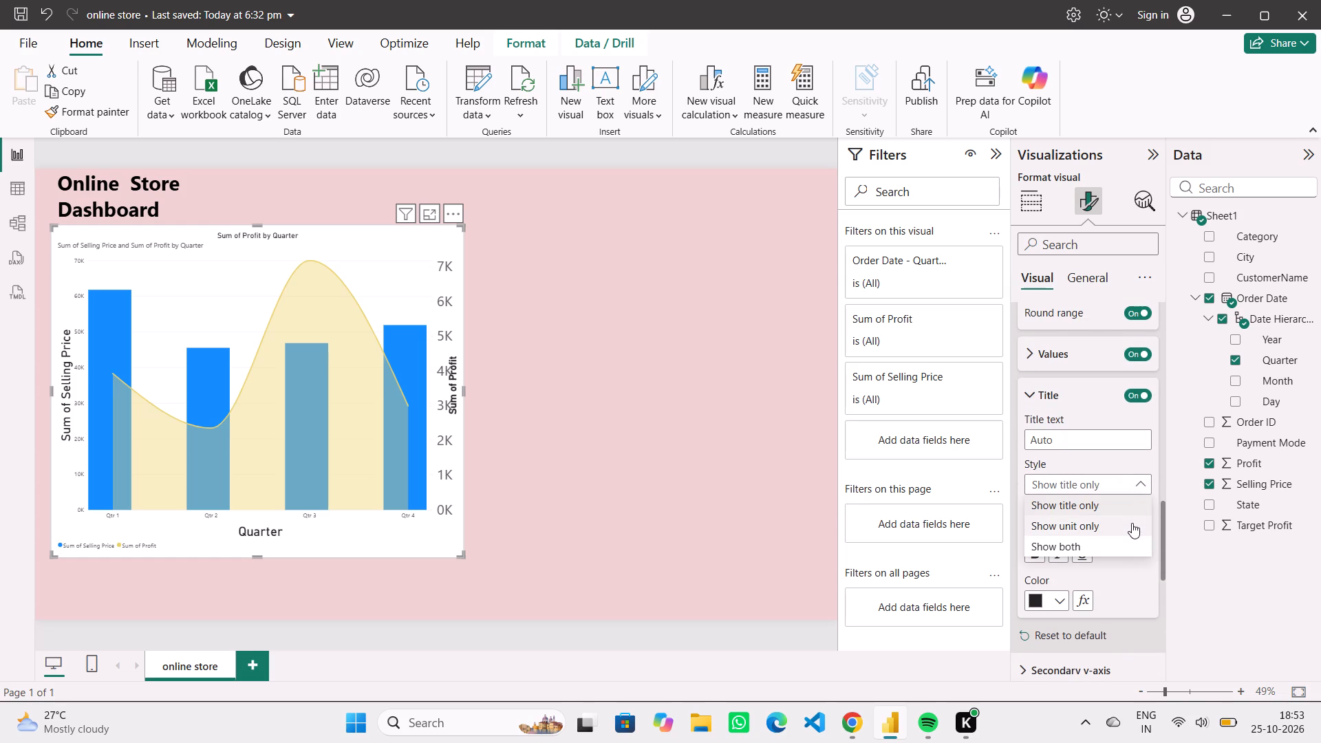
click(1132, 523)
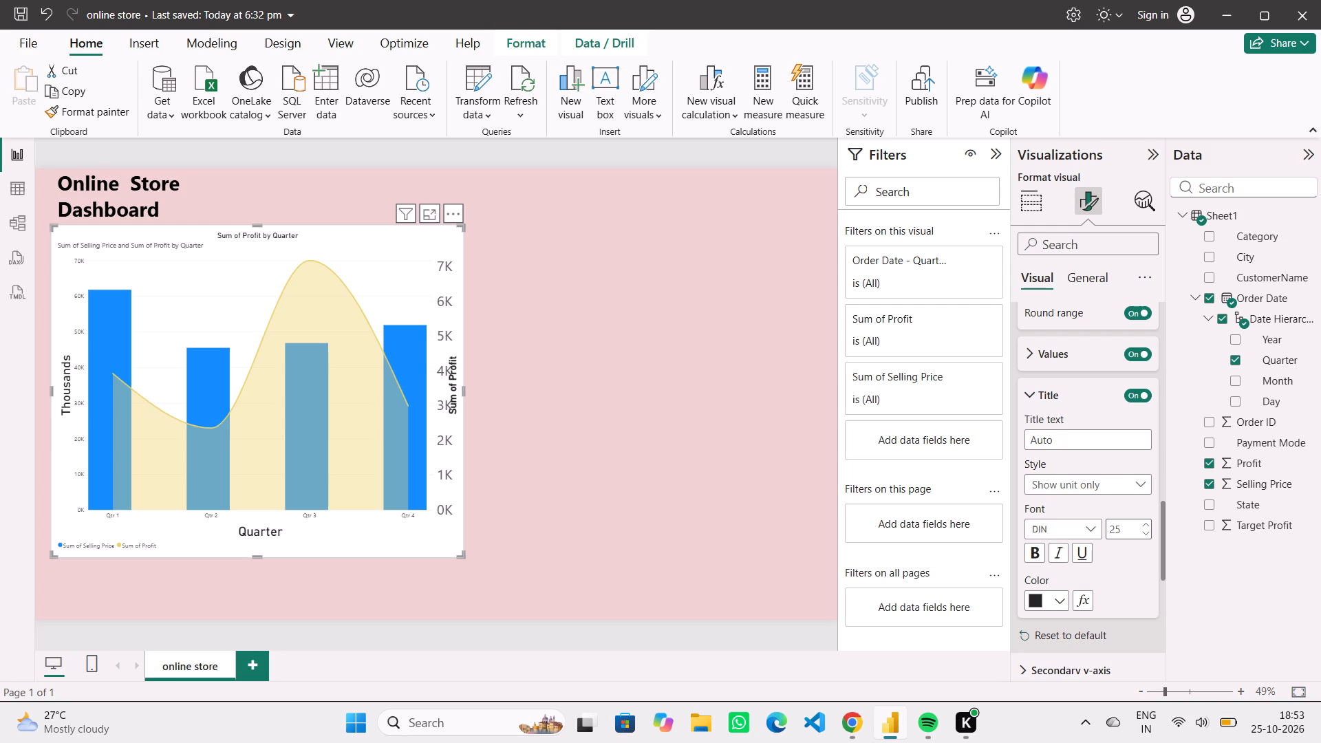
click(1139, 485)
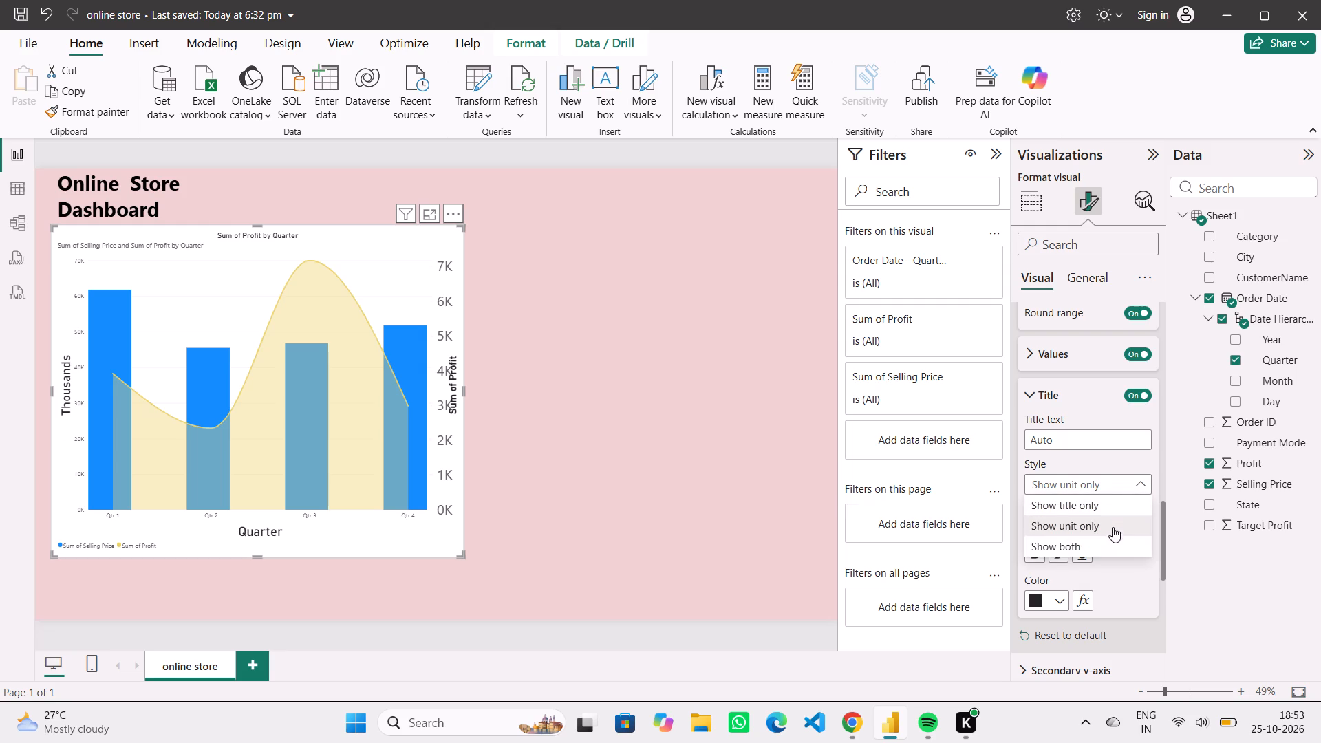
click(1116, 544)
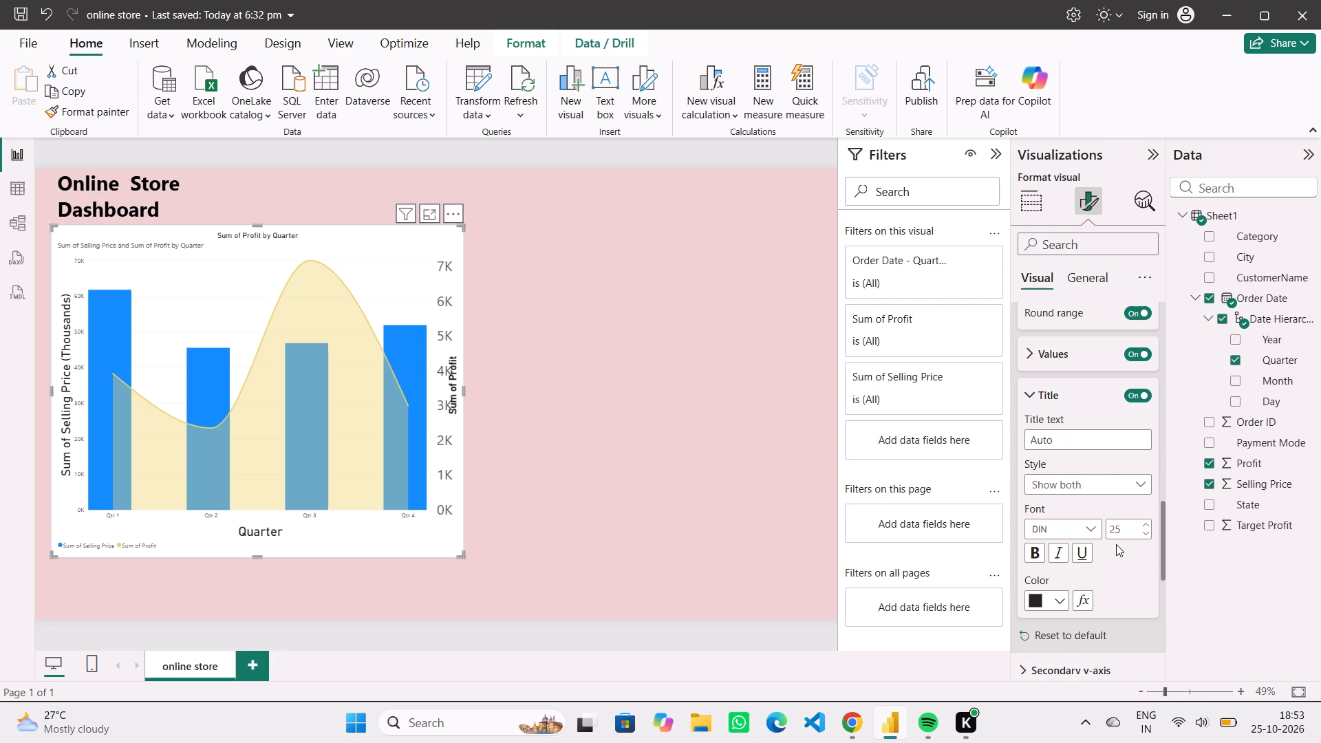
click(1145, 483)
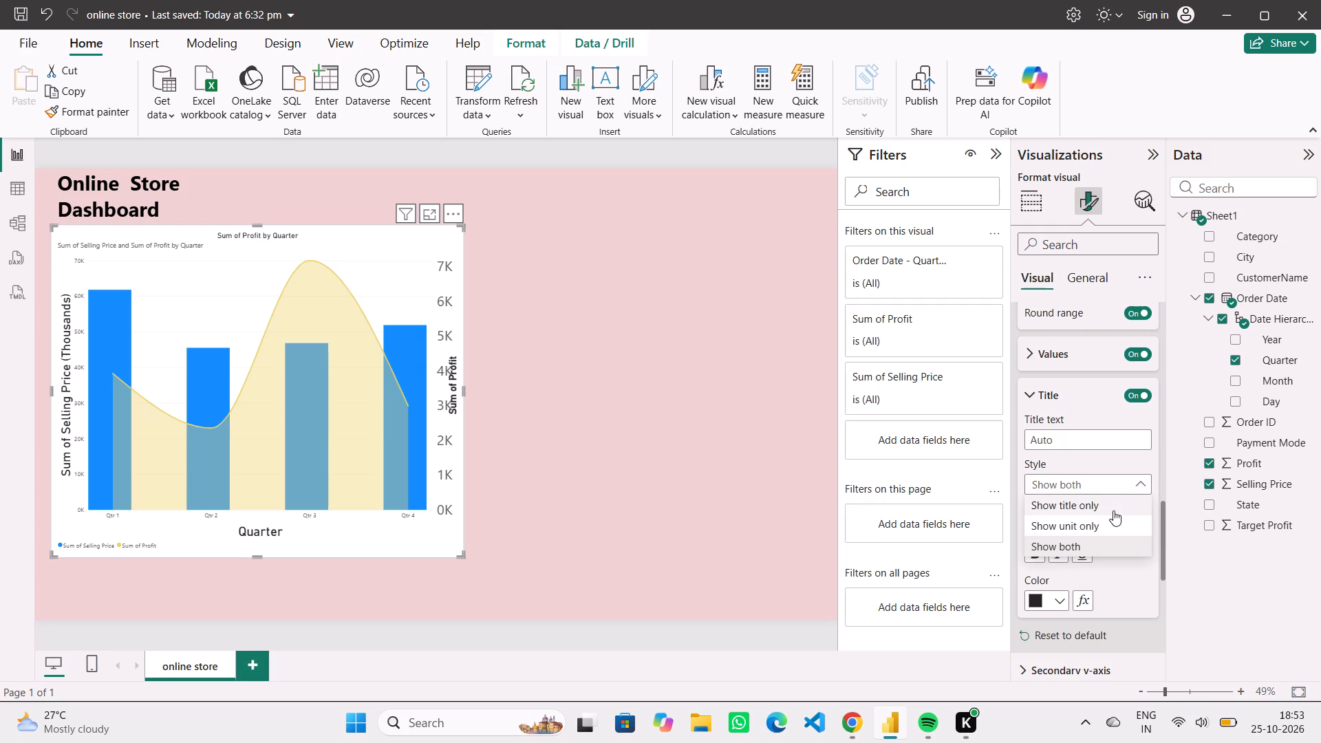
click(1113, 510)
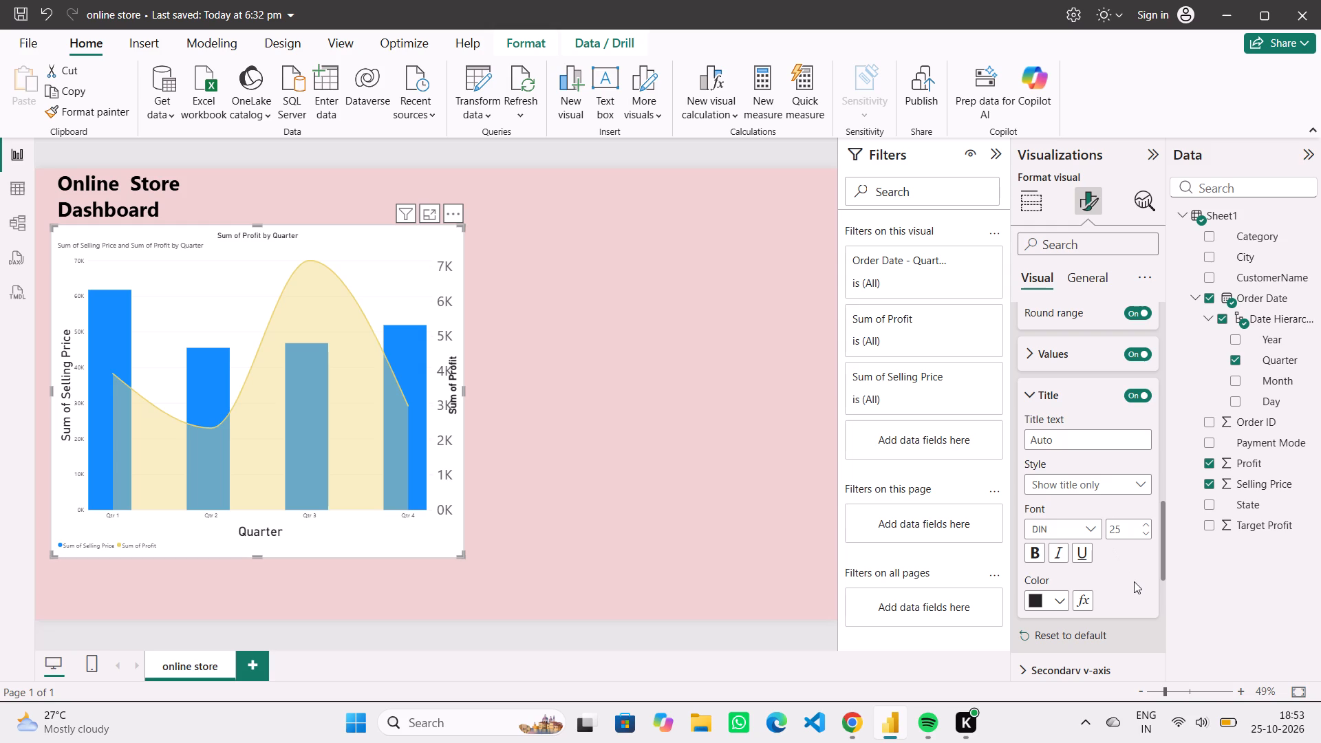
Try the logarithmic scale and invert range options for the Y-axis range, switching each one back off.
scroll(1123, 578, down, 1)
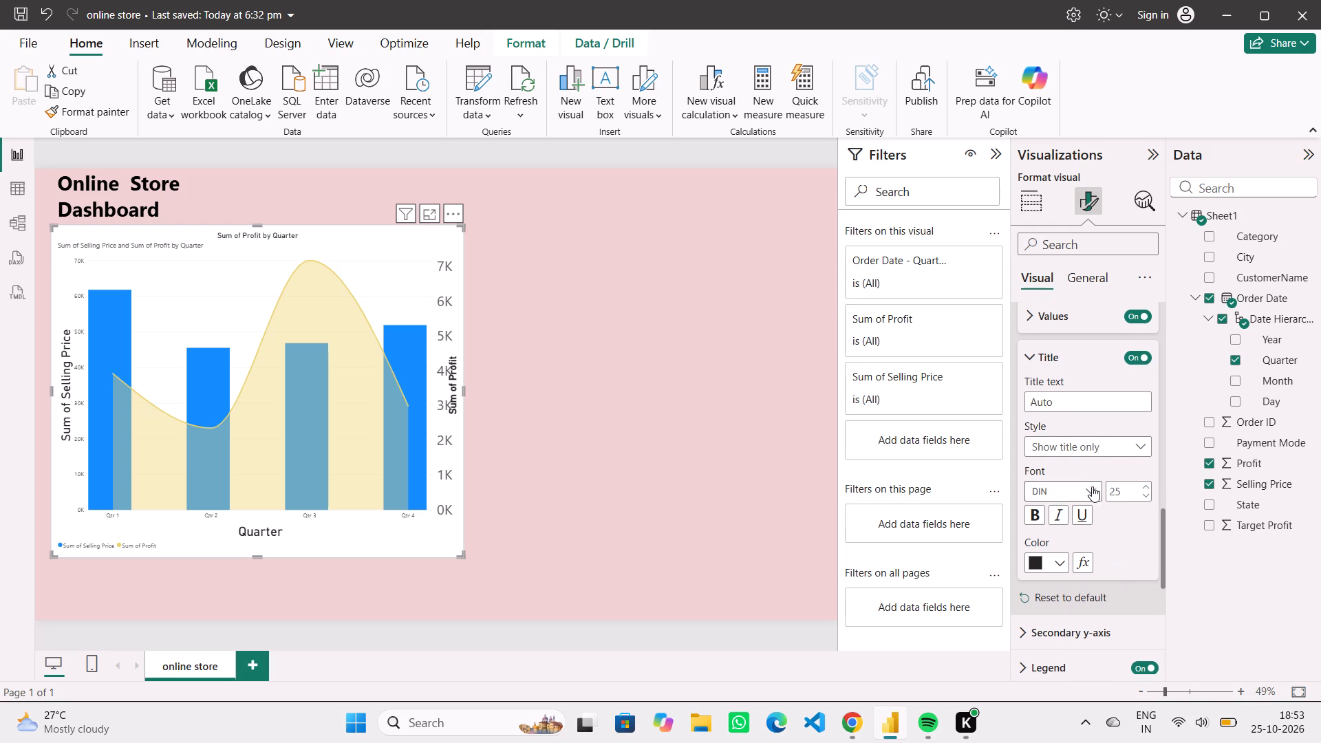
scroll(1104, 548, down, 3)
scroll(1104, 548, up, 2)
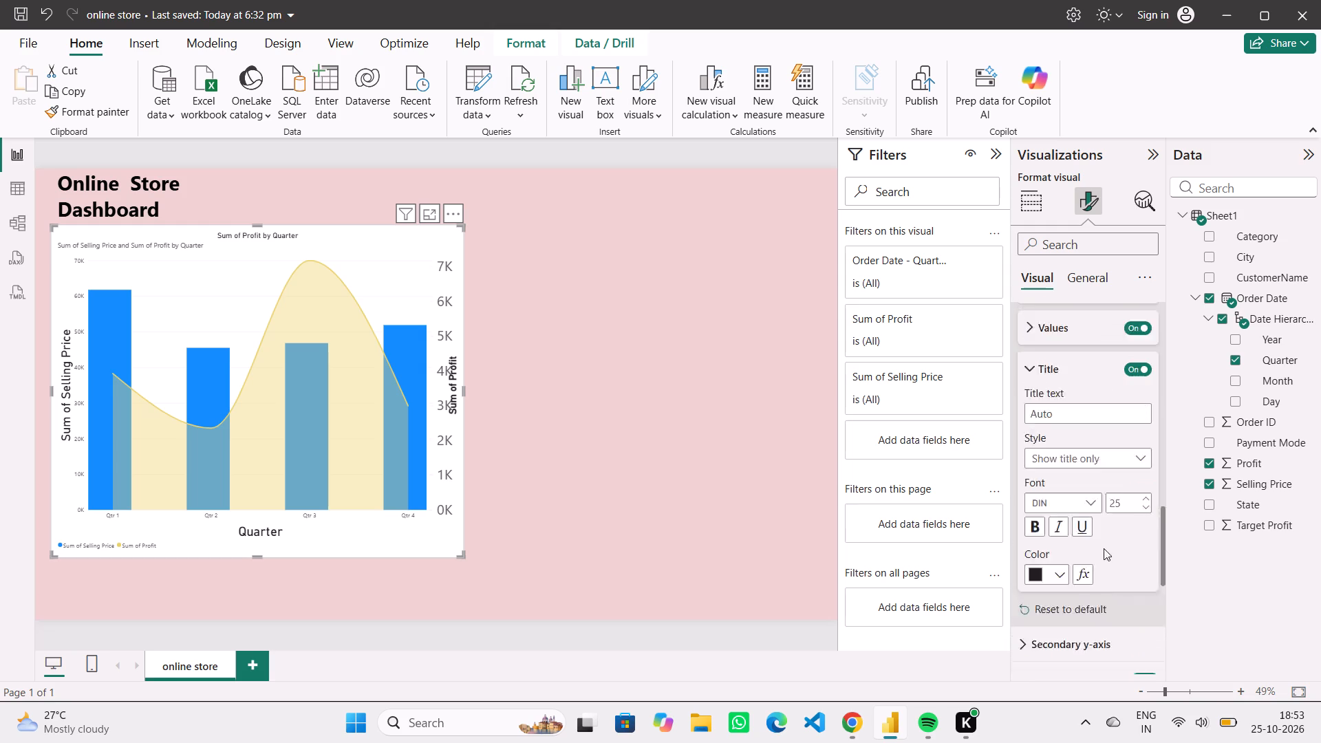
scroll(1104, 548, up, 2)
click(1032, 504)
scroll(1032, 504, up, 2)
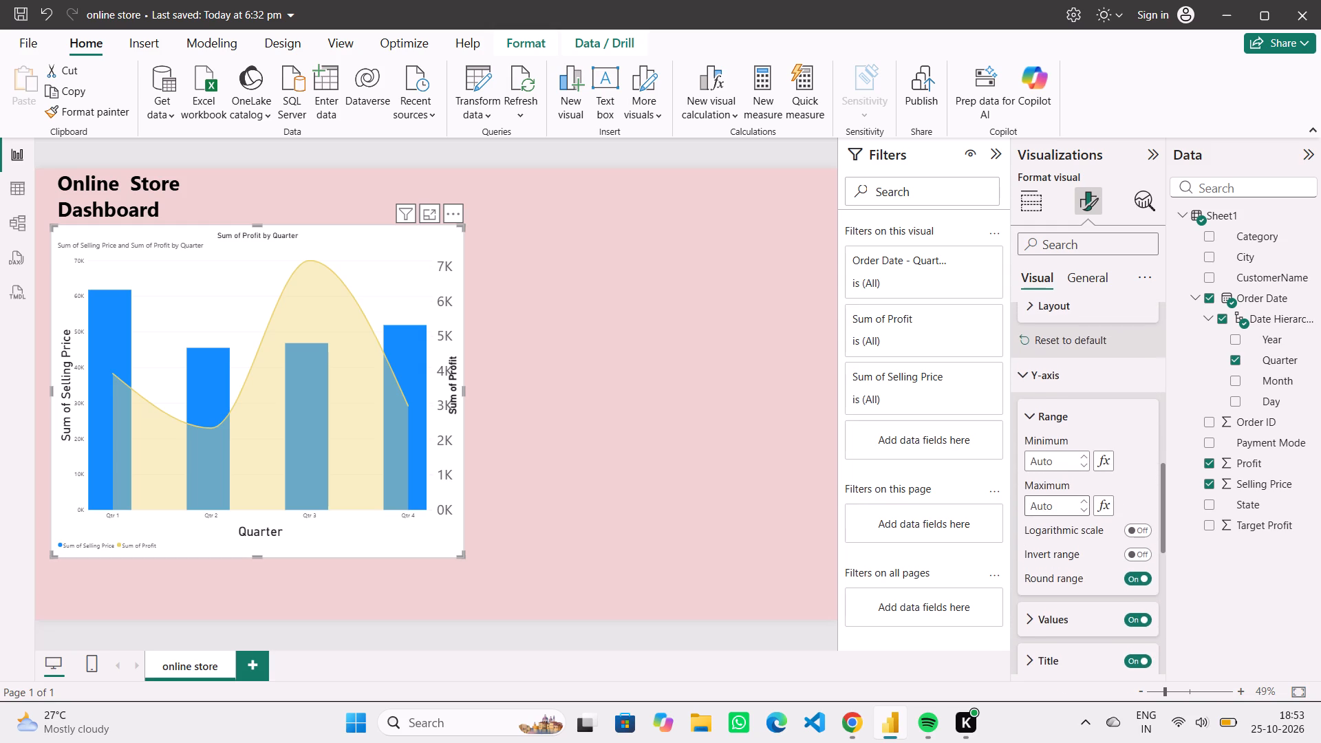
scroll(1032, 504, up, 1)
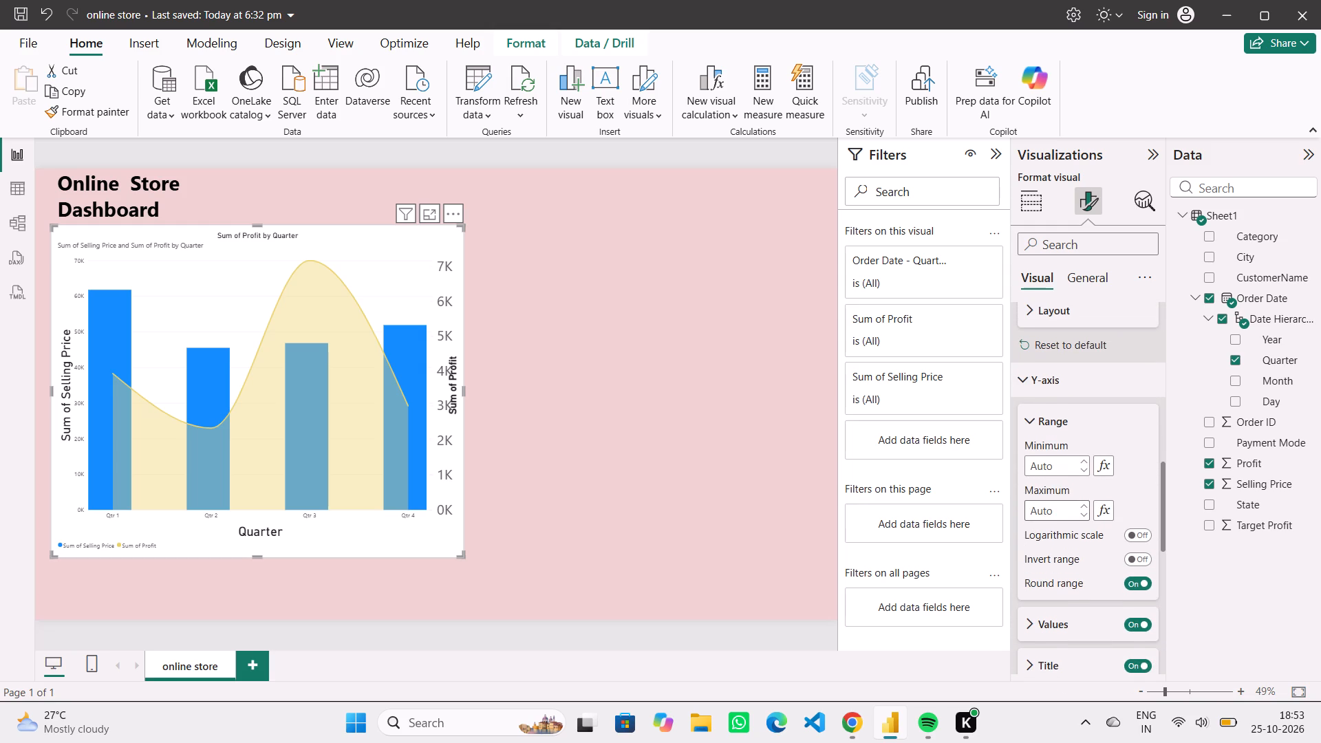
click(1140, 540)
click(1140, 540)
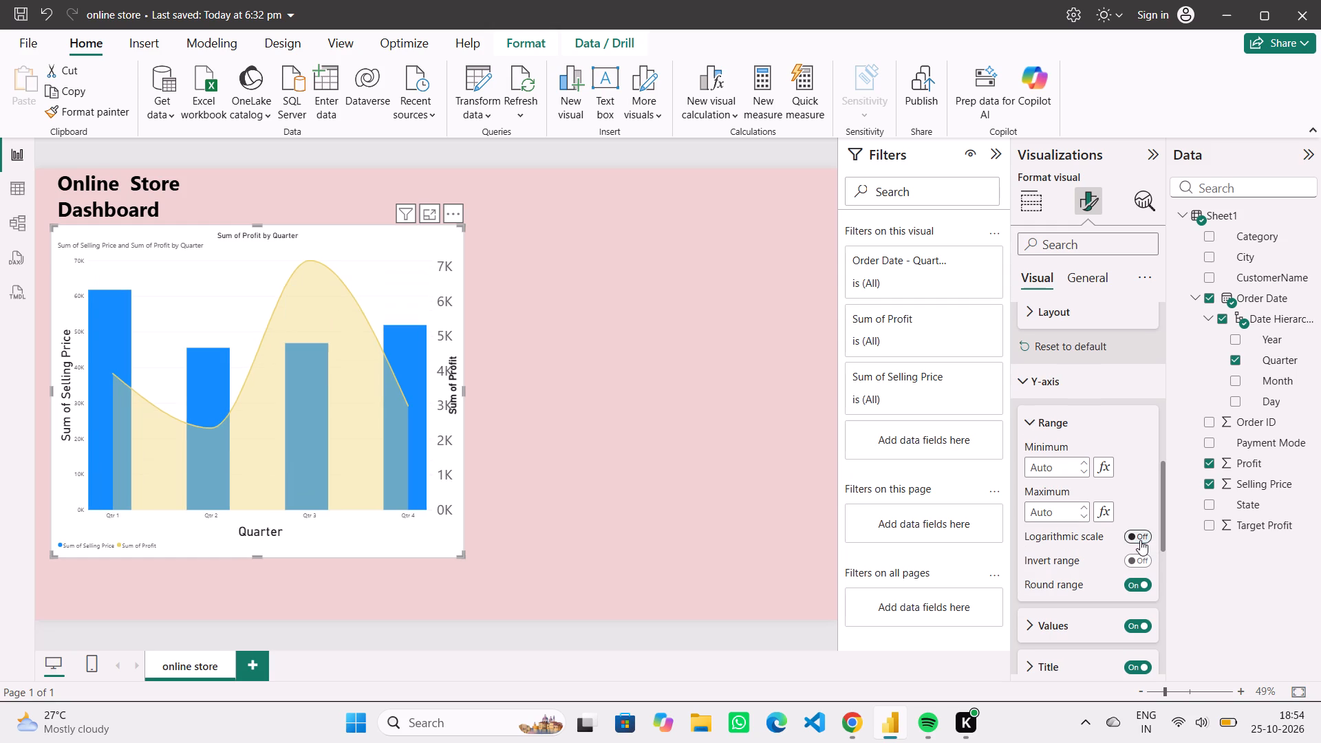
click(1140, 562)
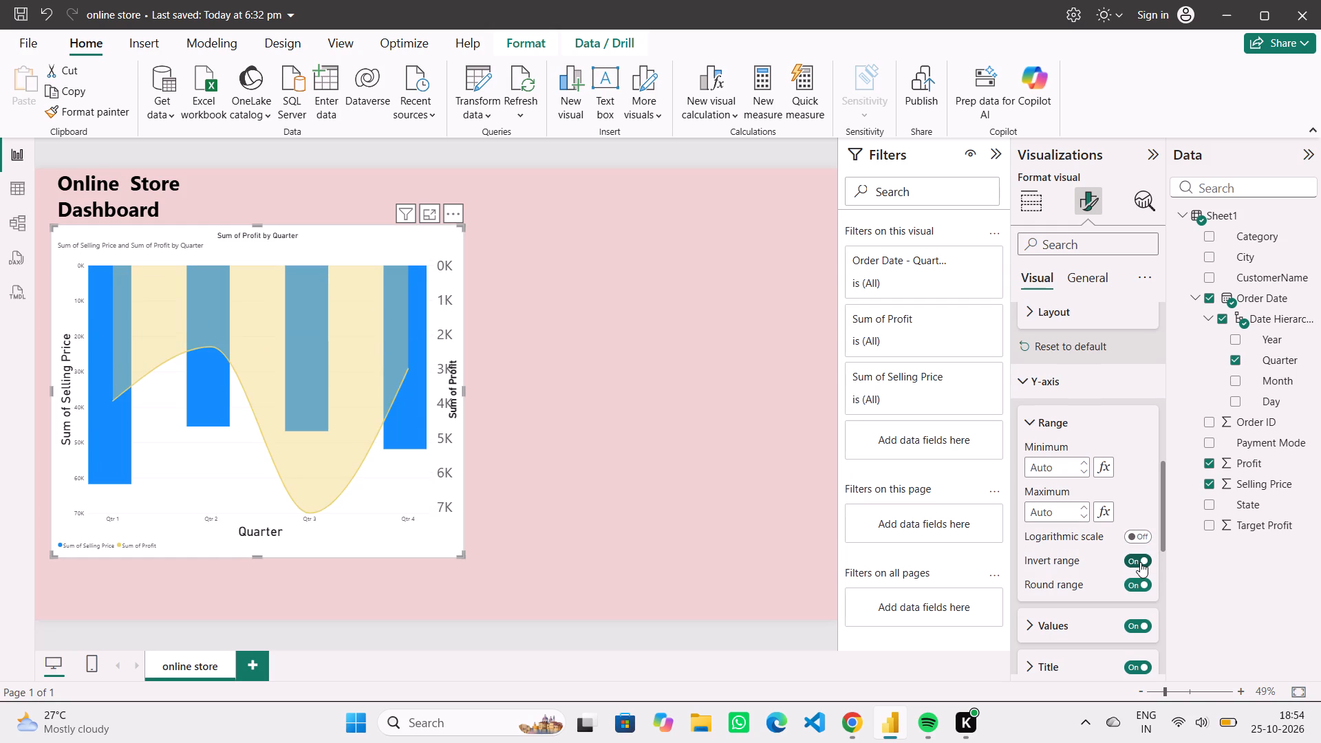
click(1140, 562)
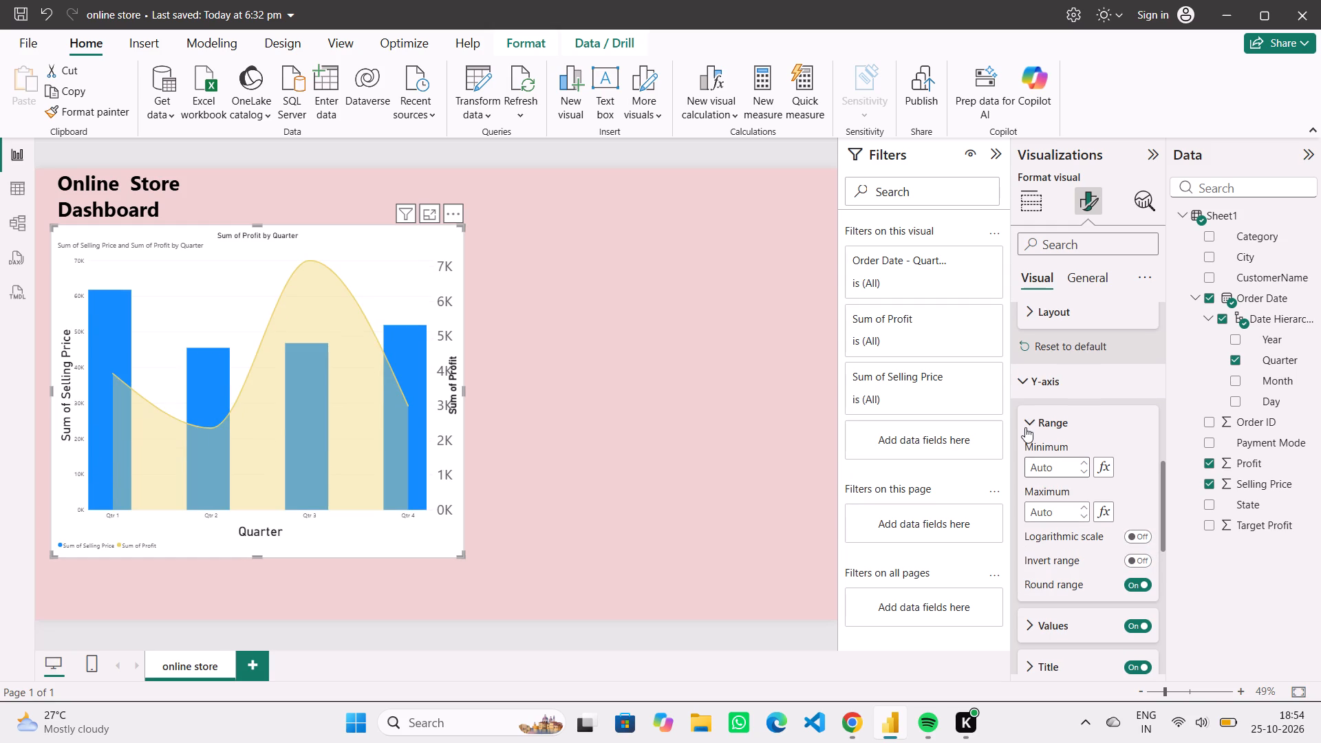
Collapse the style preset and axis settings and set the chart legend's position to Top left.
click(1029, 424)
scroll(1033, 374, up, 3)
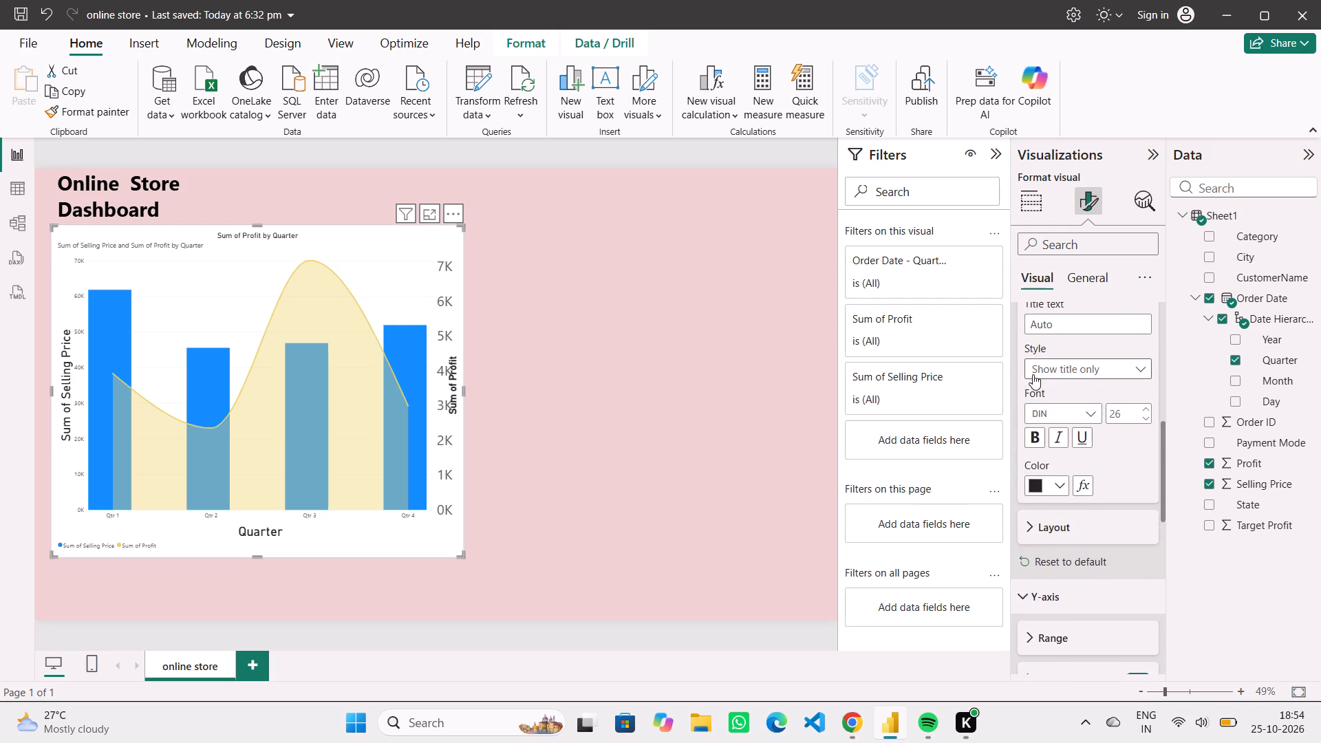
scroll(1033, 374, up, 3)
click(1024, 445)
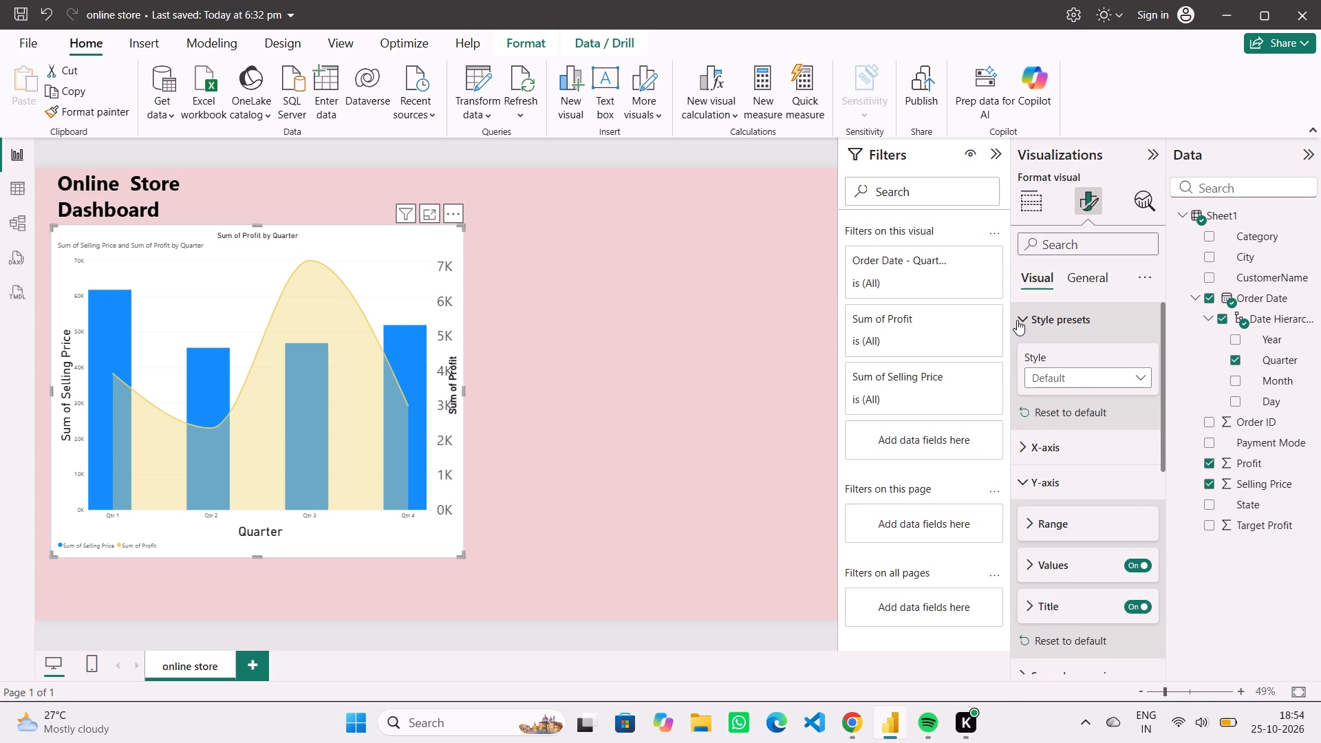
click(1017, 319)
click(1024, 392)
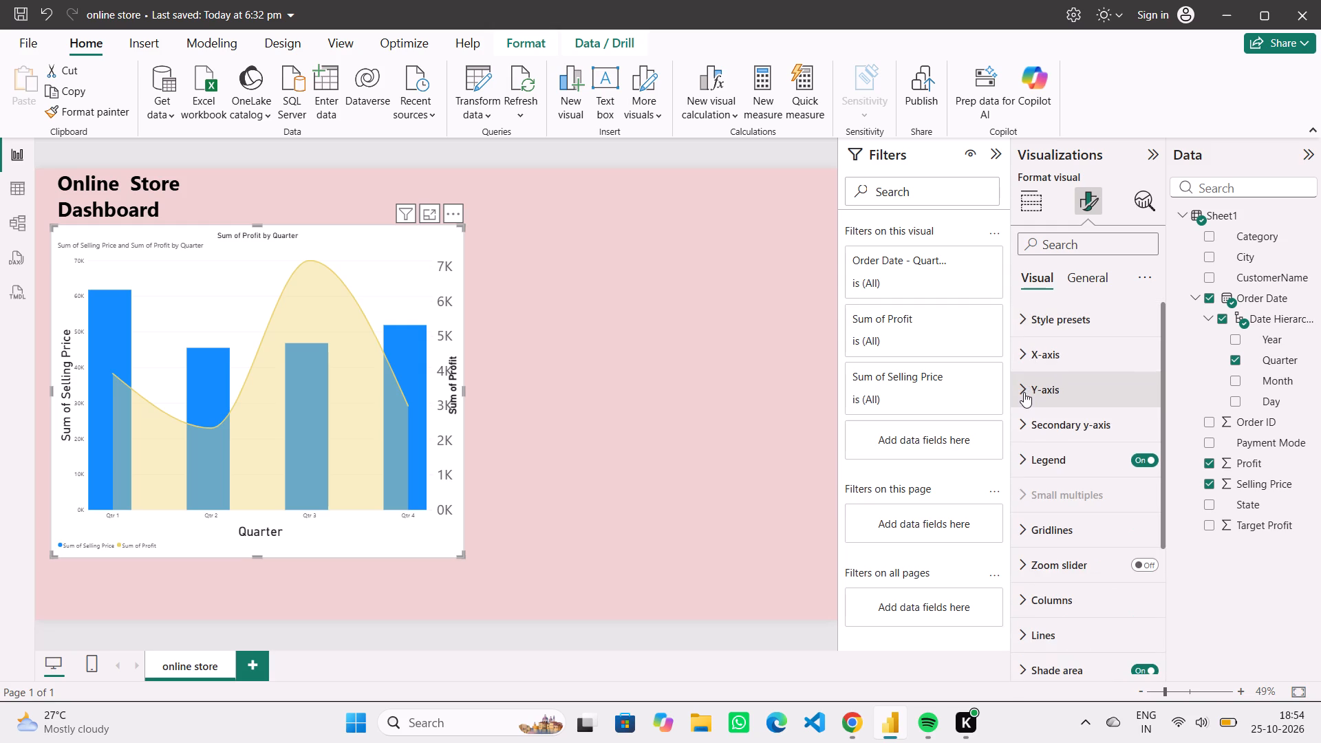
click(1024, 451)
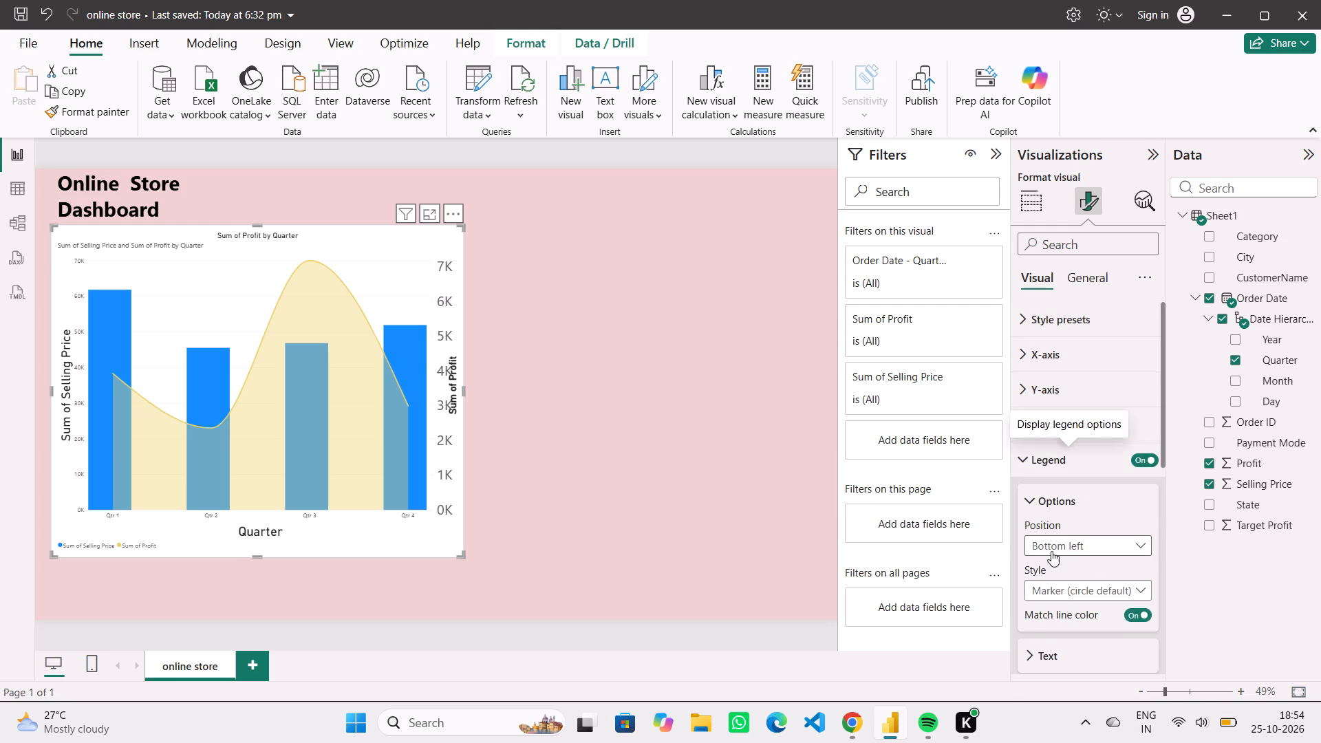
scroll(1051, 551, down, 1)
click(1102, 518)
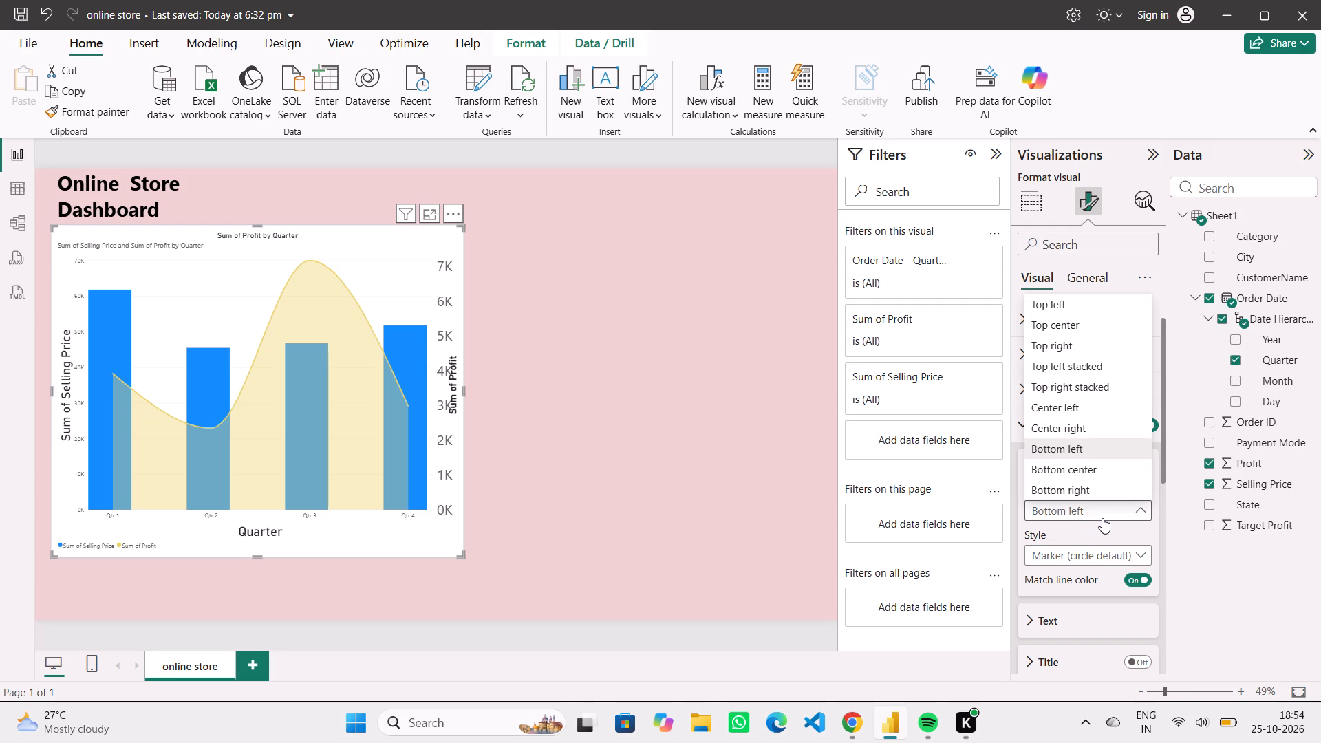
click(1067, 310)
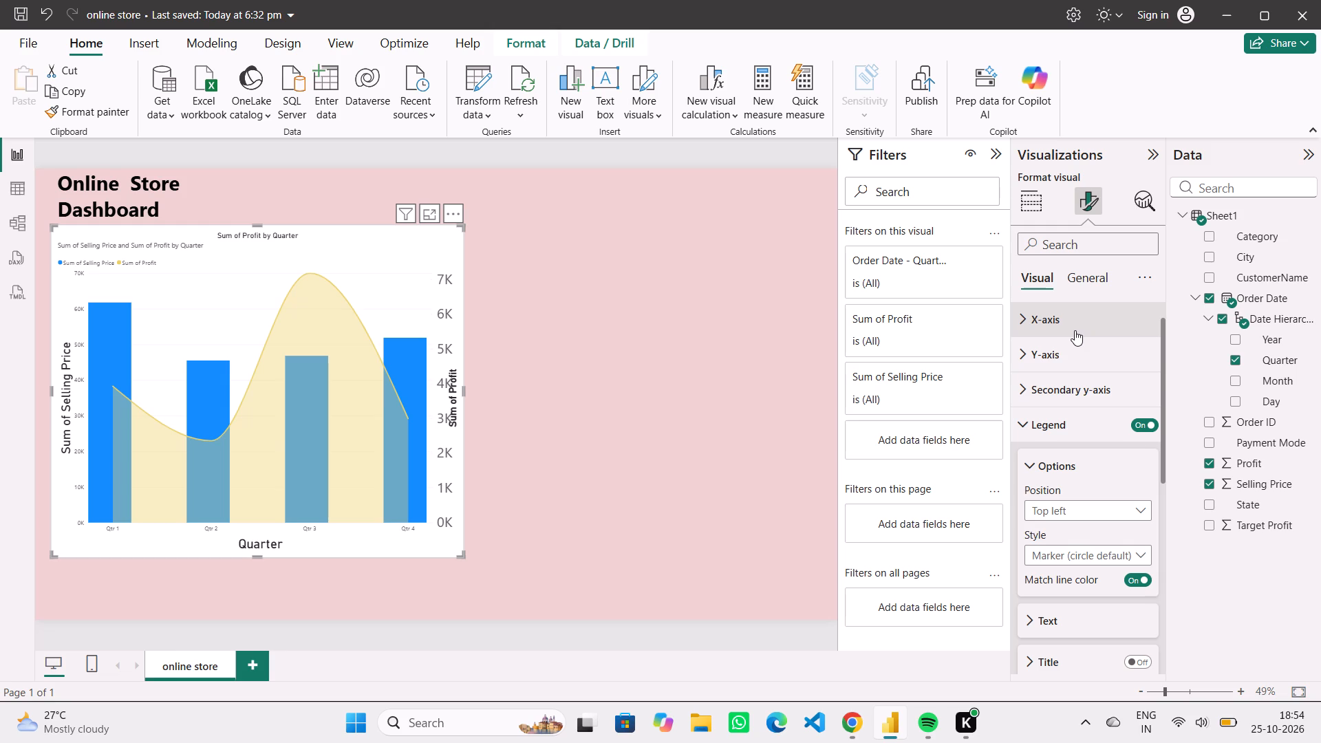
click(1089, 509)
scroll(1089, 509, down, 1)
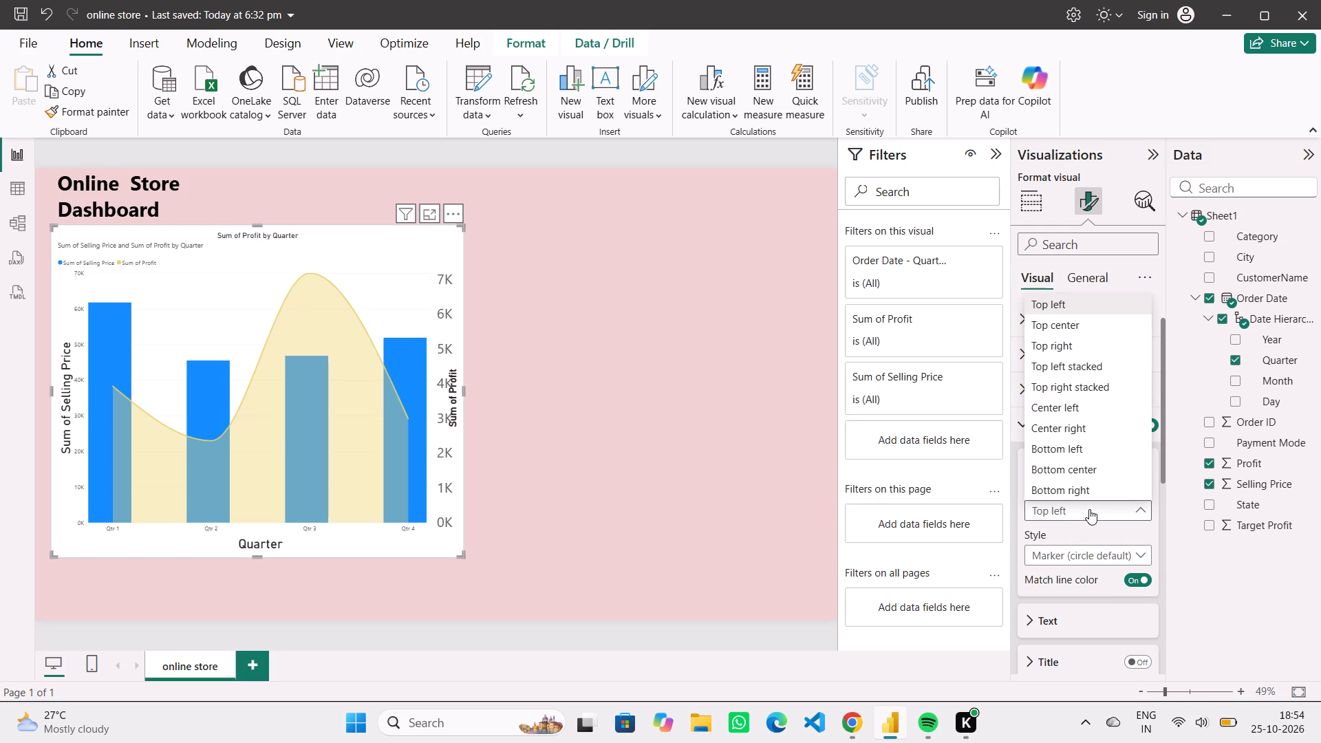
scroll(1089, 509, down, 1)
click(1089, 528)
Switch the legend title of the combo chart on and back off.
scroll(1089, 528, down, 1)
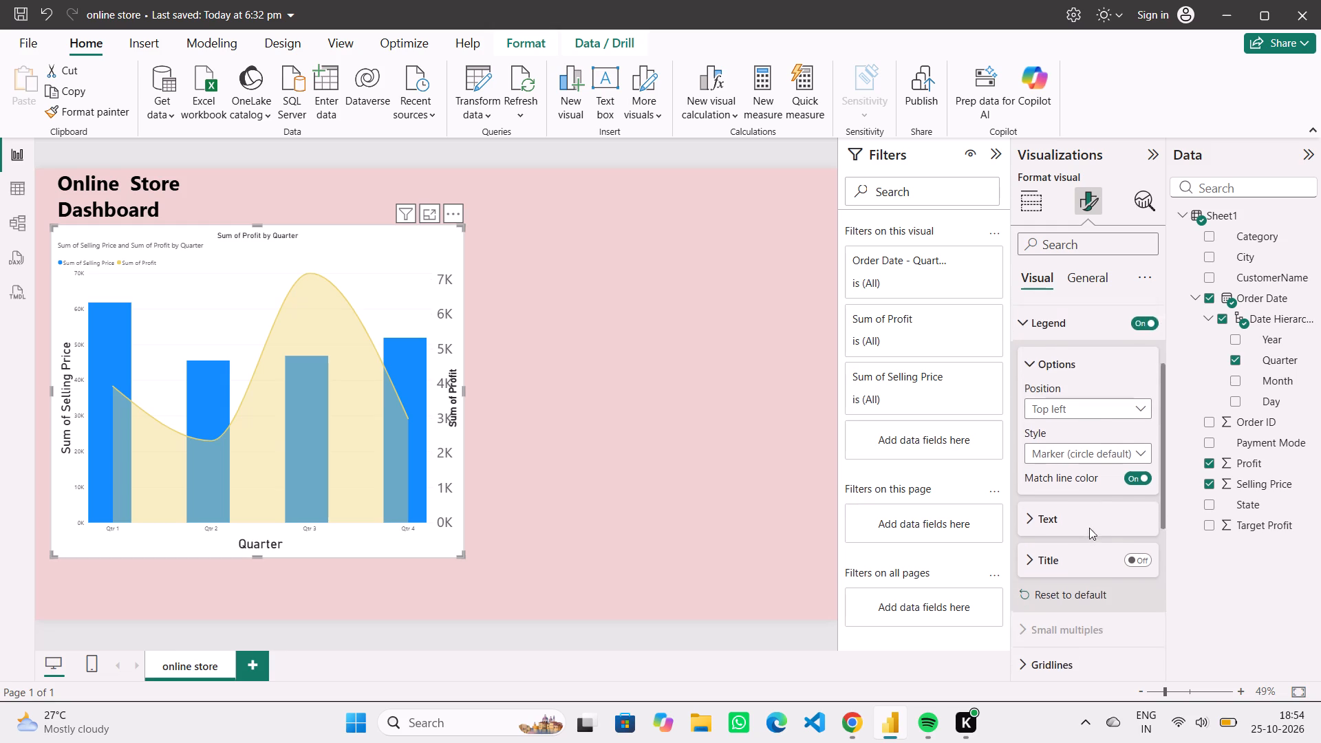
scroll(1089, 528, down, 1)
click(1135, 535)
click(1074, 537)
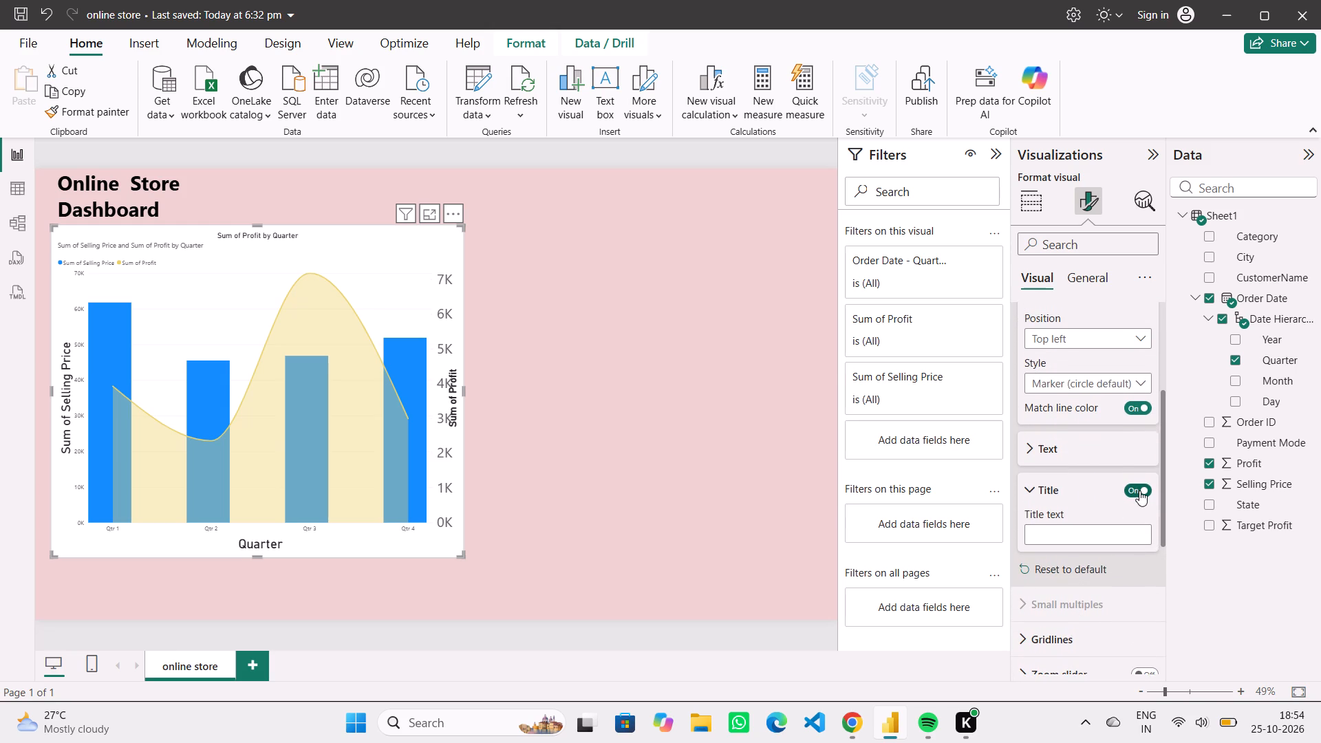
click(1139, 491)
Set the text colour of the combo chart's legend to black.
click(1074, 454)
scroll(1074, 454, down, 1)
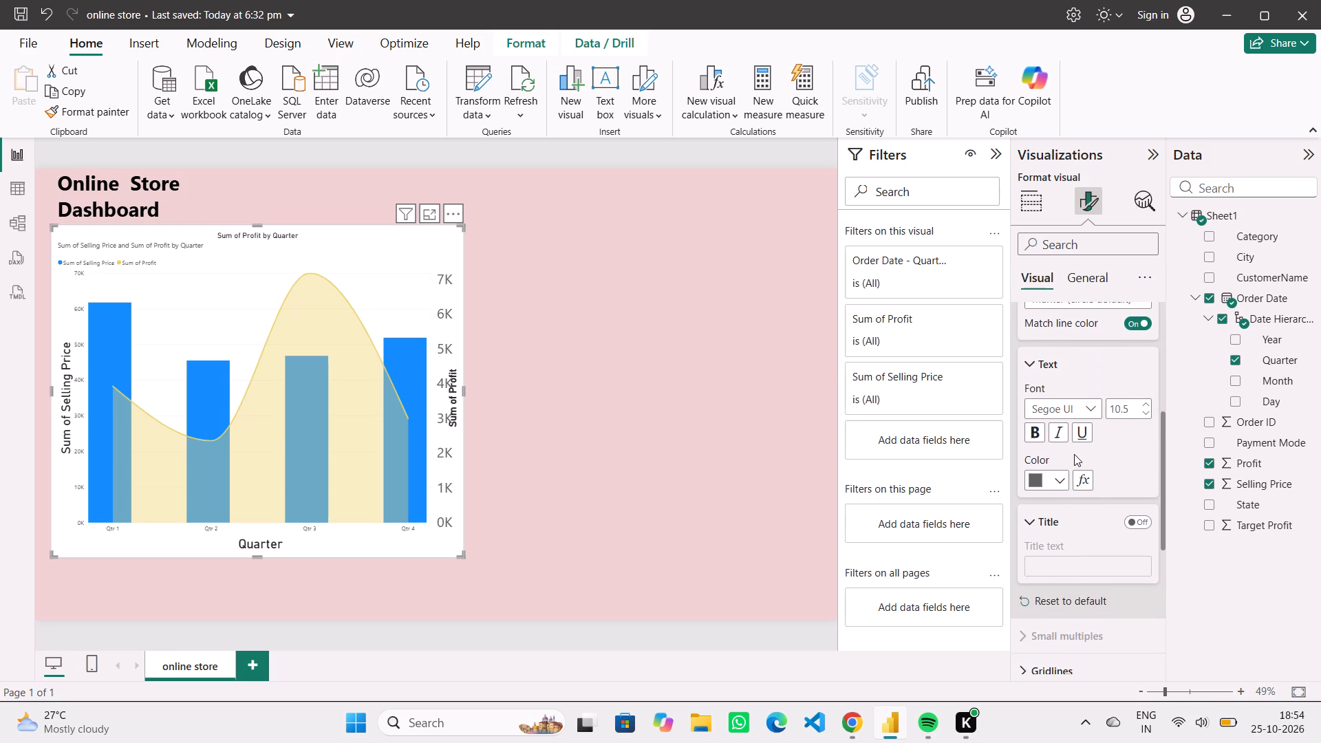
click(1057, 473)
click(1099, 370)
Try font sizes 30 and 35 for the legend text, settle on 25, and collapse the legend's text and options settings.
click(1134, 407)
key(BackSpace)
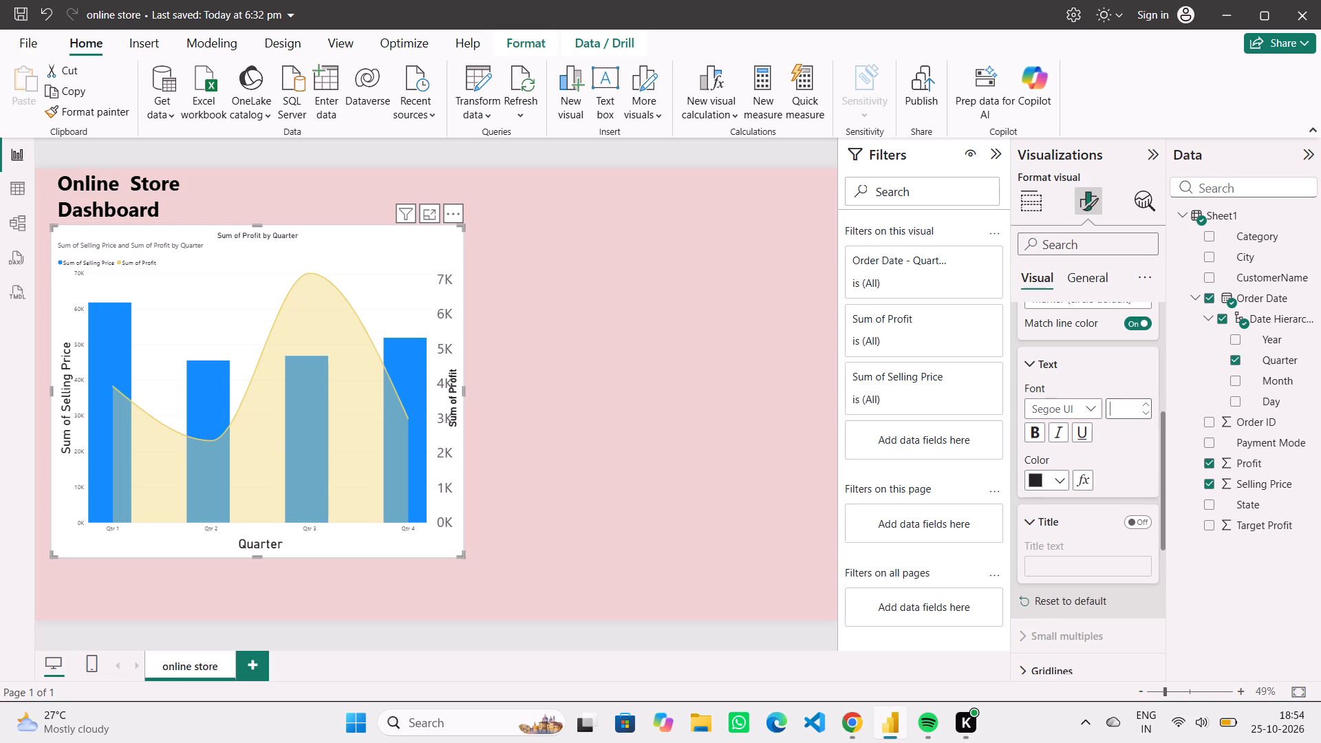
text(30)
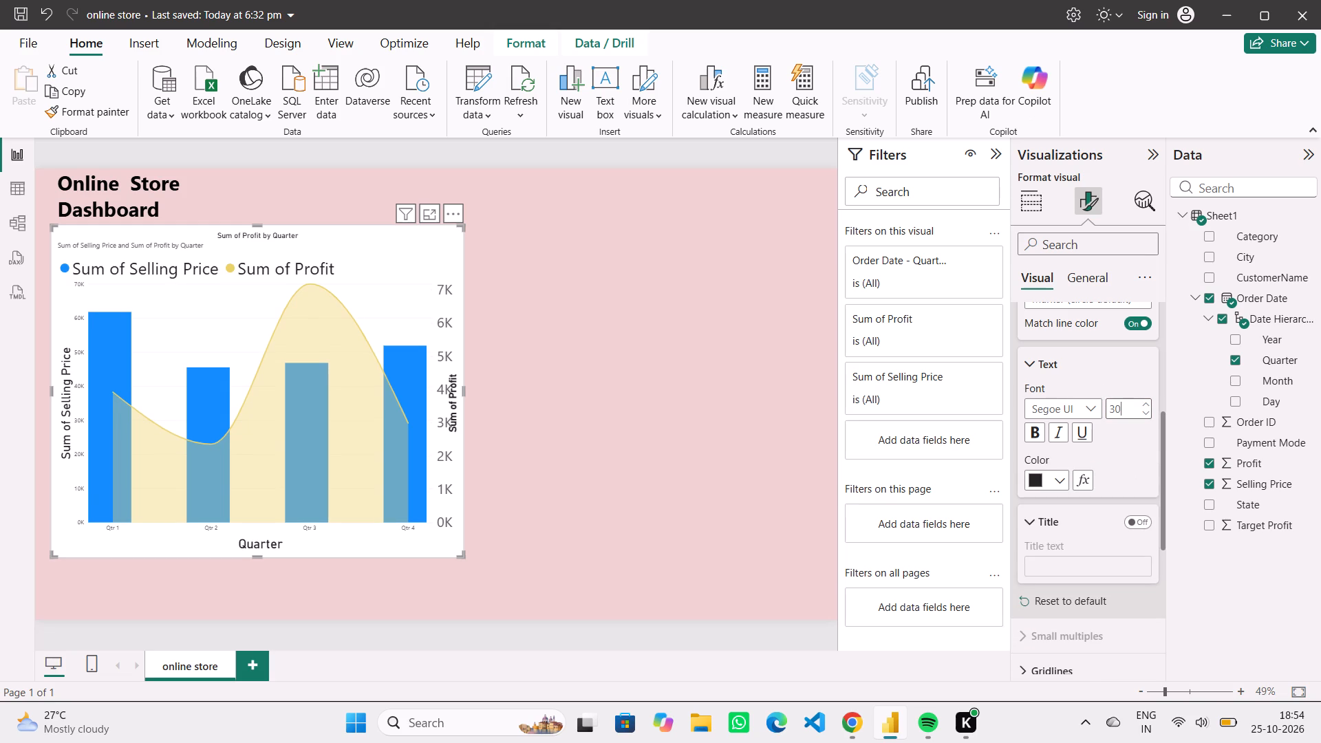
key(BackSpace)
key(5)
key(BackSpace)
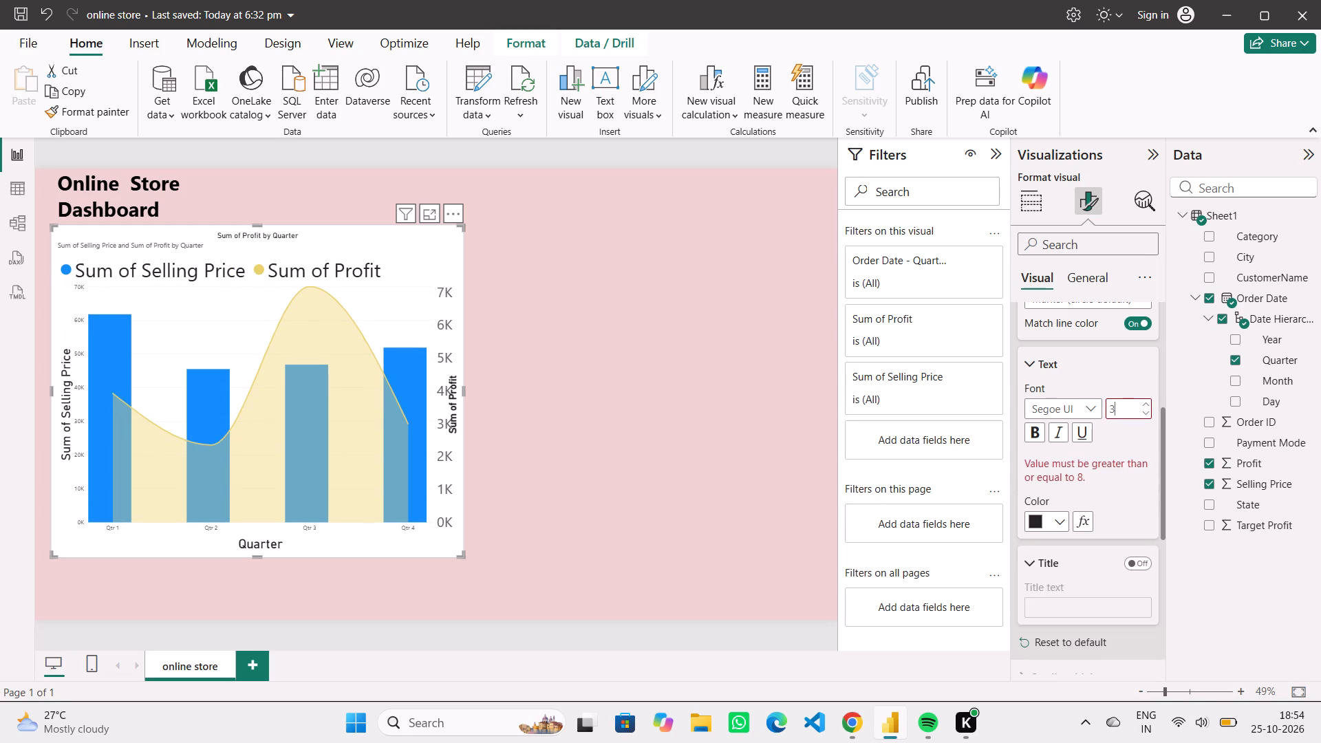
key(BackSpace)
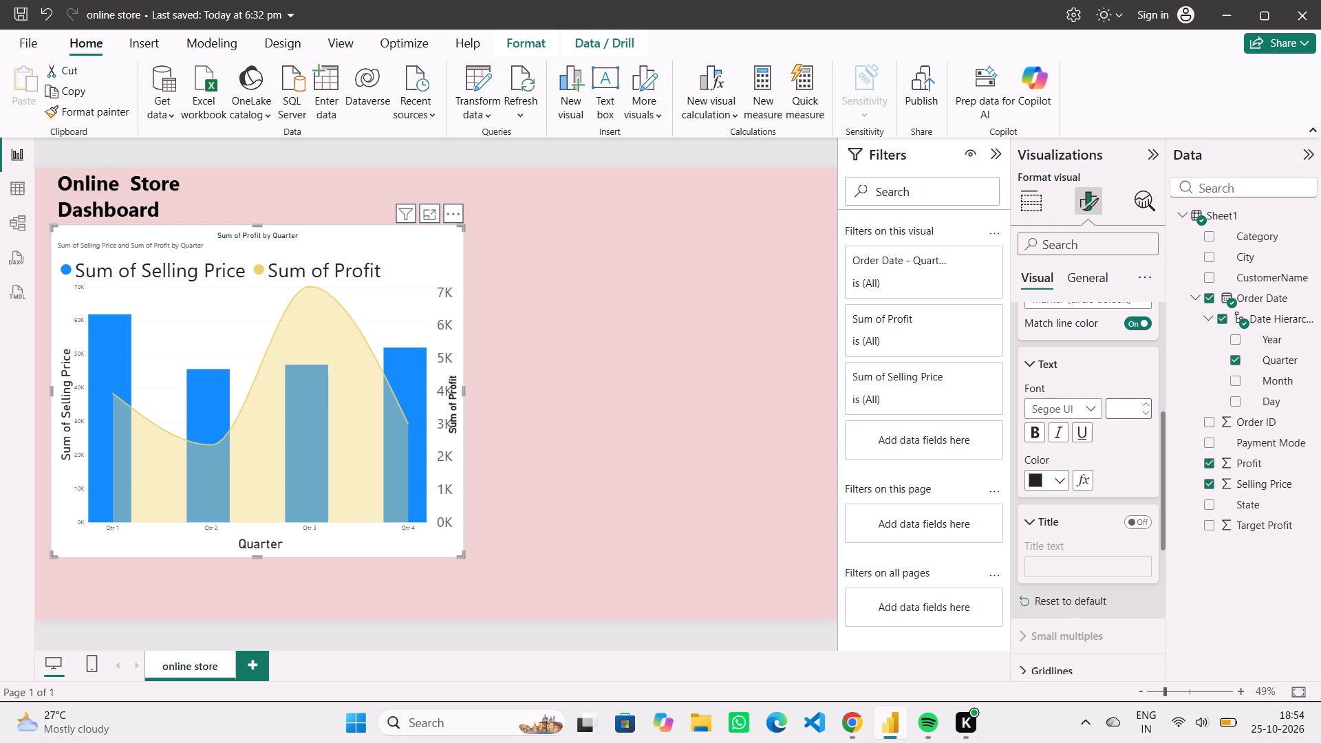
text(25)
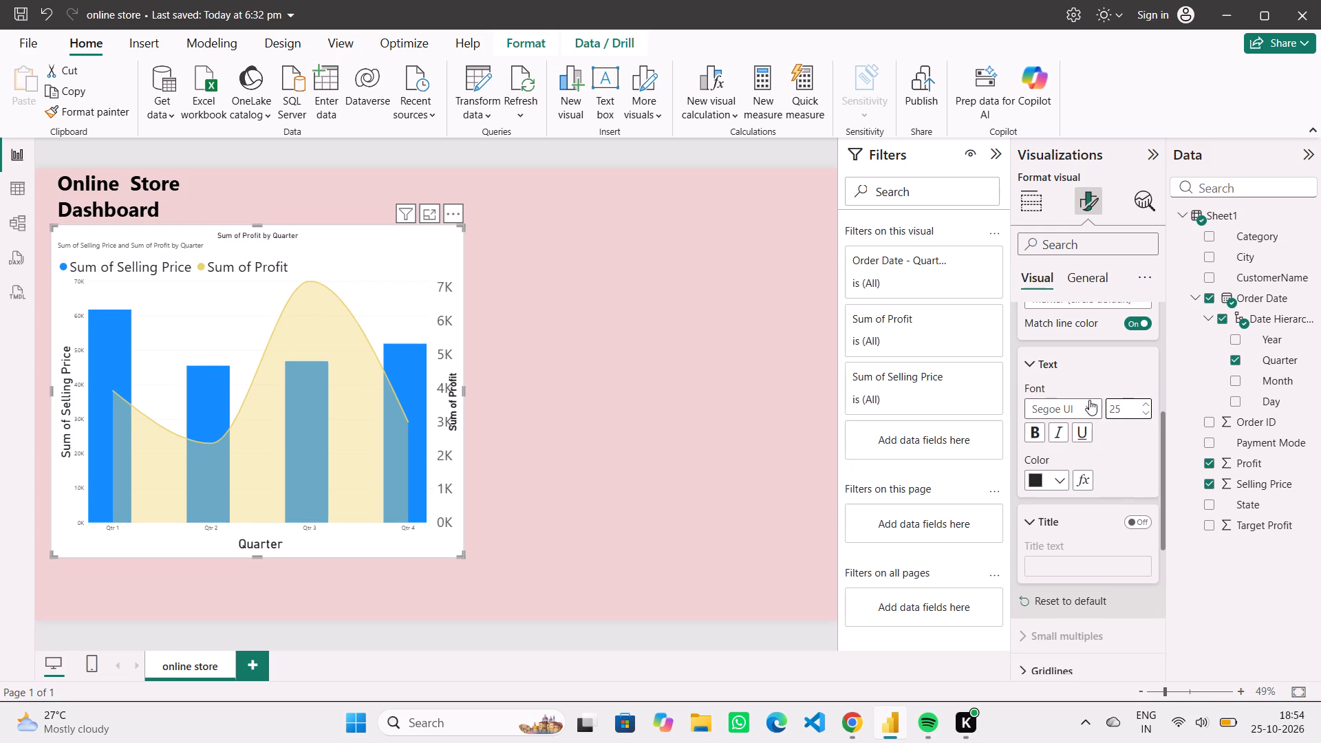
click(1030, 360)
scroll(1030, 360, up, 3)
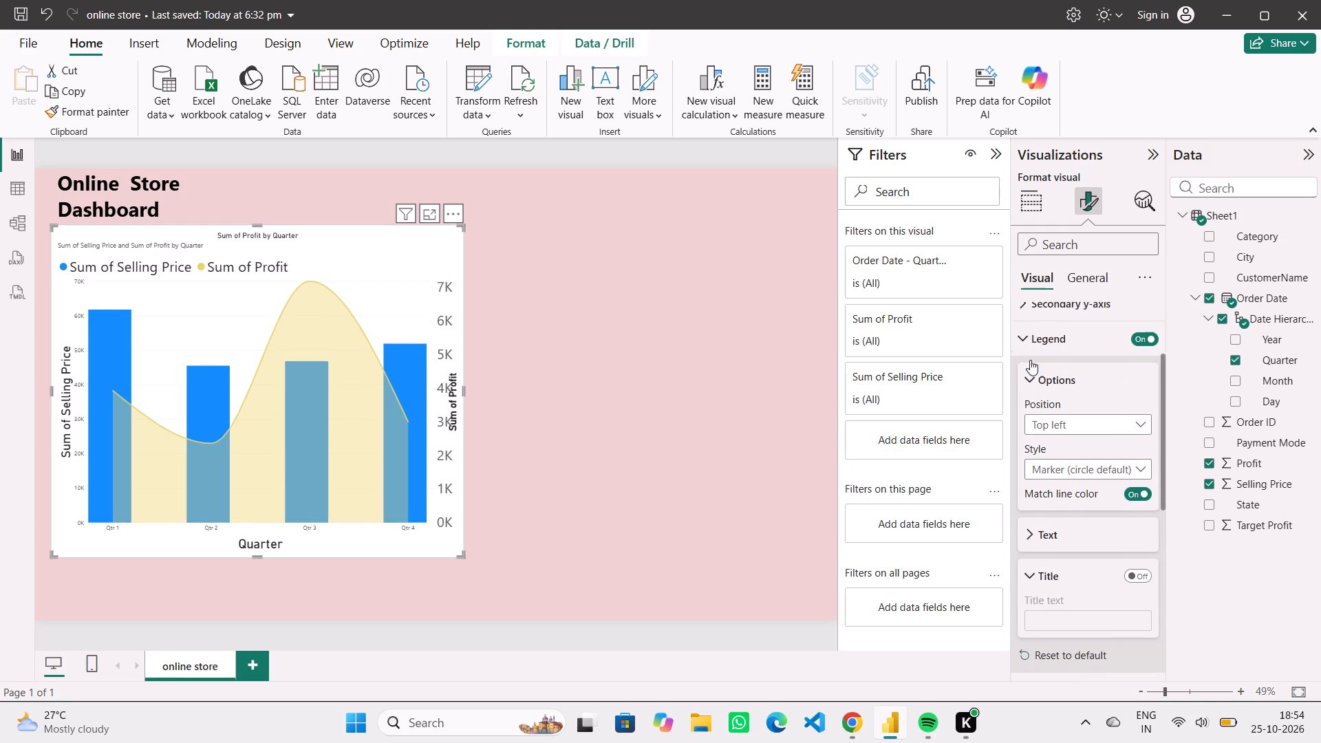
scroll(1030, 360, up, 1)
click(1031, 420)
scroll(1031, 420, up, 4)
Turn off the subtitle of the combo chart in its general title settings.
click(1086, 278)
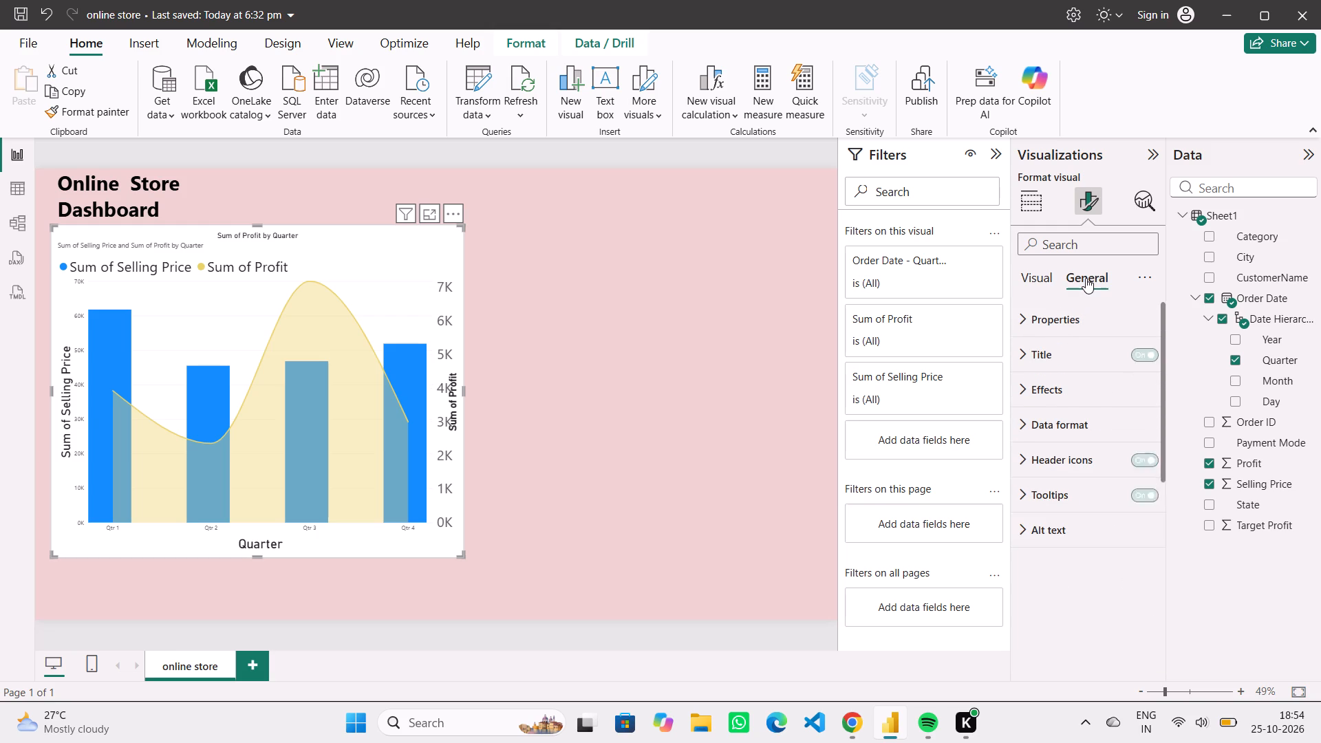
click(1082, 349)
scroll(1086, 499, down, 1)
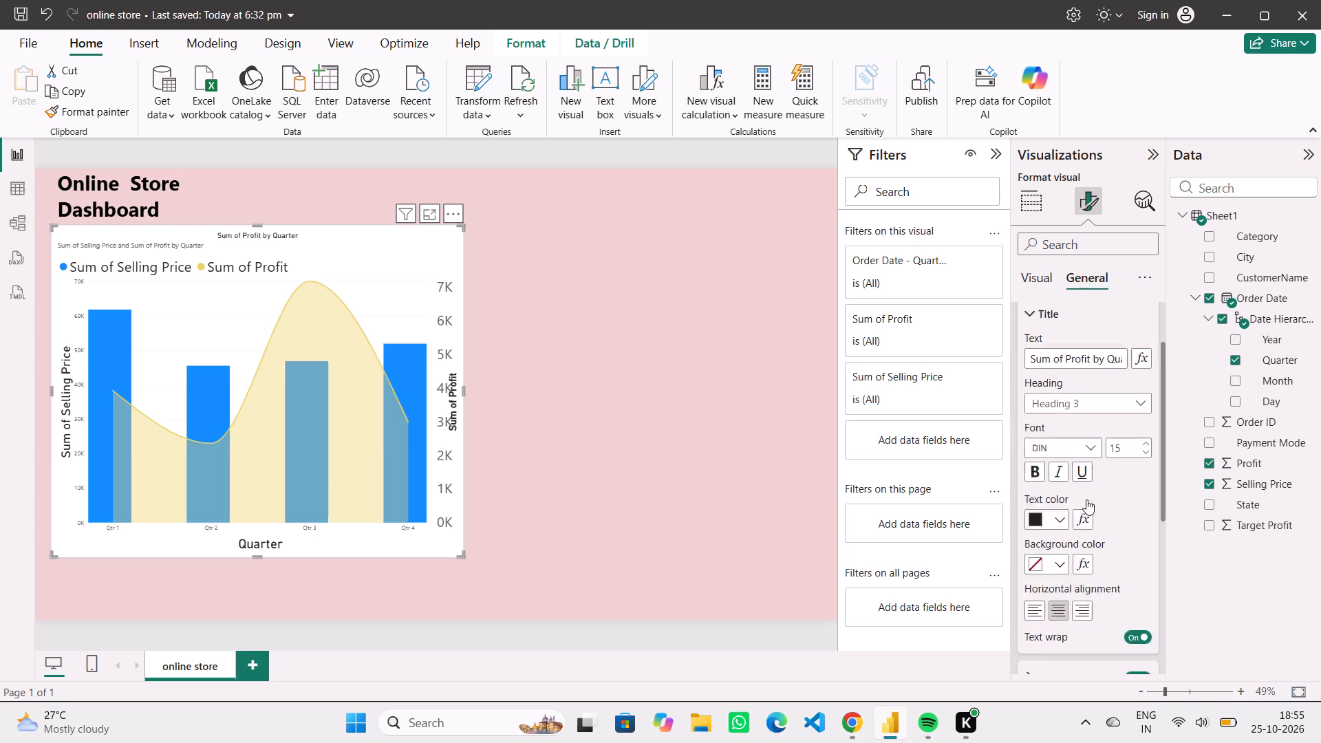
scroll(1086, 499, down, 3)
click(1129, 437)
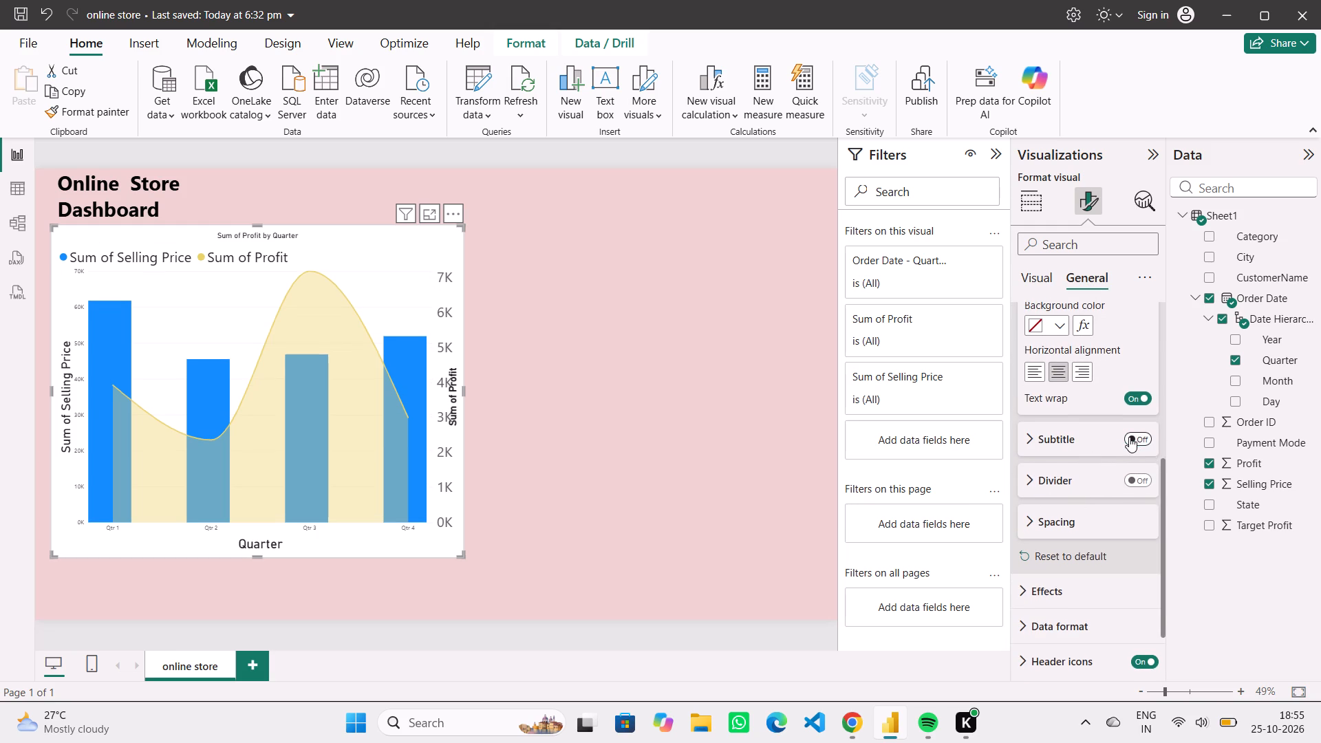
Try font size 20 for the combo chart's title, and settle on 30.
scroll(1129, 437, up, 4)
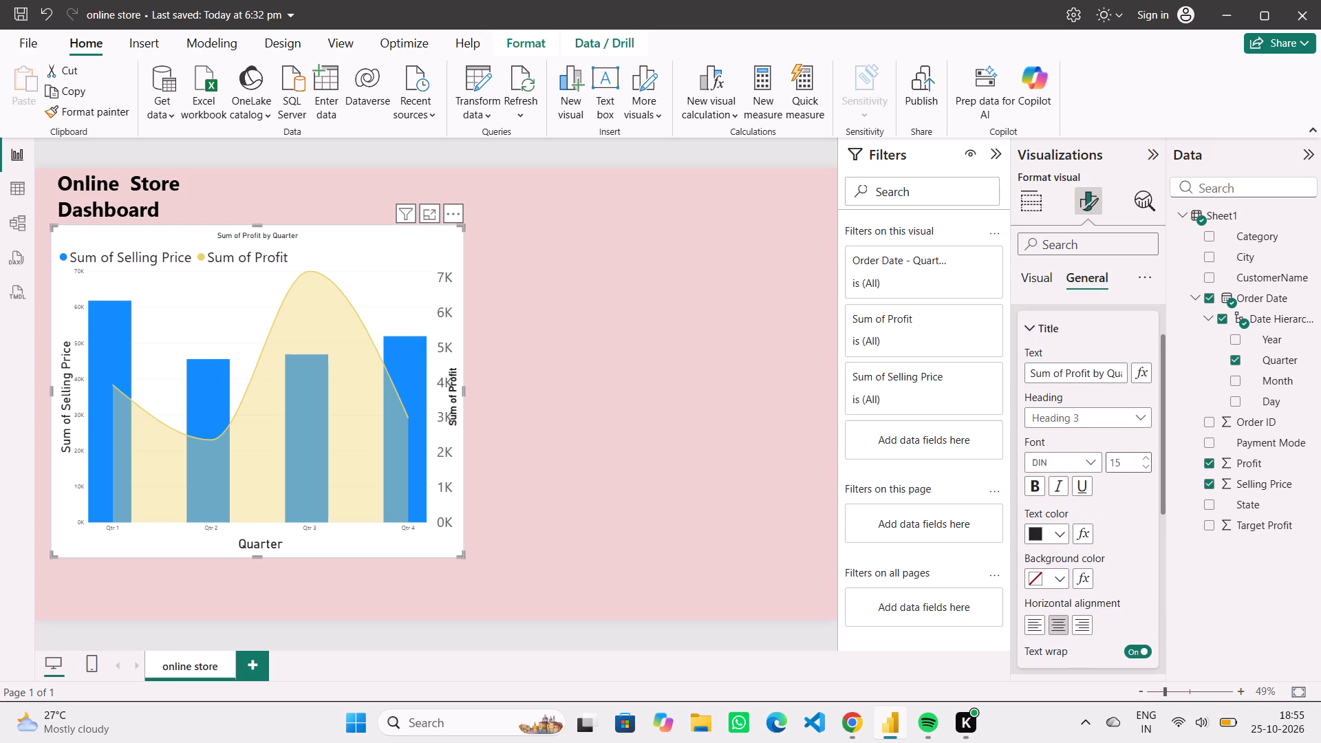
click(1124, 458)
key(BackSpace)
text(20)
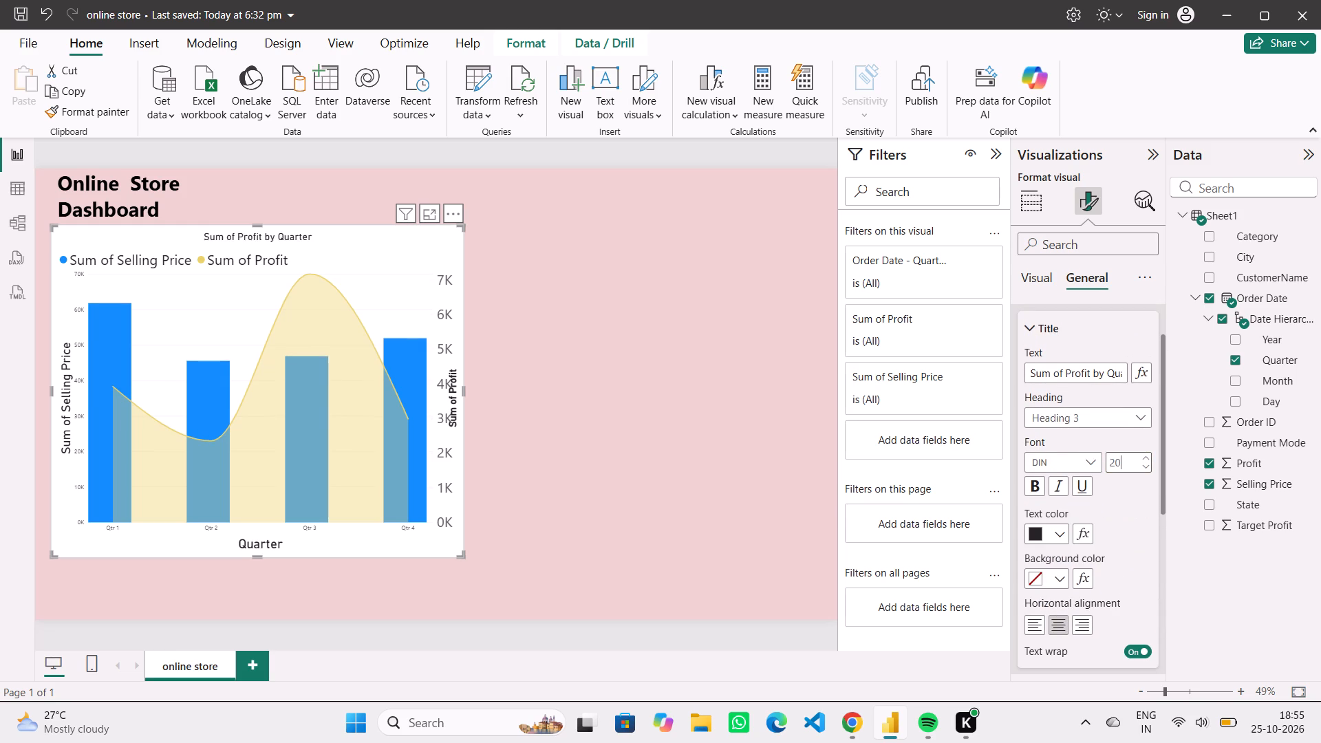
key(BackSpace)
key(BackSpace)
text(30)
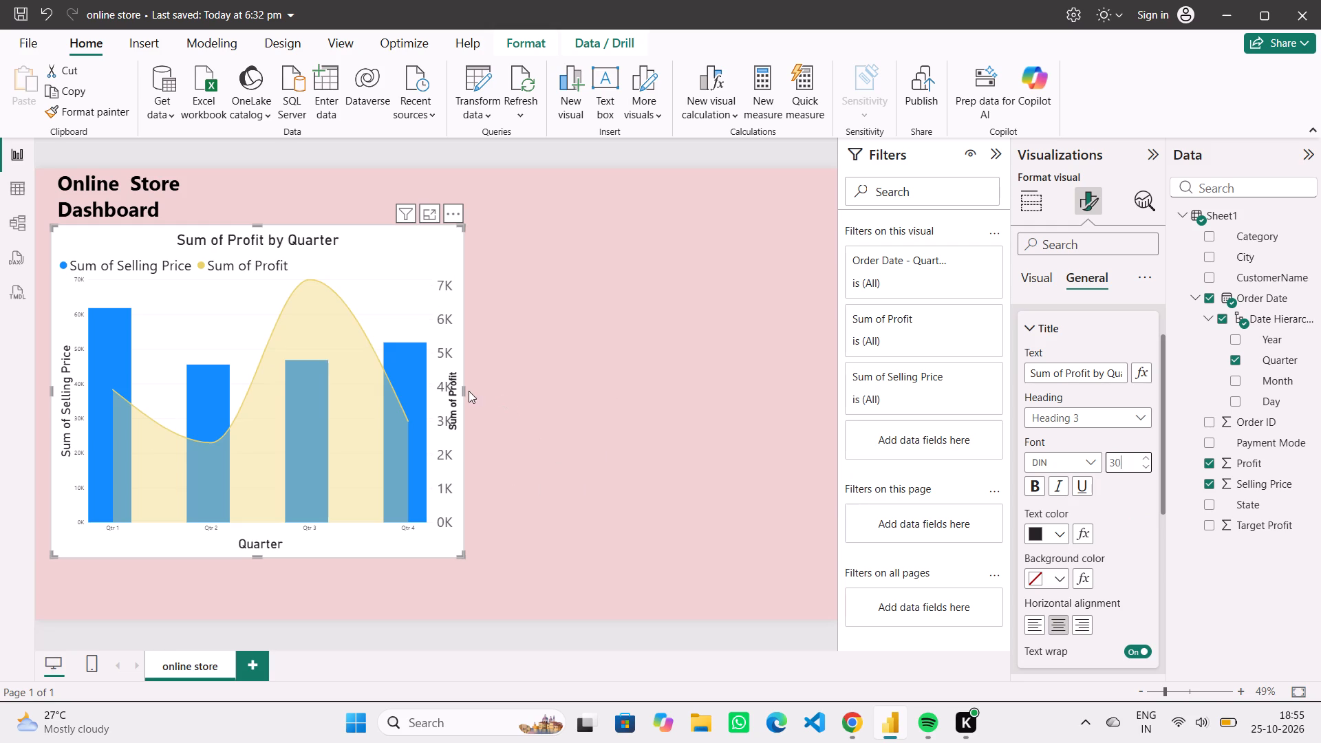
Widen the combo chart slightly by extending its right edge, and collapse the chart title settings.
drag(463, 388, 484, 388)
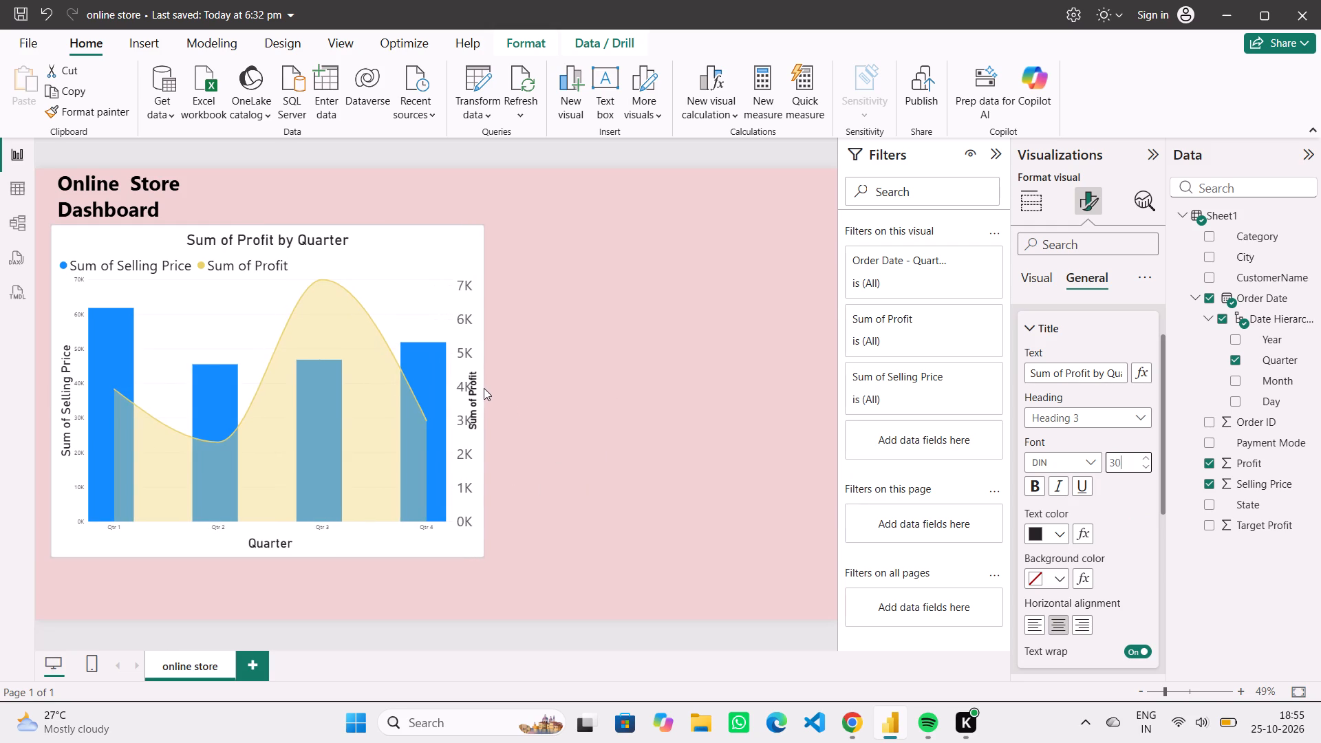
drag(484, 388, 478, 388)
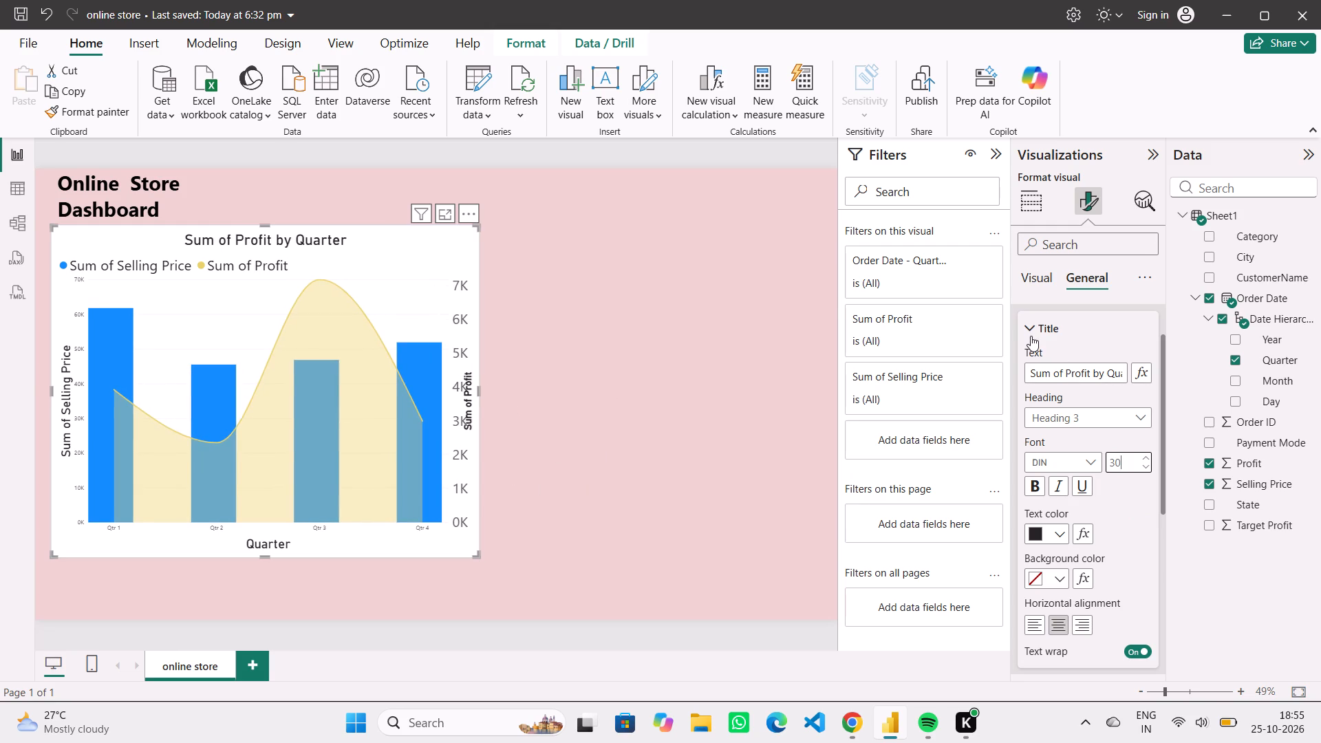
click(1031, 336)
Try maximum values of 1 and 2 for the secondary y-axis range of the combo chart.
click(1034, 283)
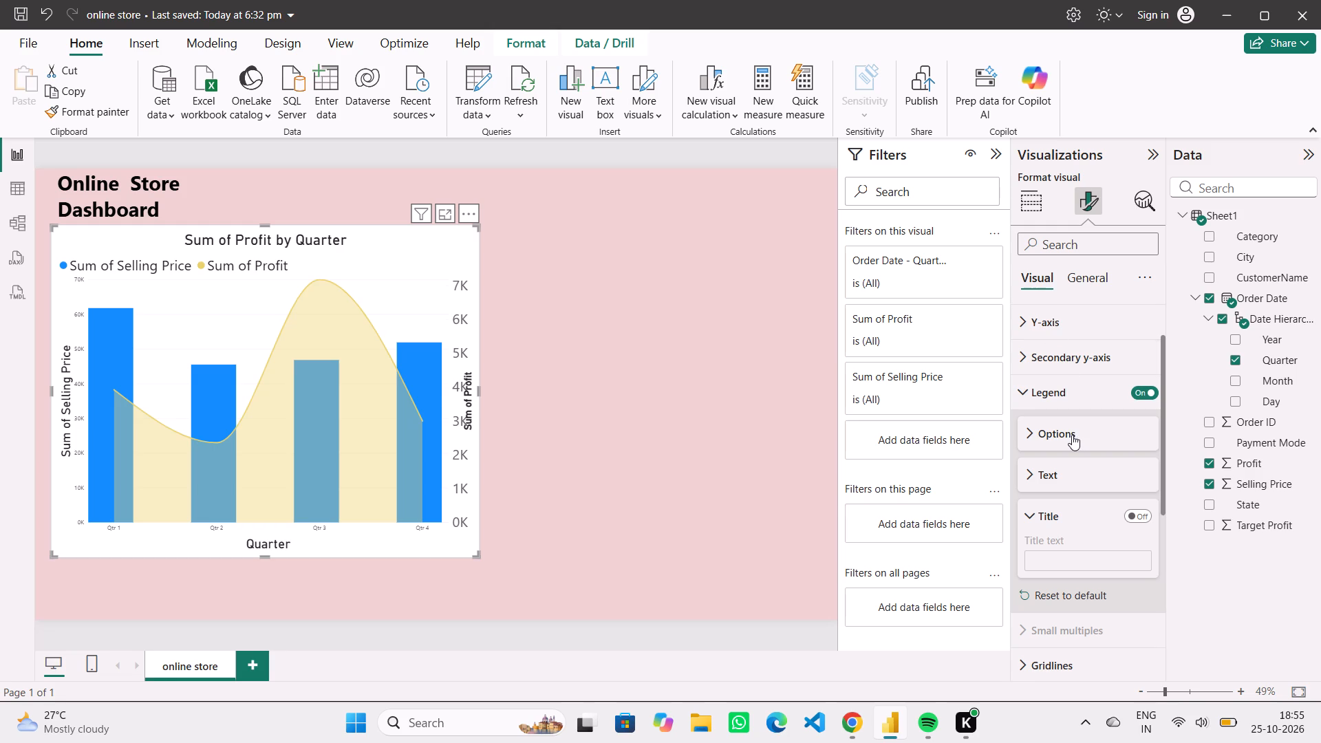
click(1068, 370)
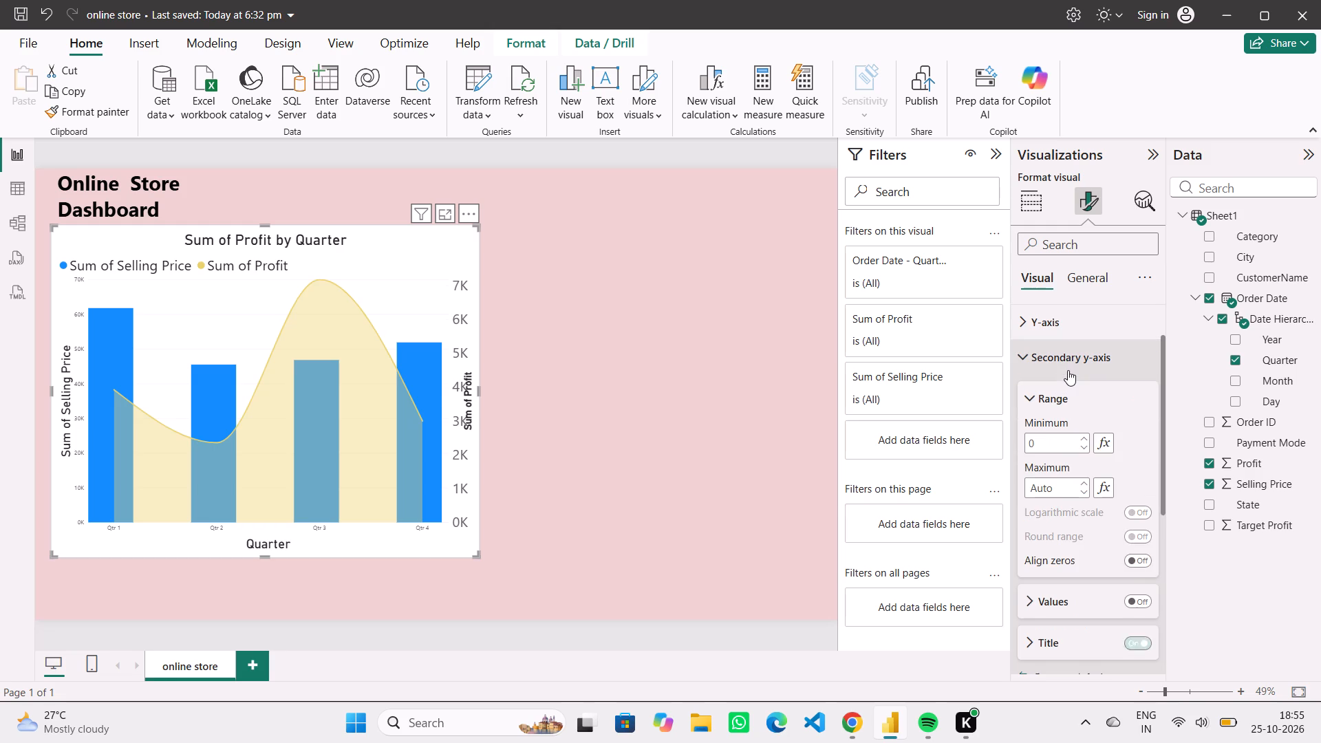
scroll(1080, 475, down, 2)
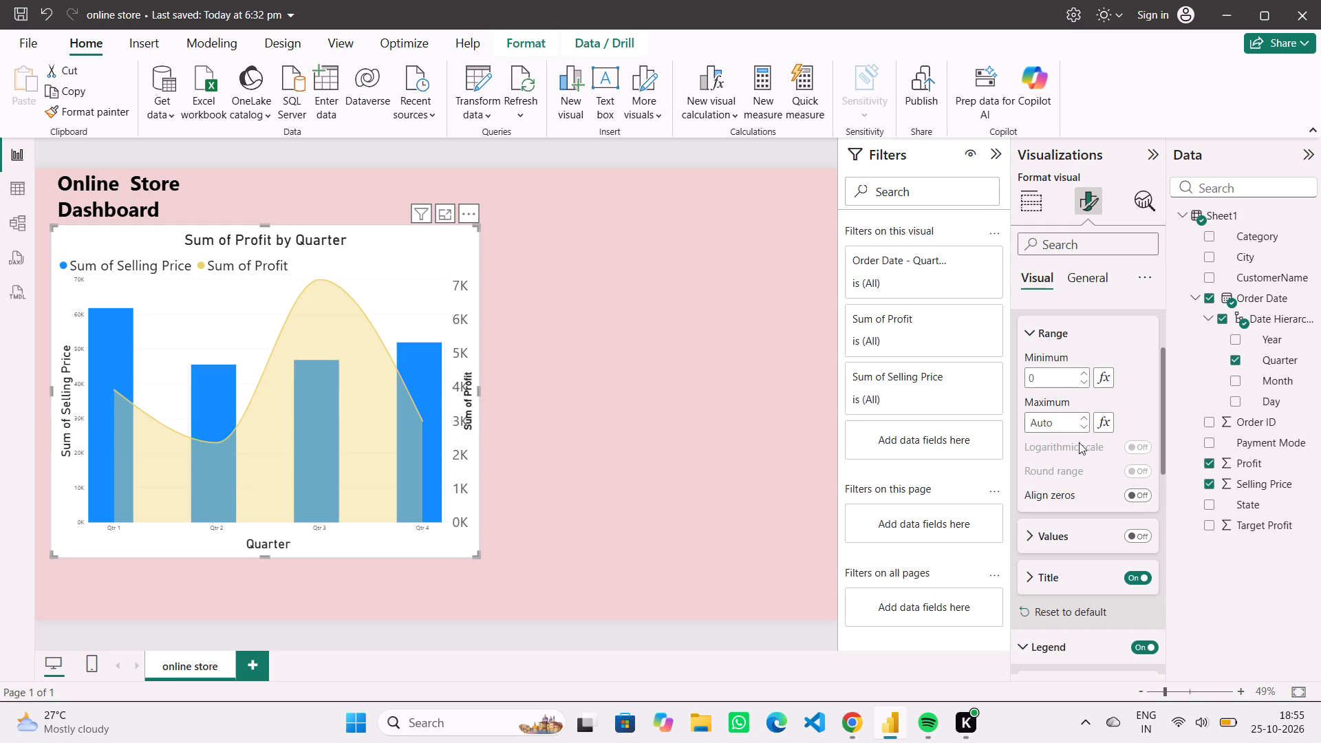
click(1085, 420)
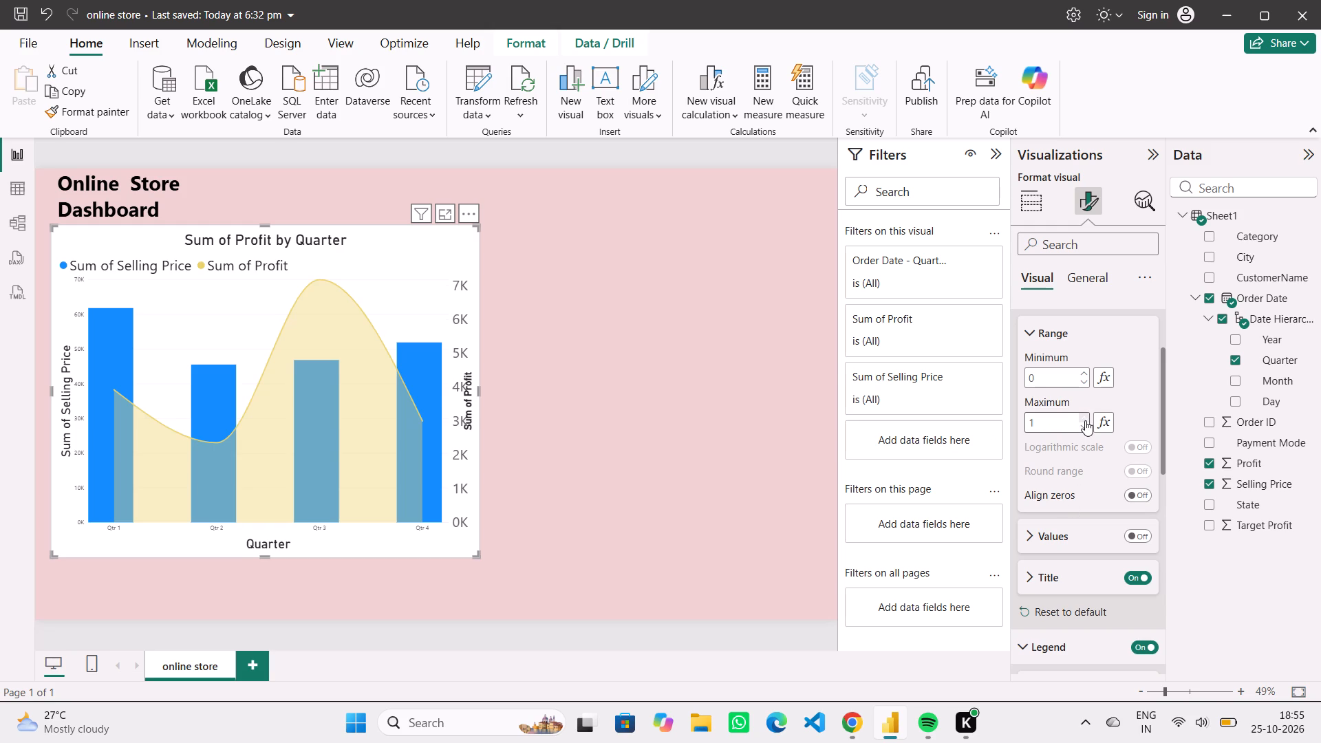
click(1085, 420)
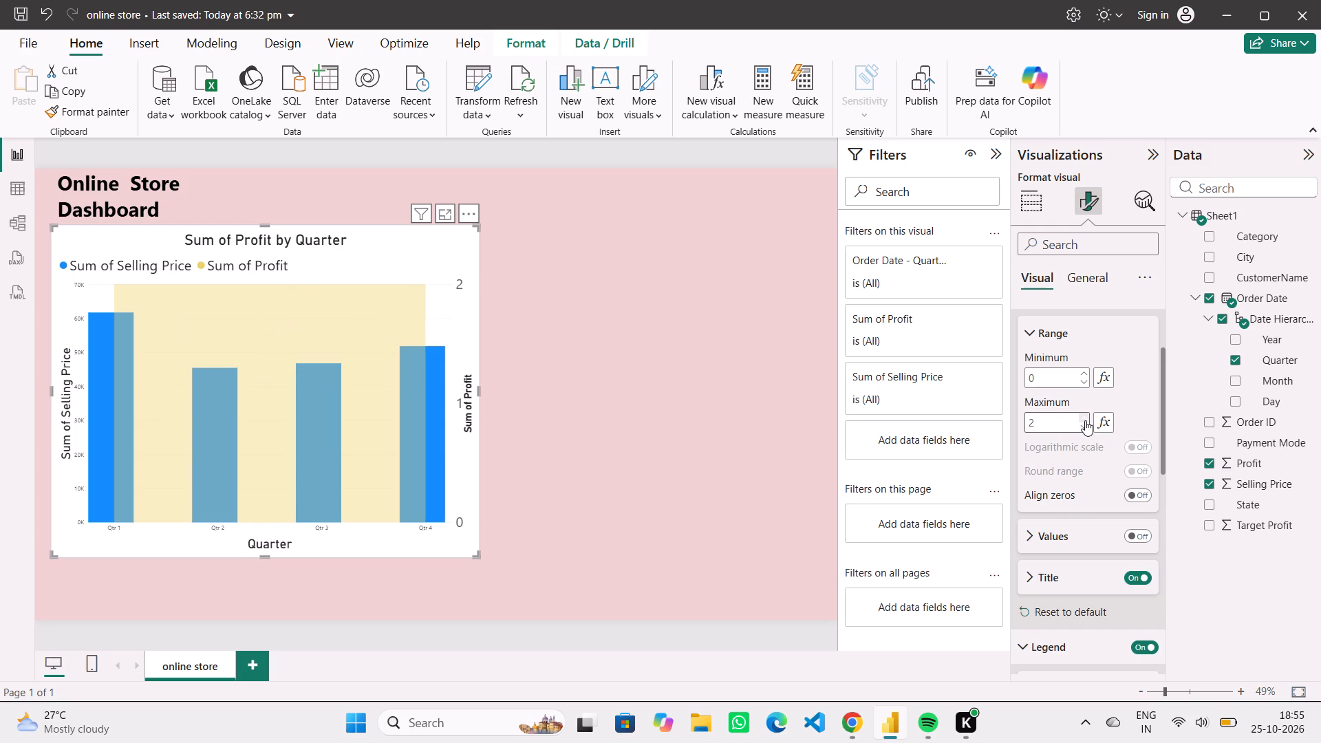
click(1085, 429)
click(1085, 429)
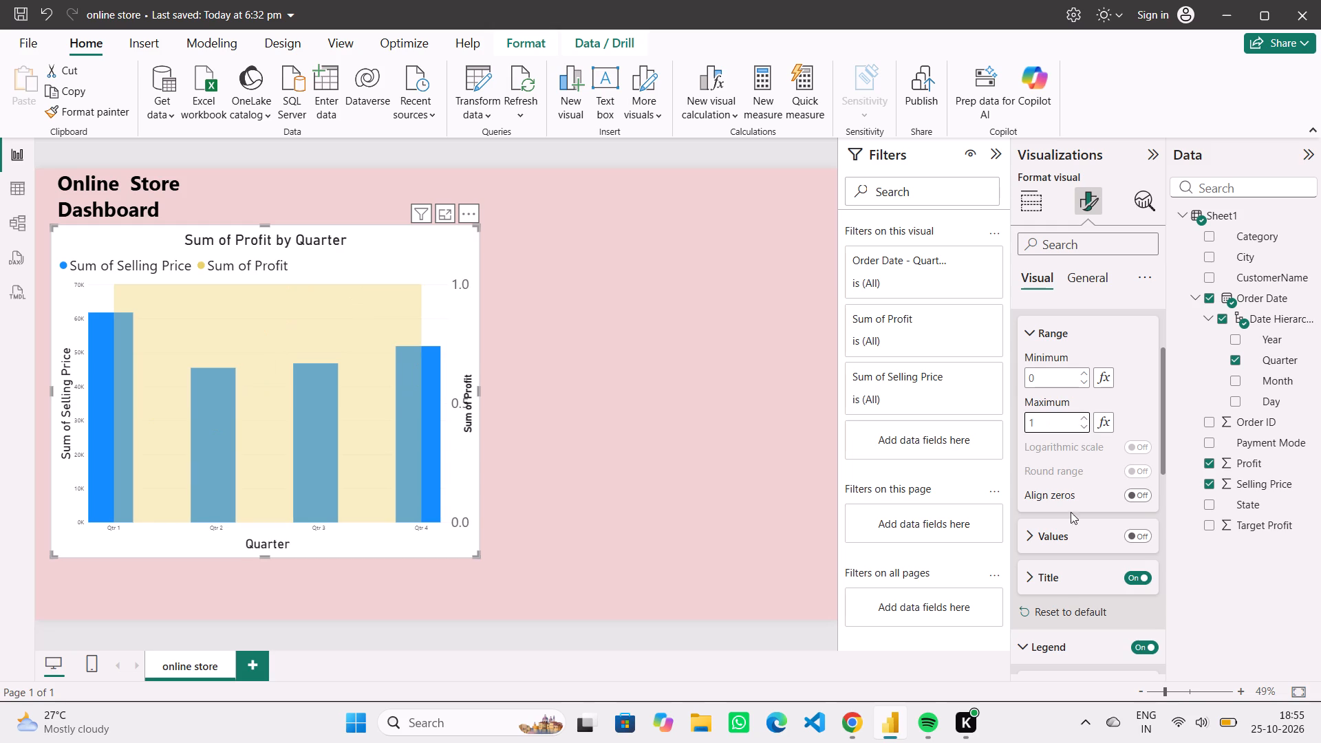
Reset the secondary y-axis settings of the combo chart to default.
click(1066, 605)
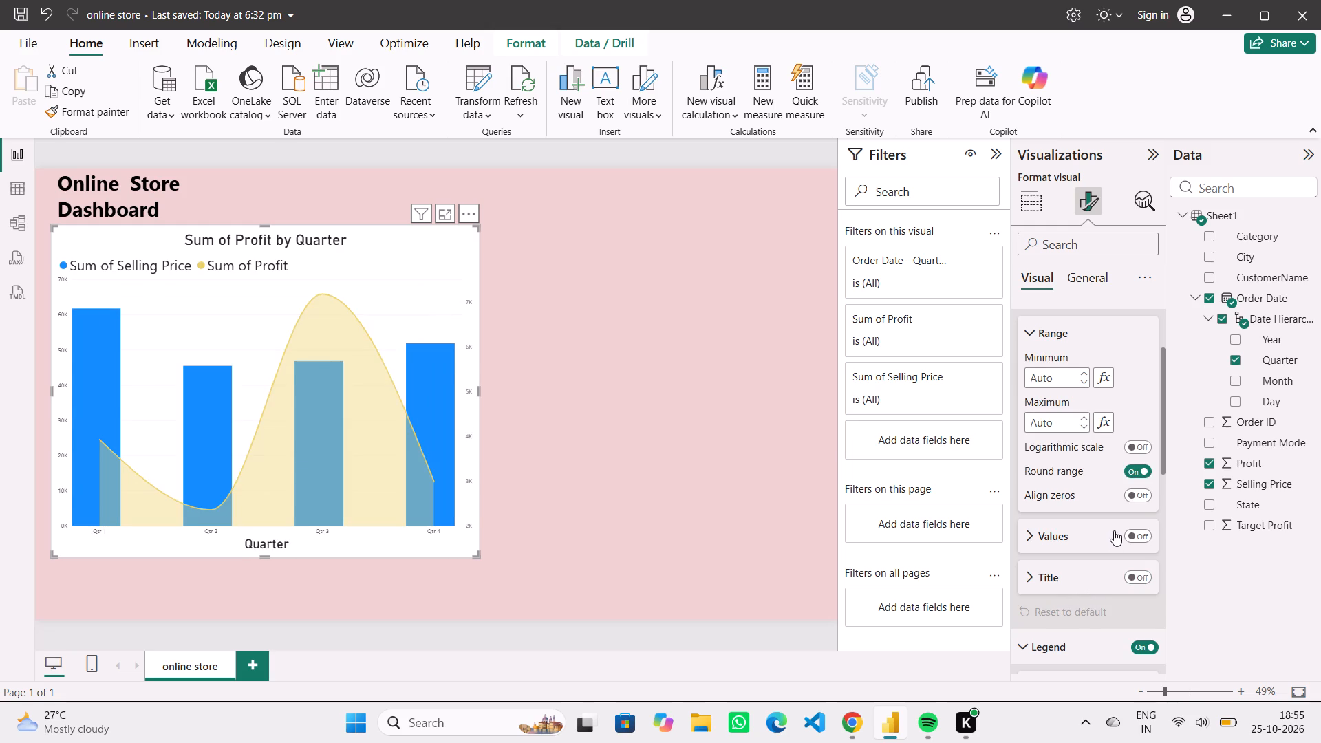
Turn on the secondary y-axis title of the combo chart and set its font size to 20.
click(1133, 574)
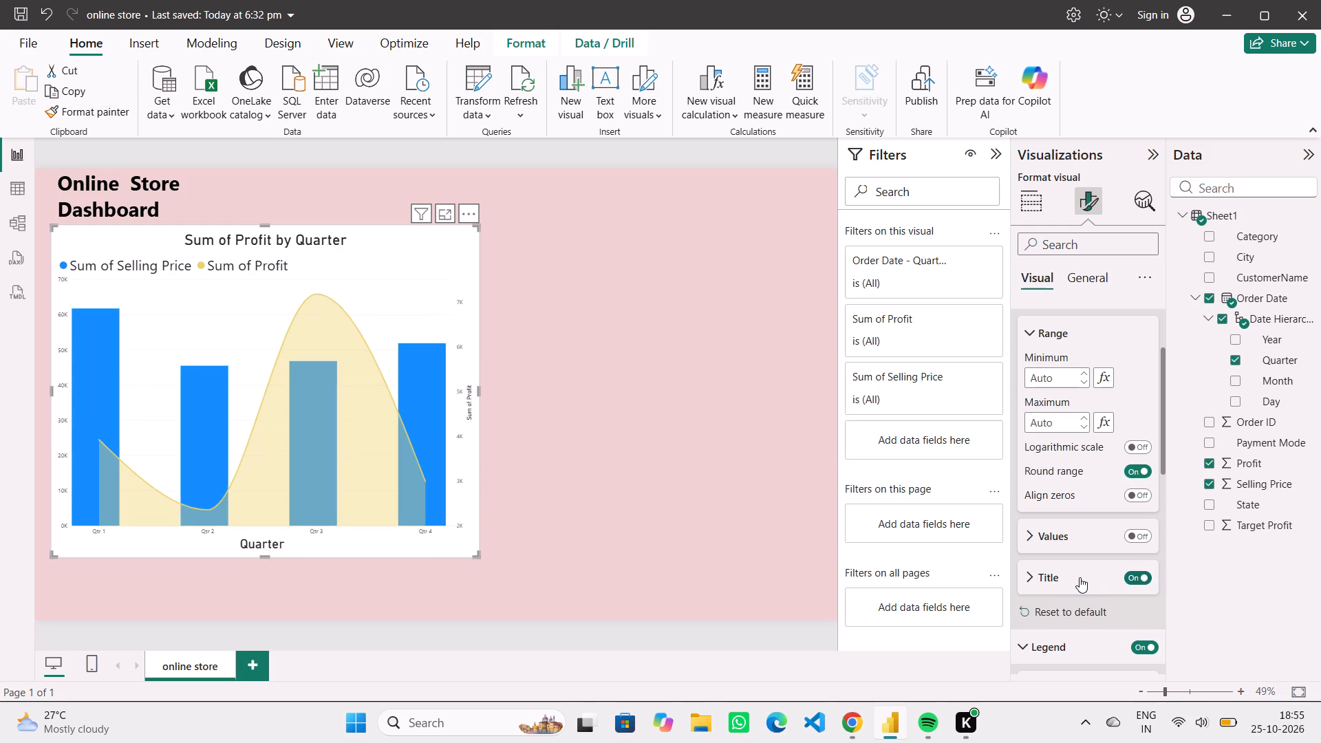
click(1077, 577)
scroll(1077, 577, down, 1)
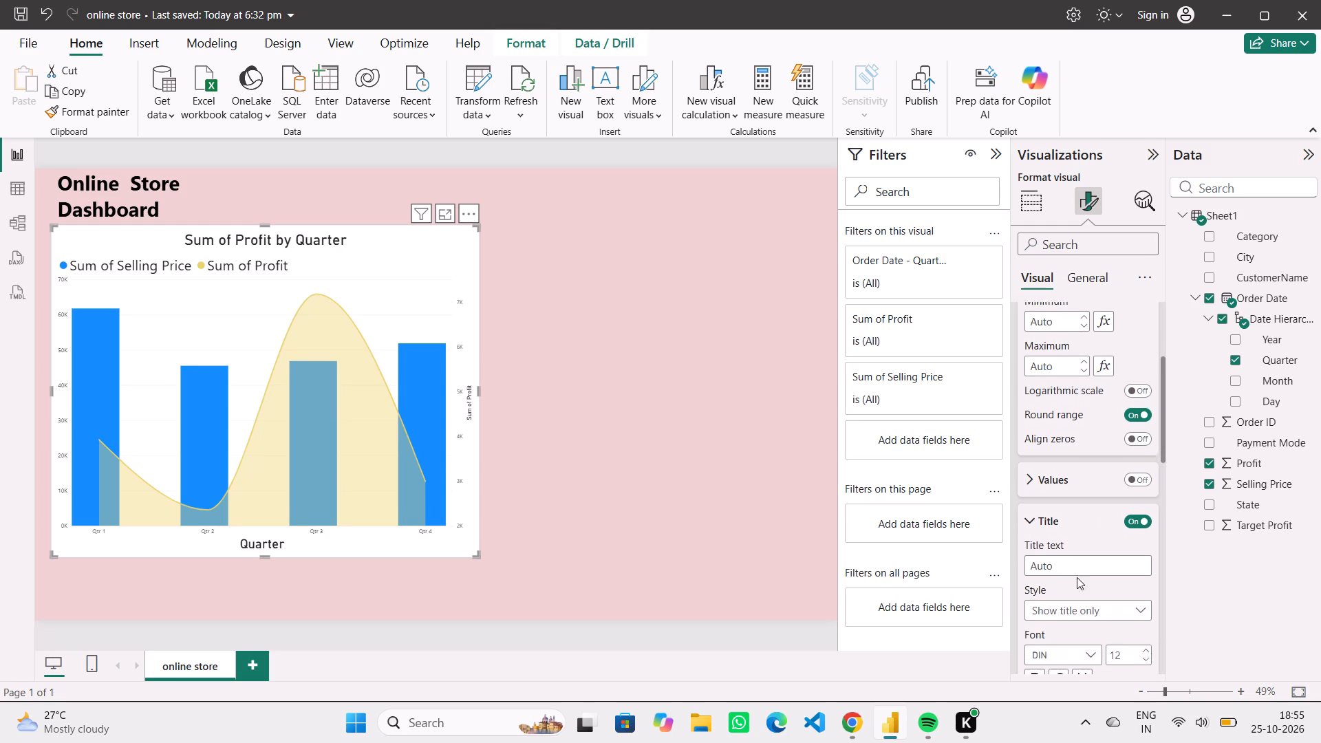
scroll(1077, 577, down, 2)
click(1129, 559)
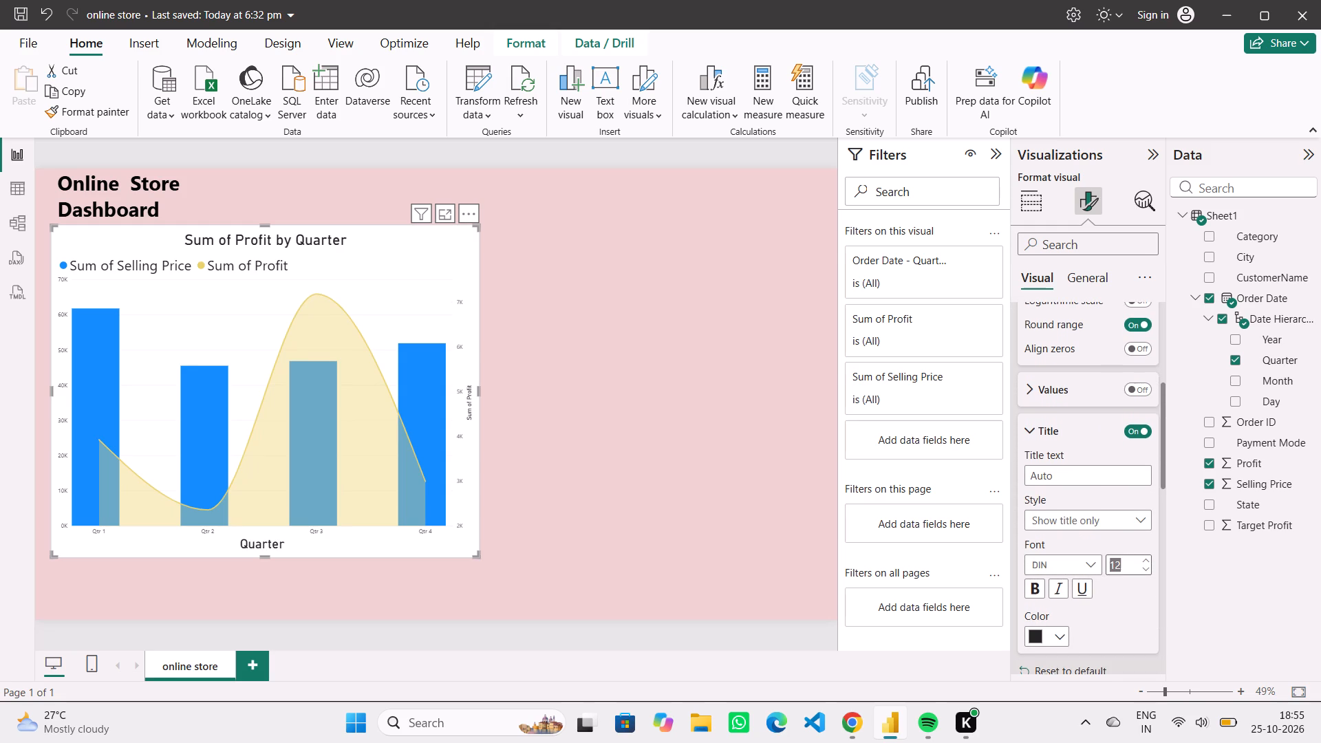
key(BackSpace)
text(20)
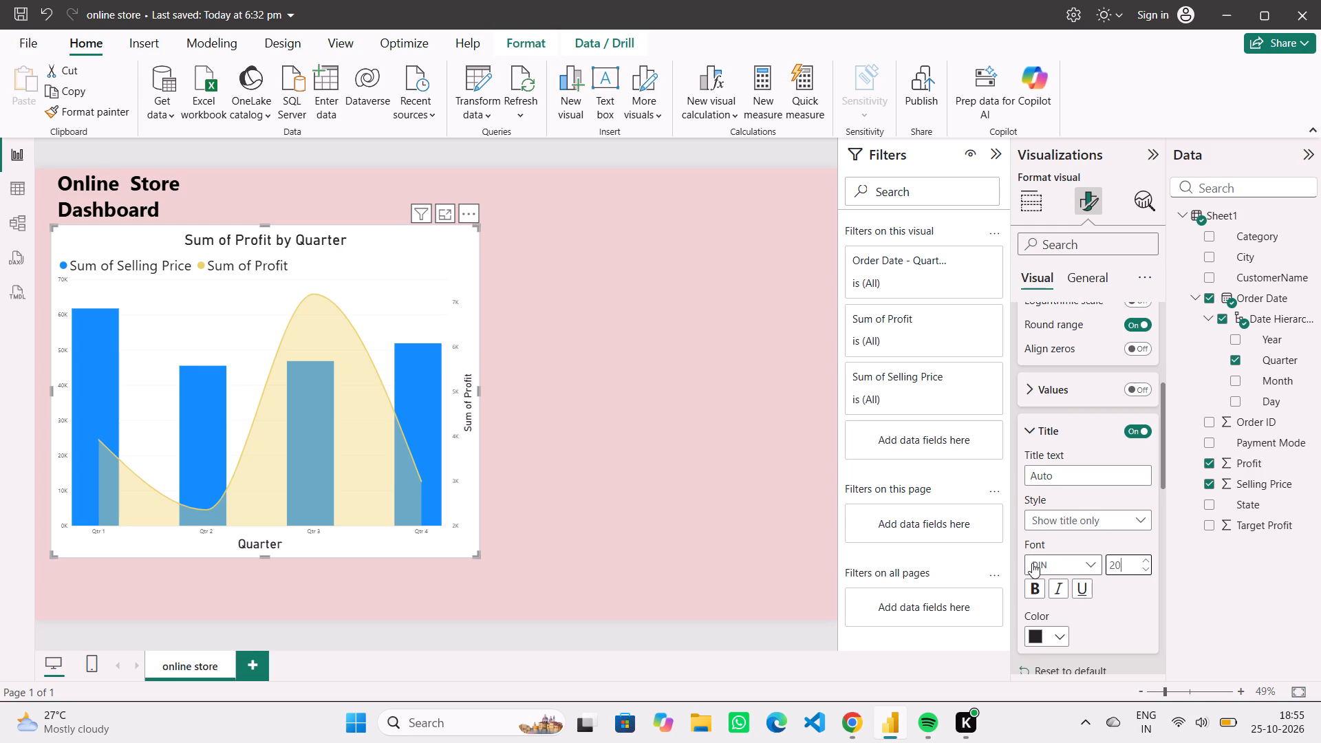
Turn on the secondary y-axis values of the combo chart and set their font size to 18.
click(1143, 391)
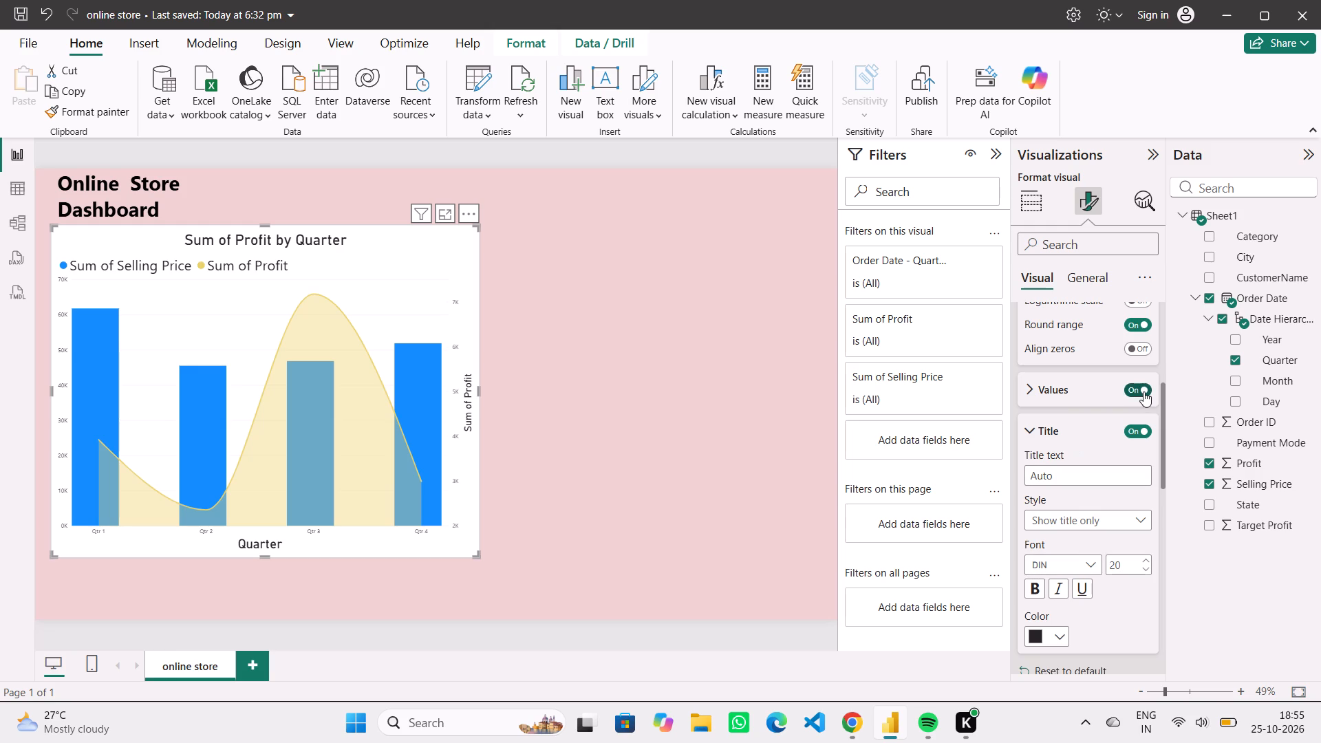
click(1084, 389)
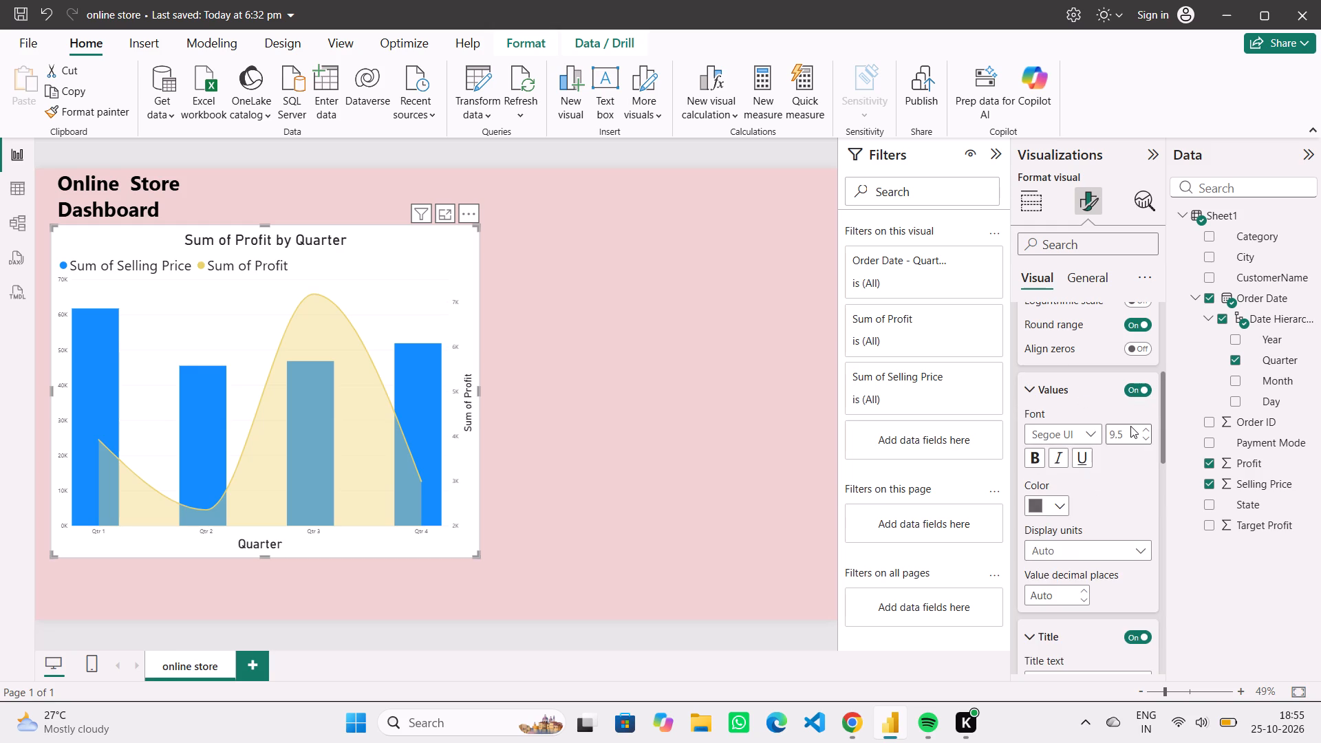
click(1130, 426)
key(BackSpace)
key(1)
key(8)
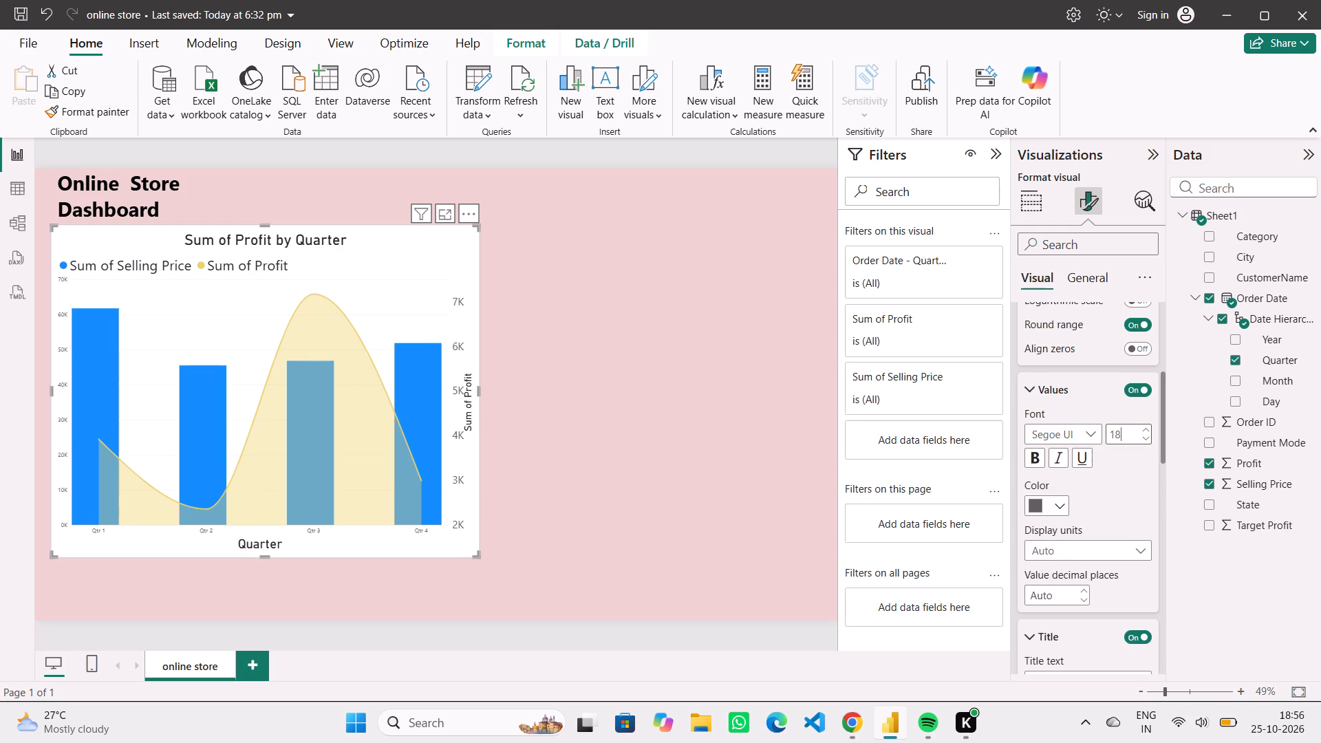
Set the font size of the combo chart's secondary y-axis values to 15 and make them bold.
key(BackSpace)
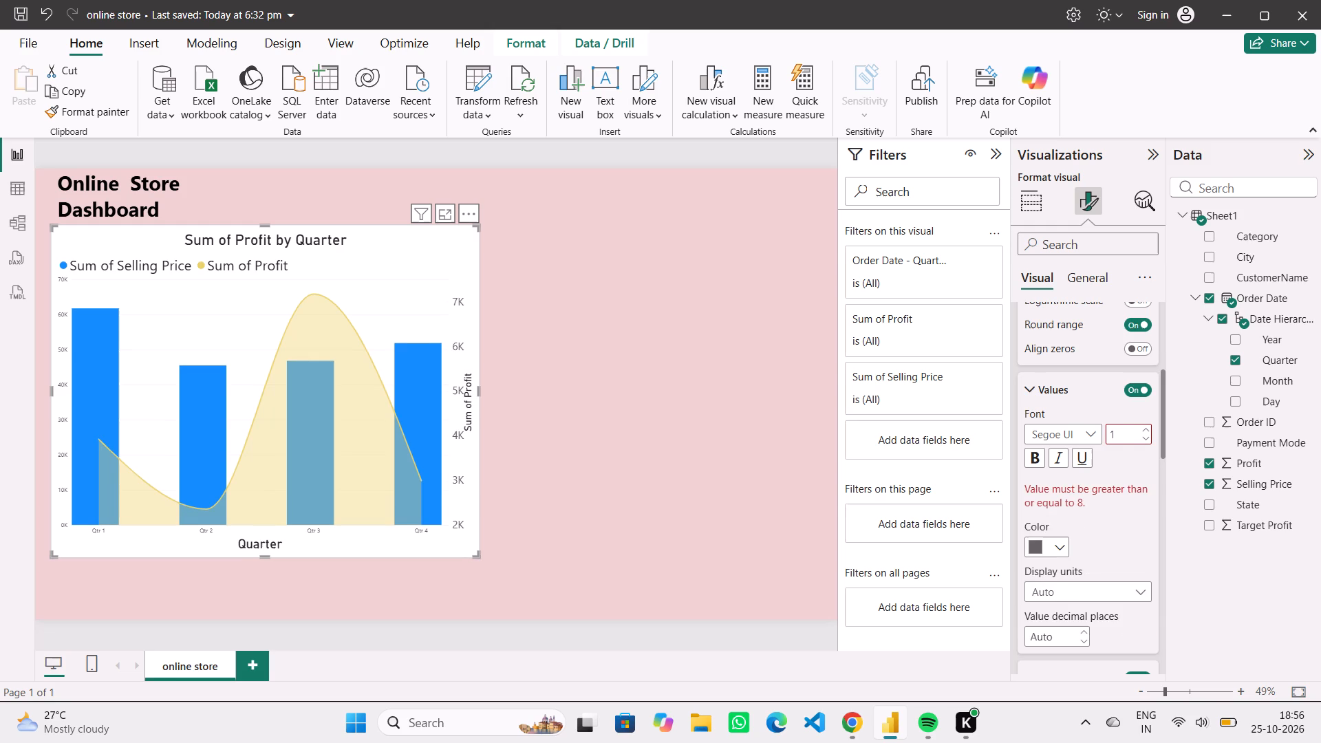
key(5)
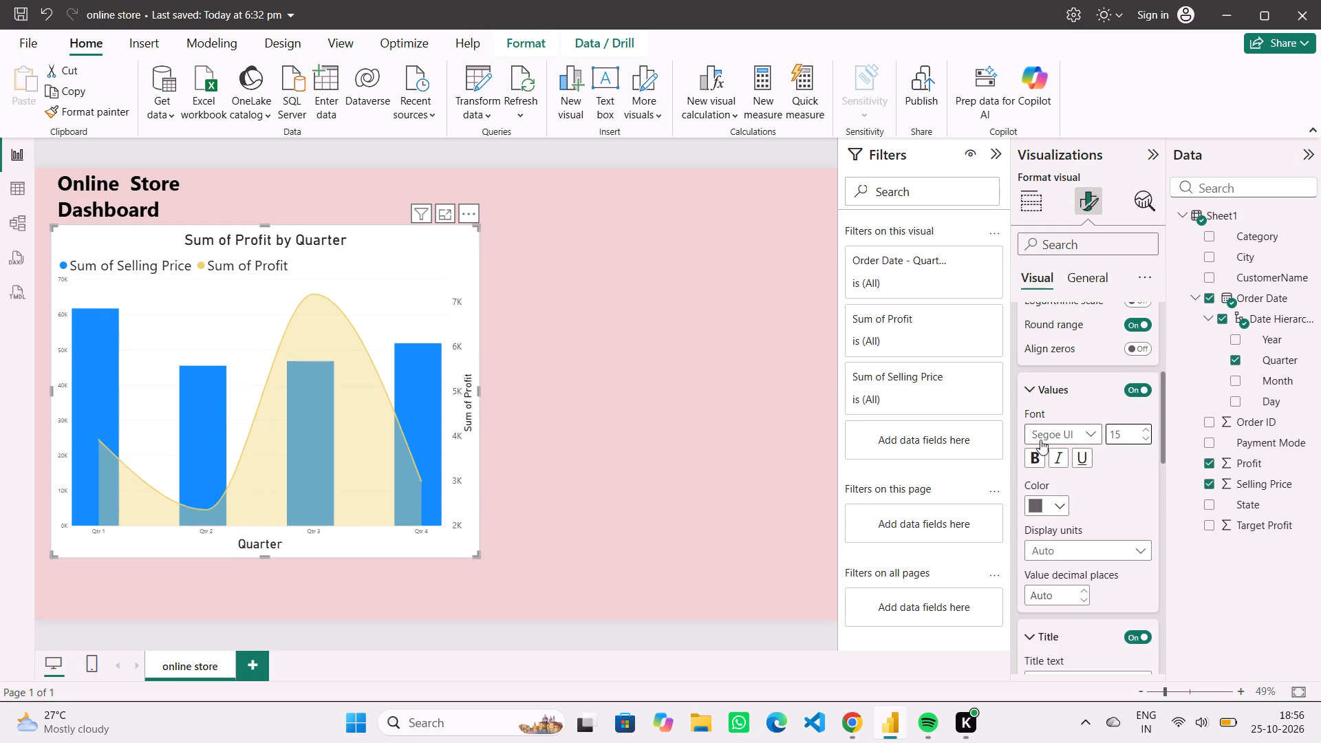
click(1035, 468)
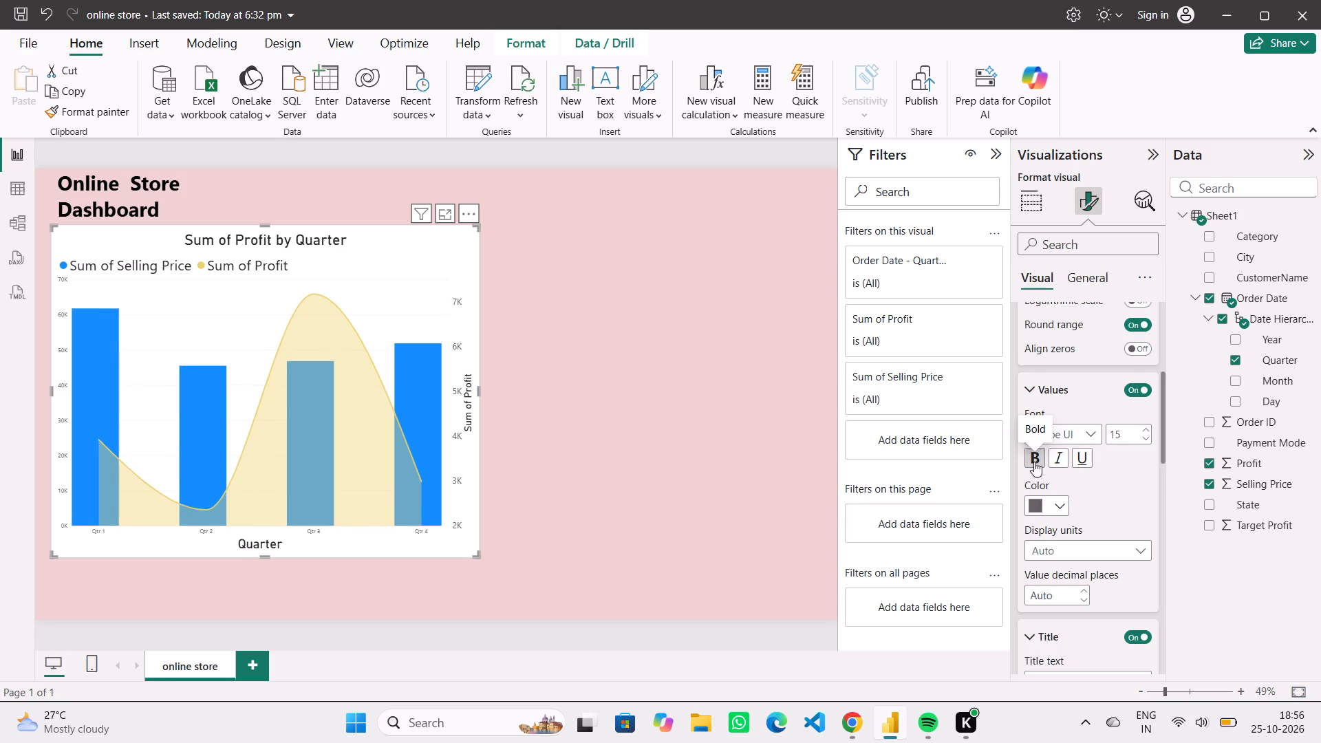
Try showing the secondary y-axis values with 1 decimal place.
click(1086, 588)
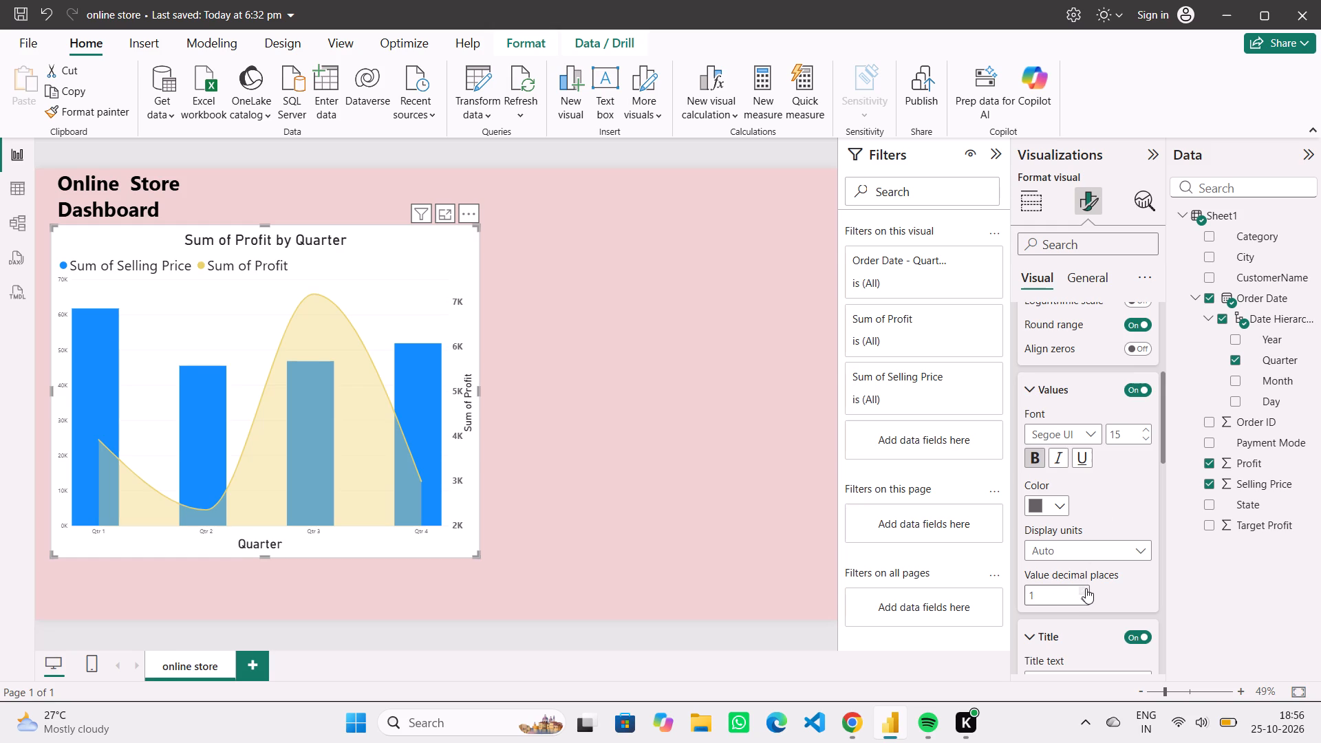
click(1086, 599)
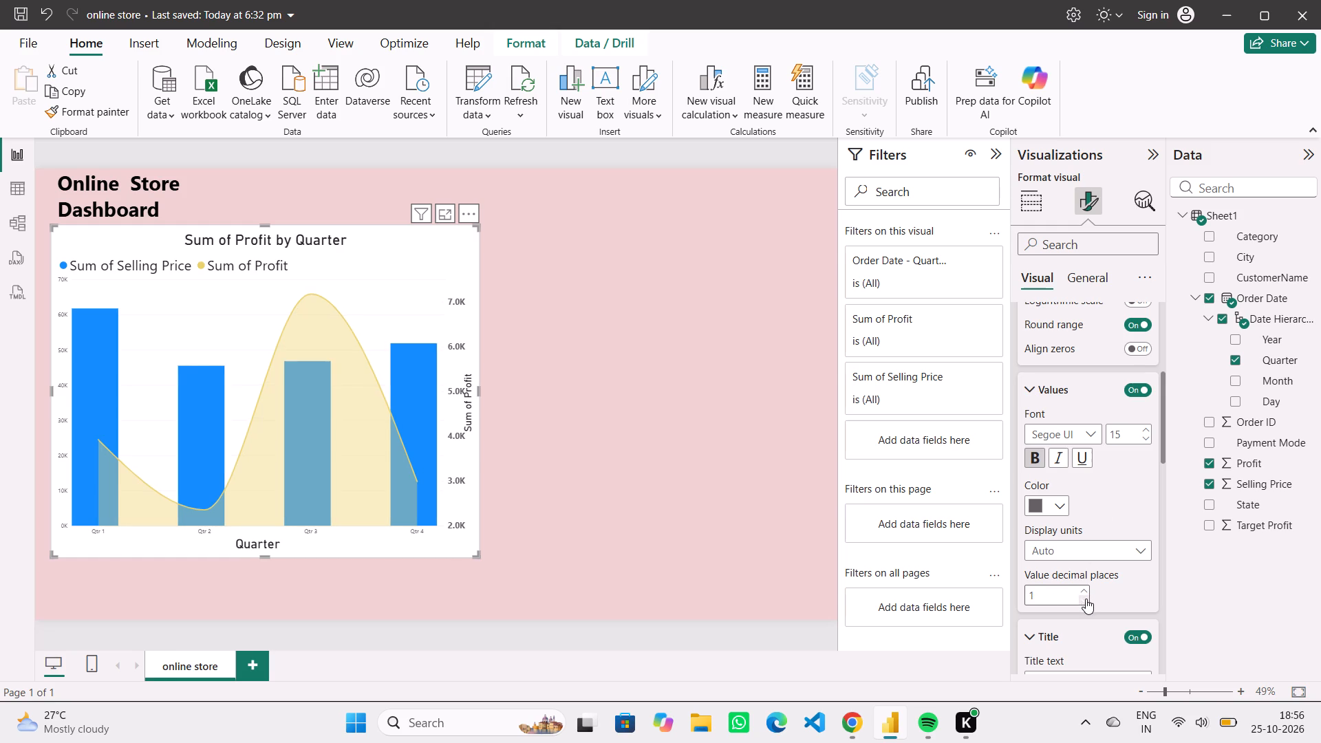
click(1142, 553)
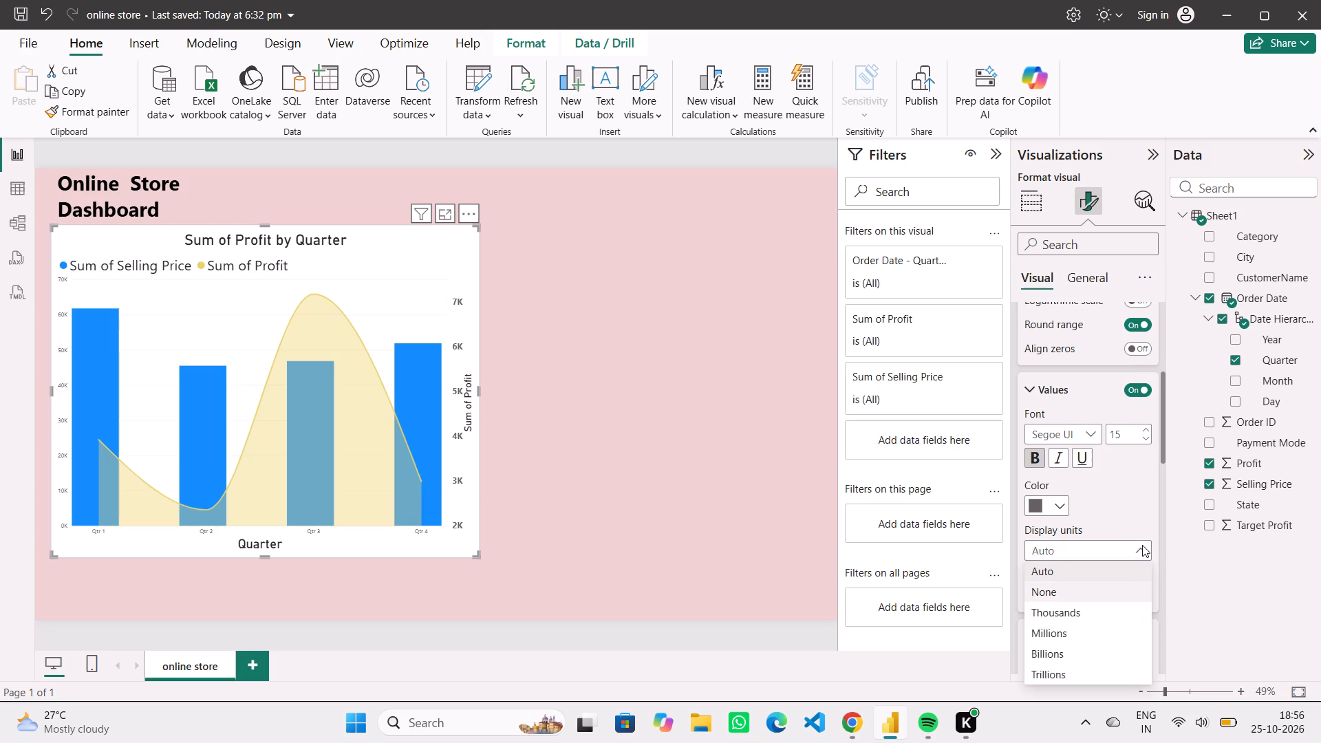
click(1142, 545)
Turn on the primary y-axis title of the combo chart and set its font size to 20.
click(1025, 392)
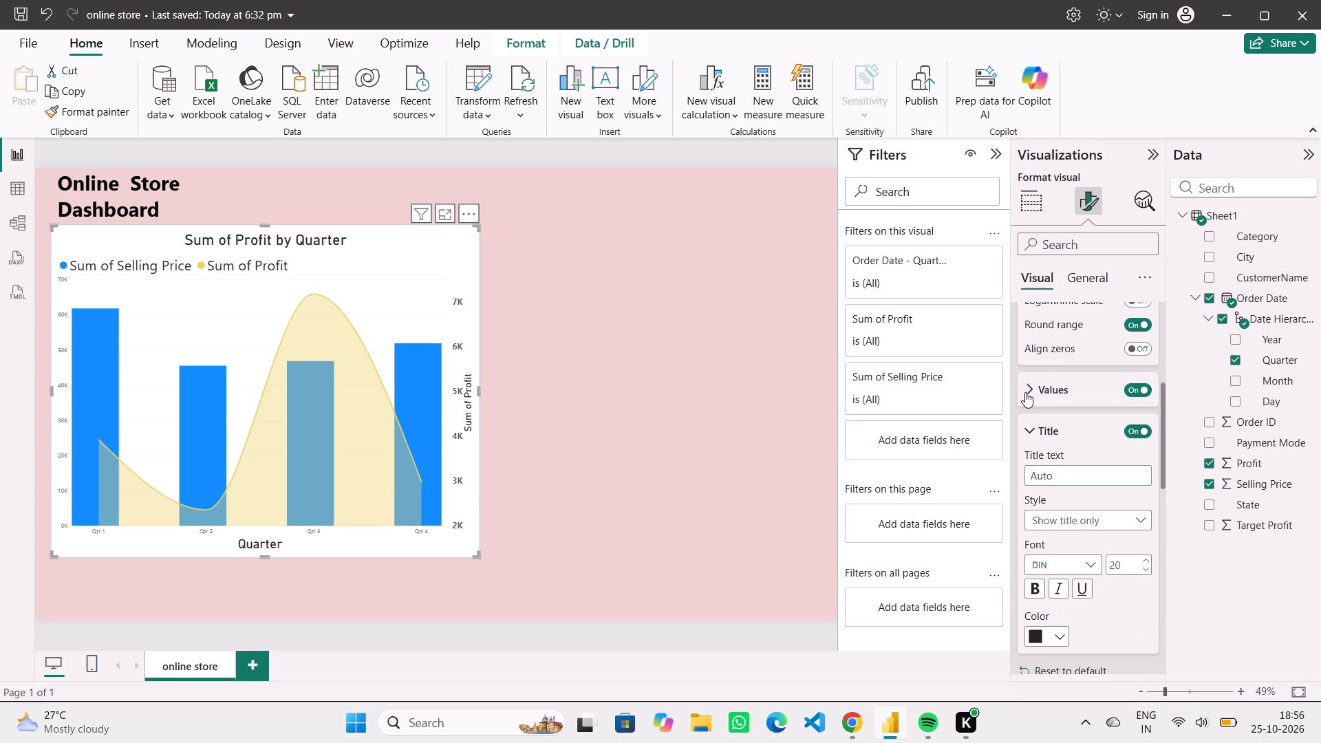
scroll(1071, 484, up, 1)
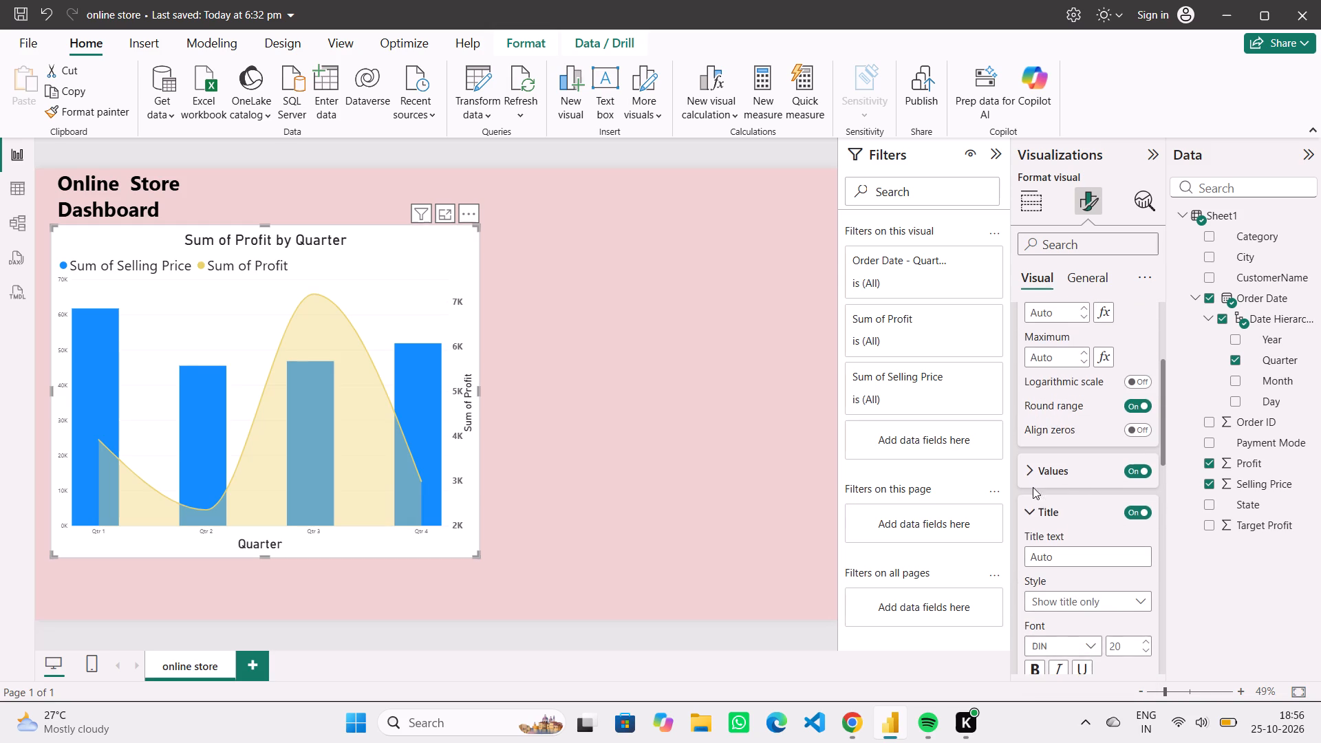
click(1033, 501)
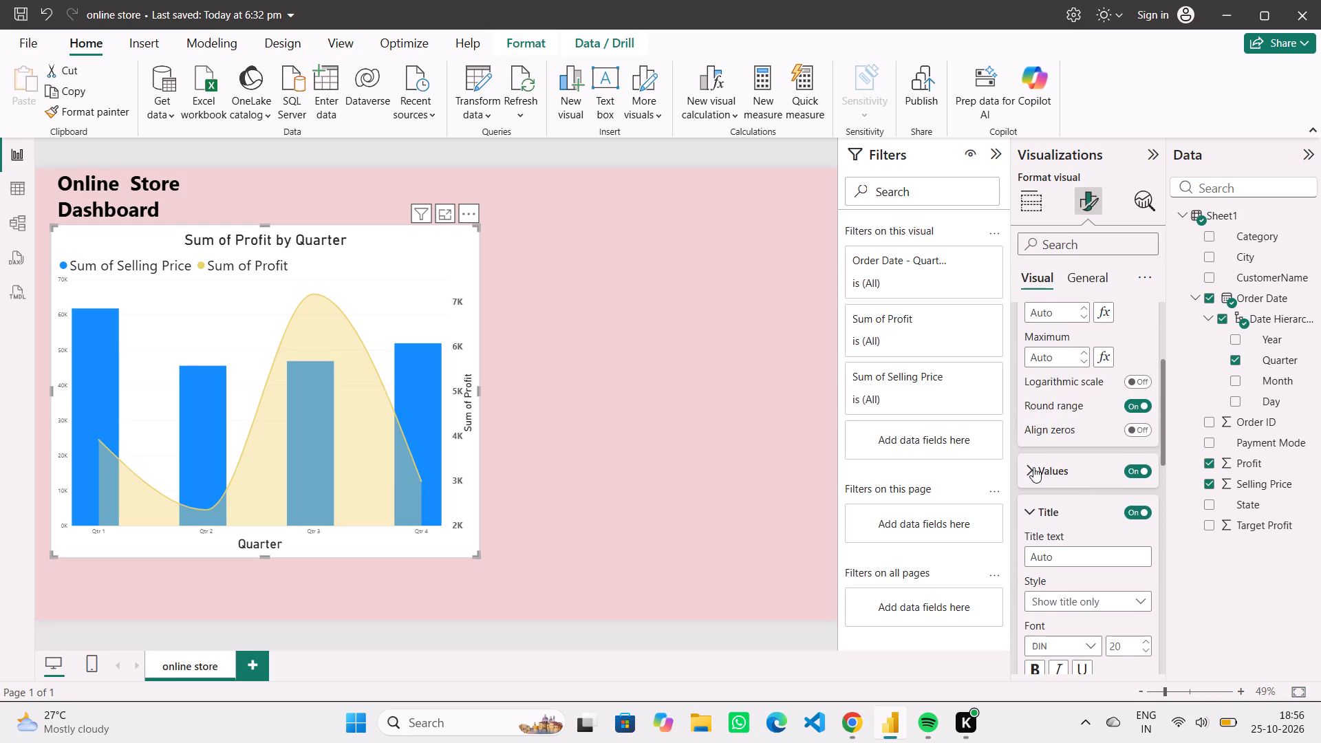
click(1033, 467)
scroll(1033, 467, up, 6)
click(1030, 463)
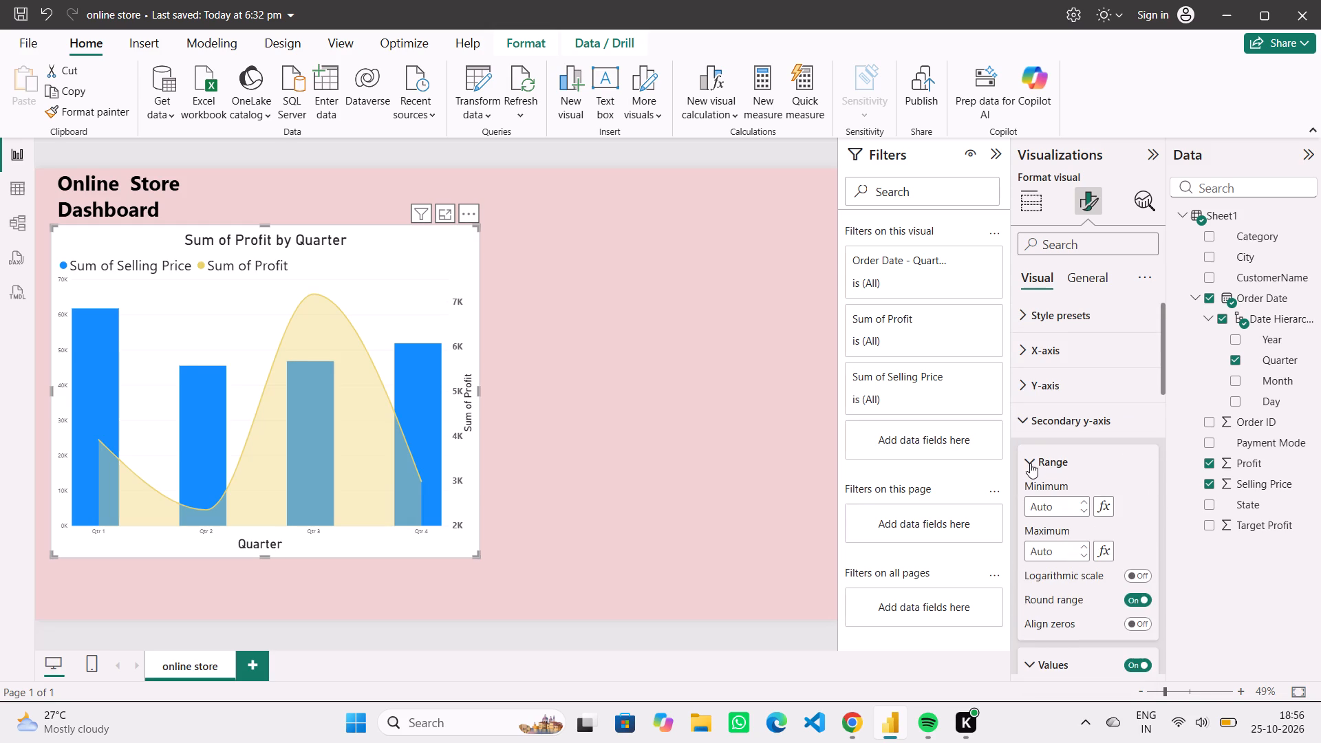
click(1027, 430)
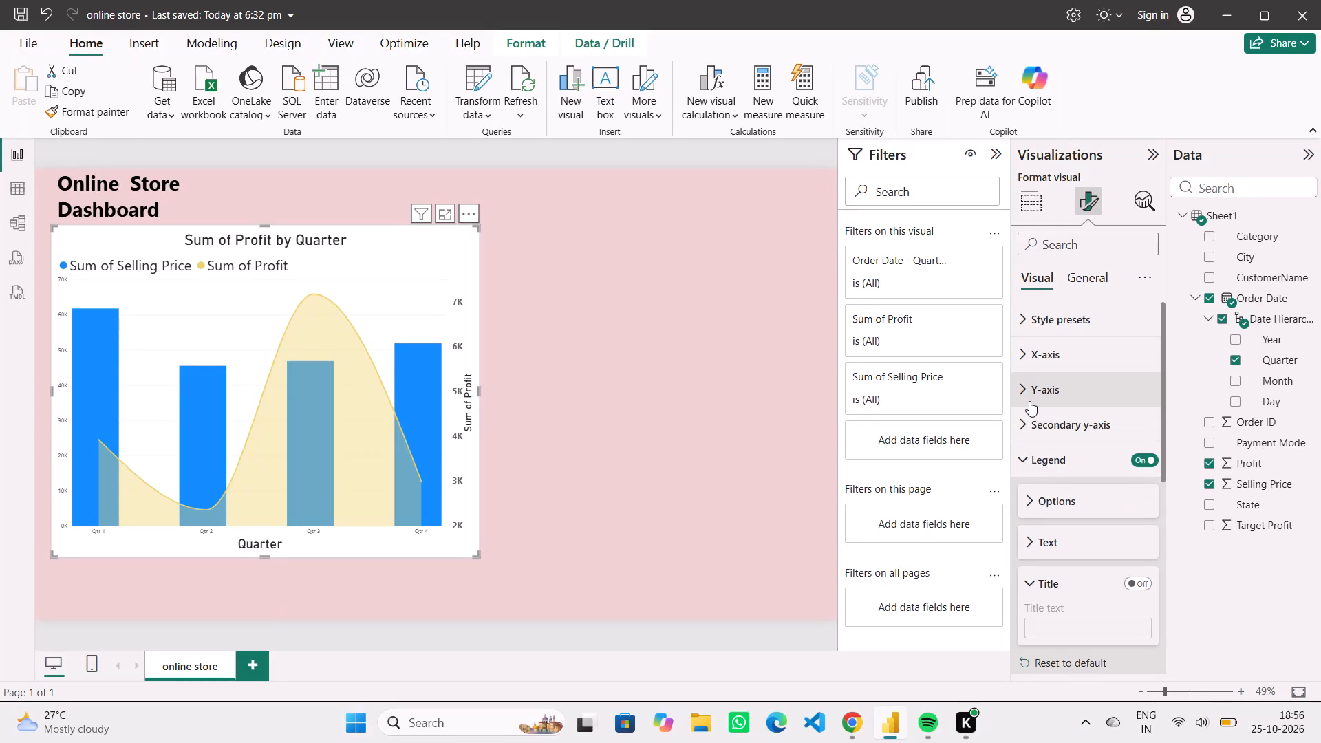
click(1029, 401)
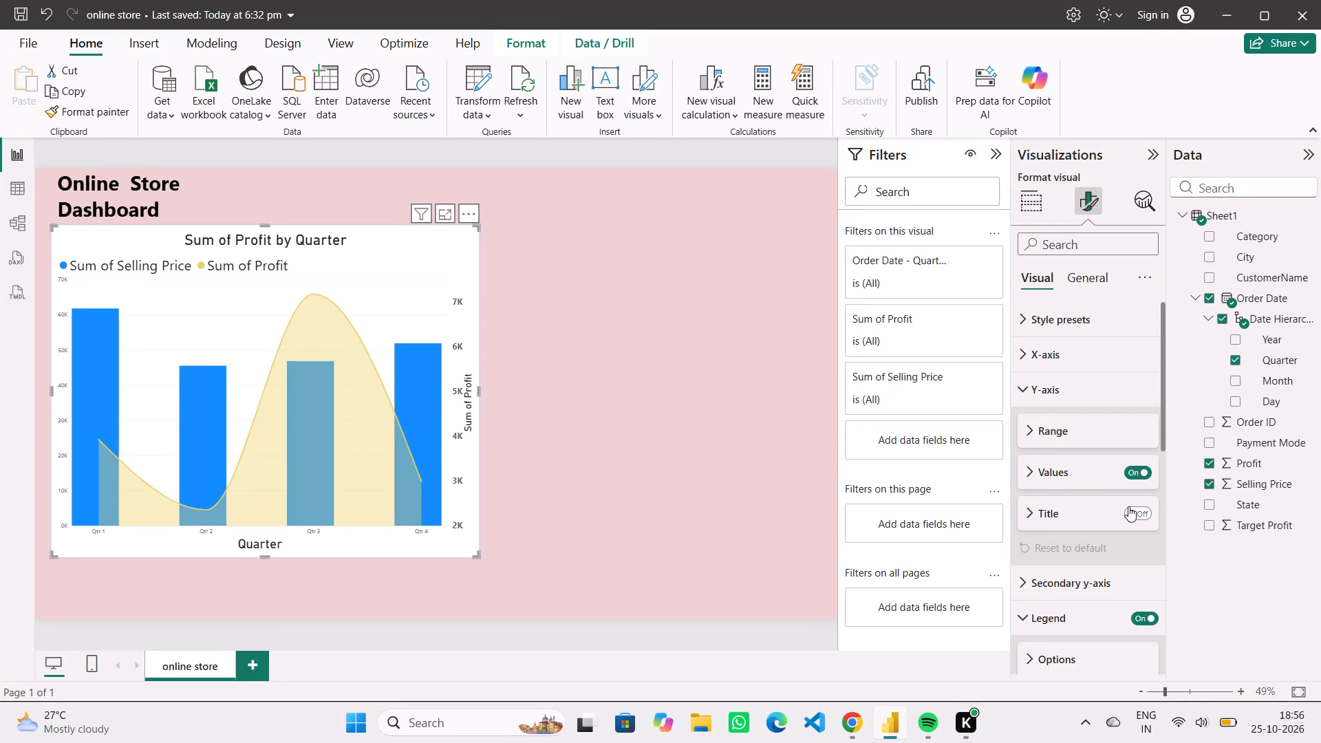
click(1128, 506)
click(1100, 512)
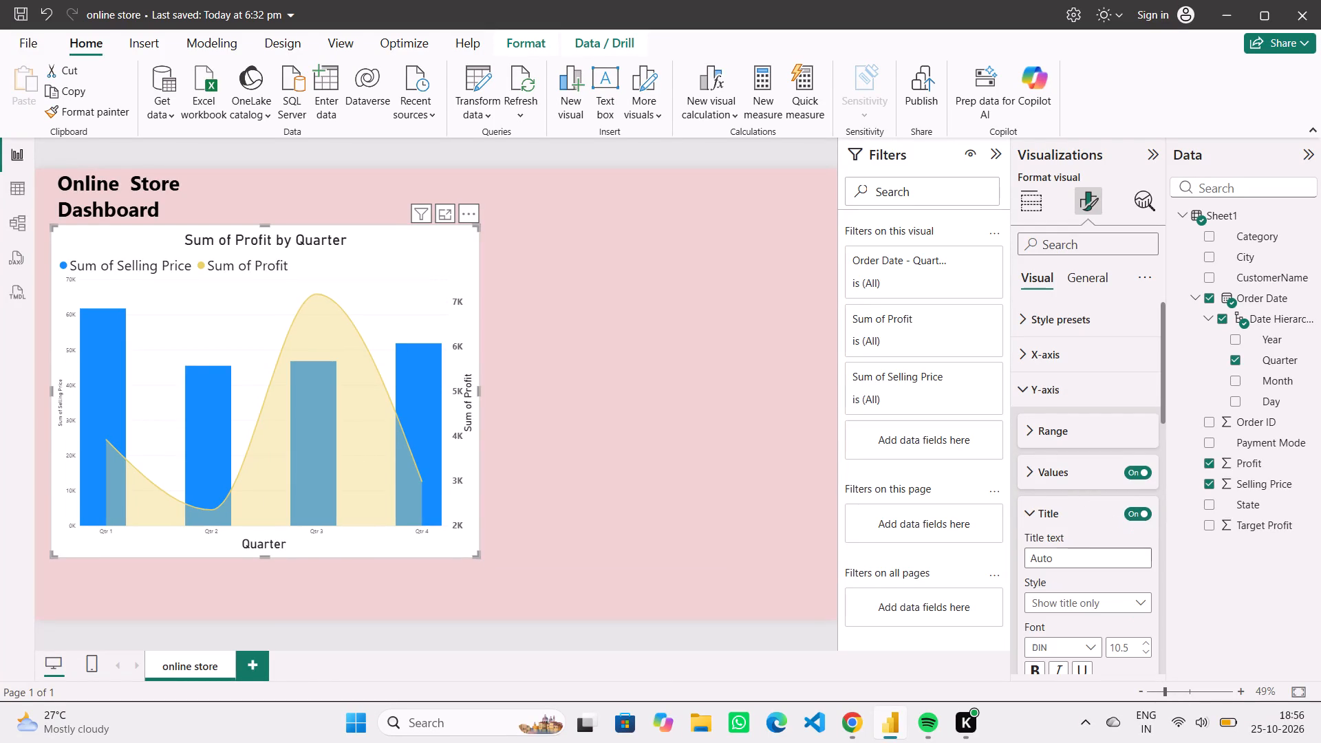
scroll(1077, 608, down, 1)
click(1130, 568)
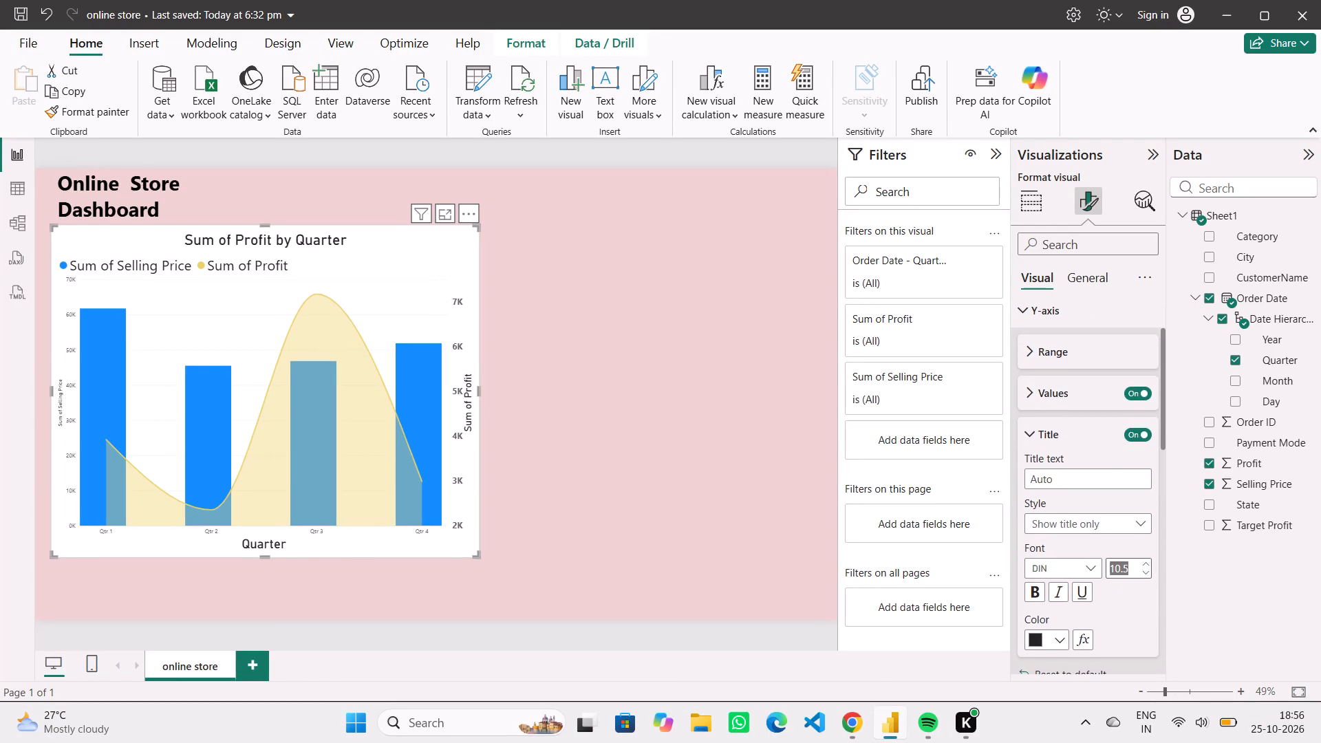
key(BackSpace)
key(2)
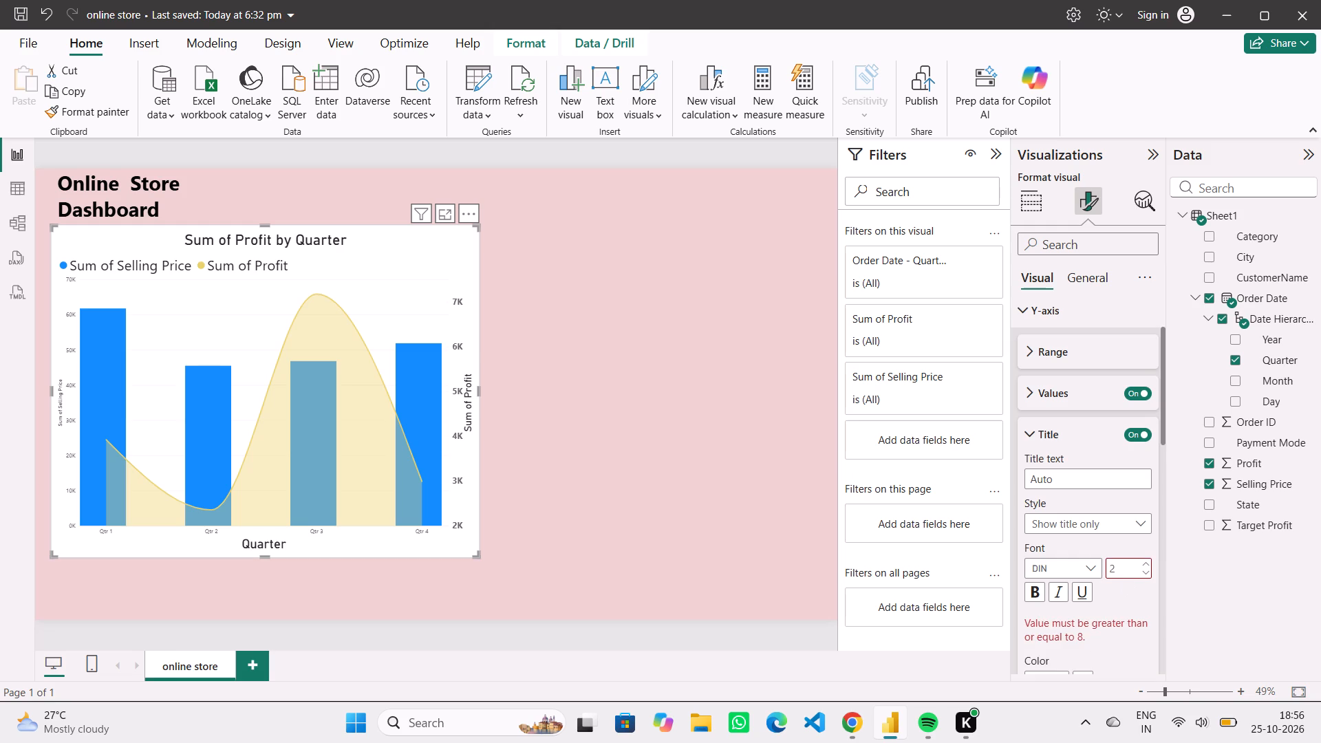
key(5)
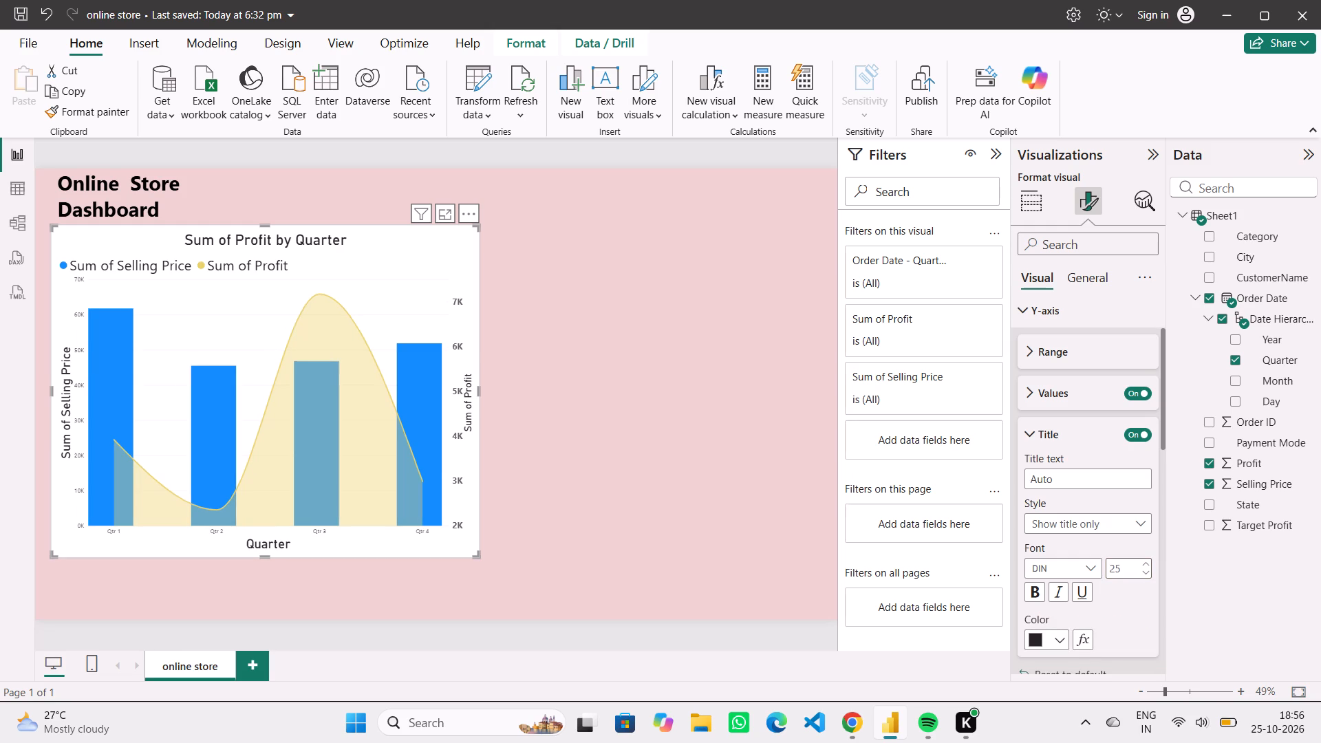
key(BackSpace)
key(0)
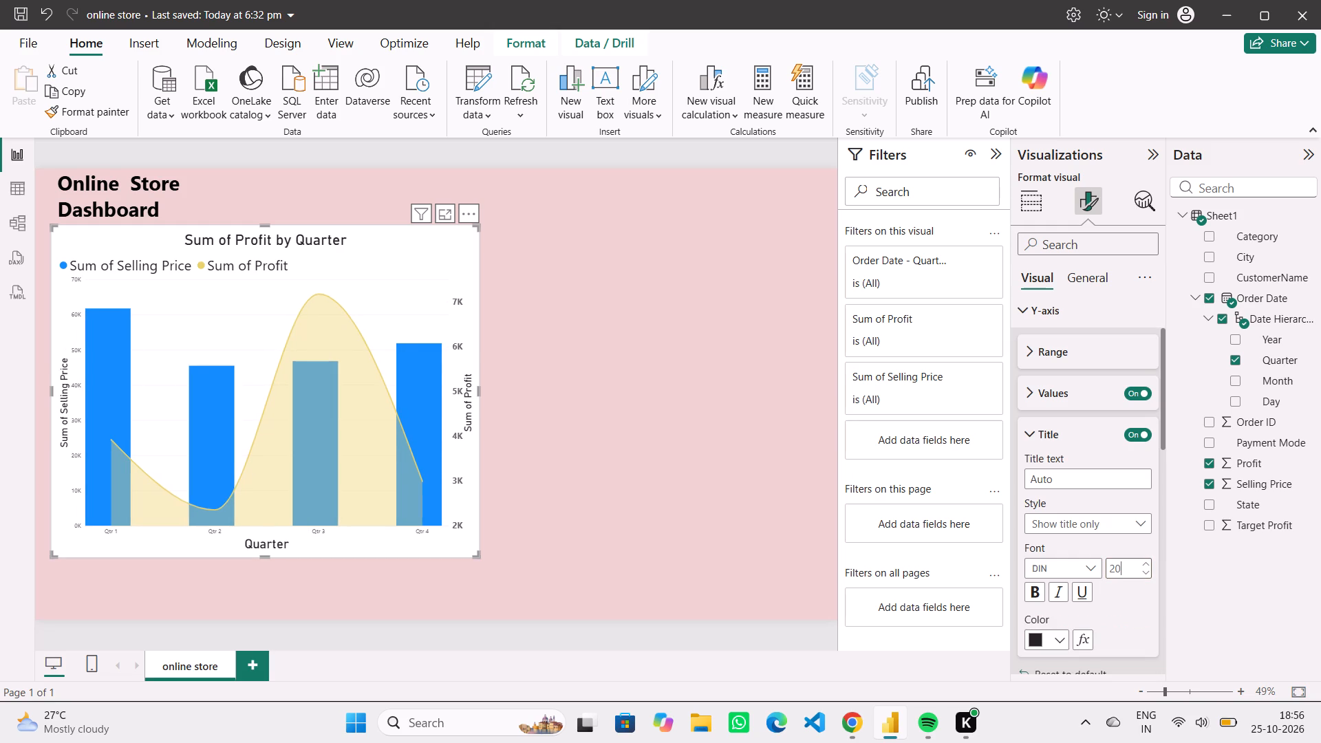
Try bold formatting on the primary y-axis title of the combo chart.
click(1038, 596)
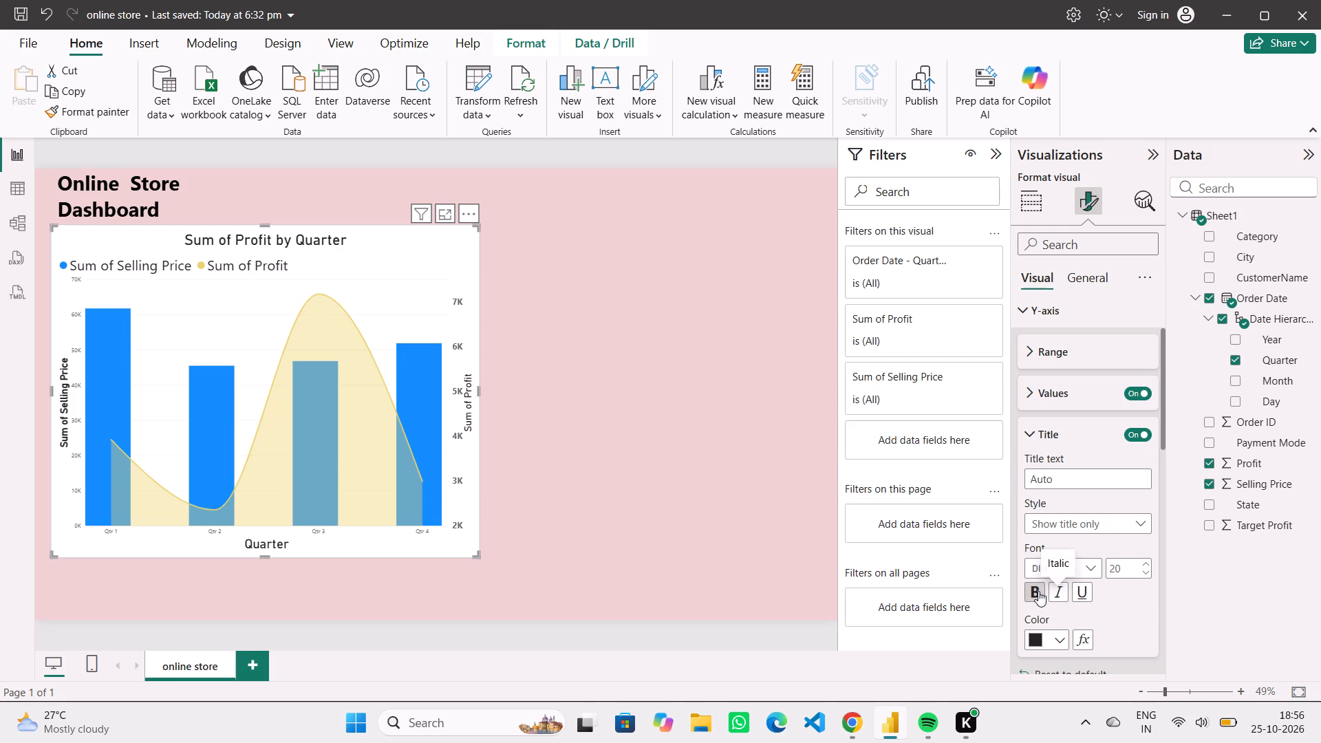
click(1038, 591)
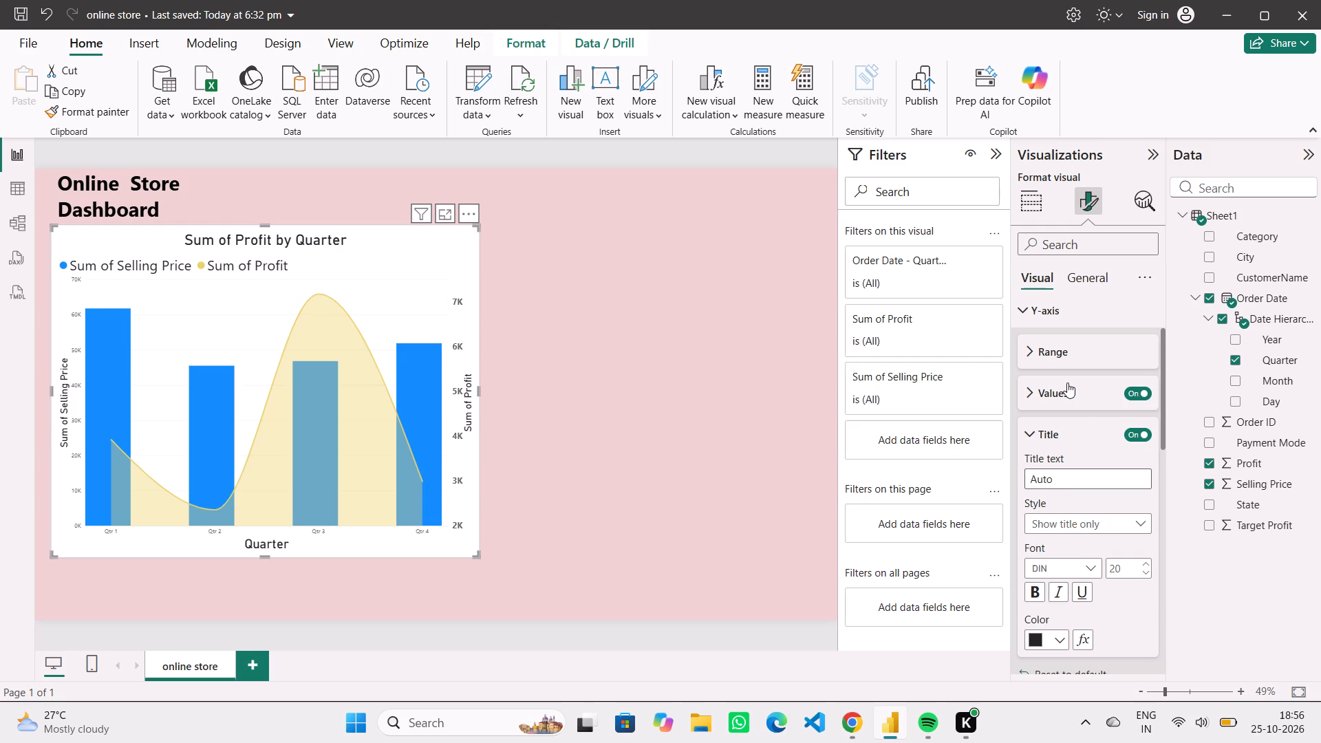
Set the font size of the combo chart's primary y-axis values to 15.
click(1067, 383)
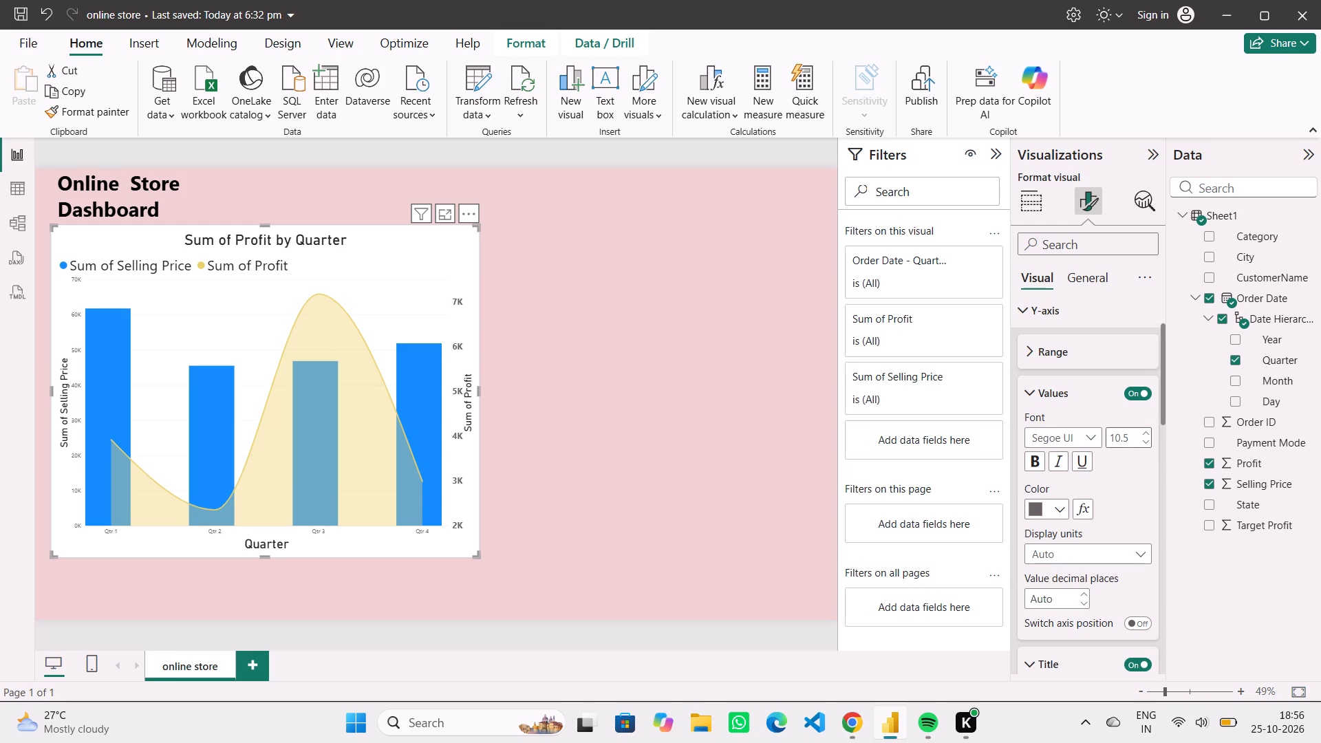
click(1128, 431)
key(BackSpace)
text(15)
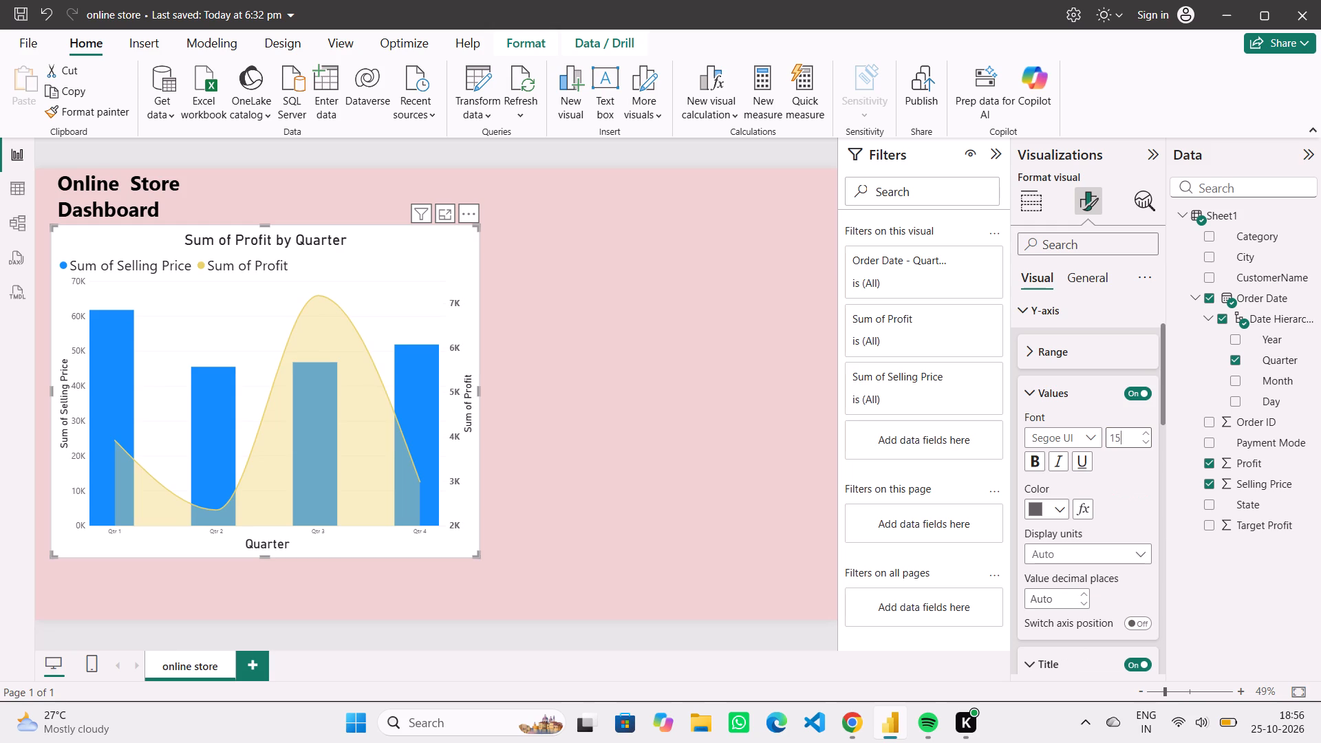
click(1031, 393)
Set the font size of the combo chart's x-axis quarter values to 20.
scroll(1031, 393, up, 4)
click(1050, 354)
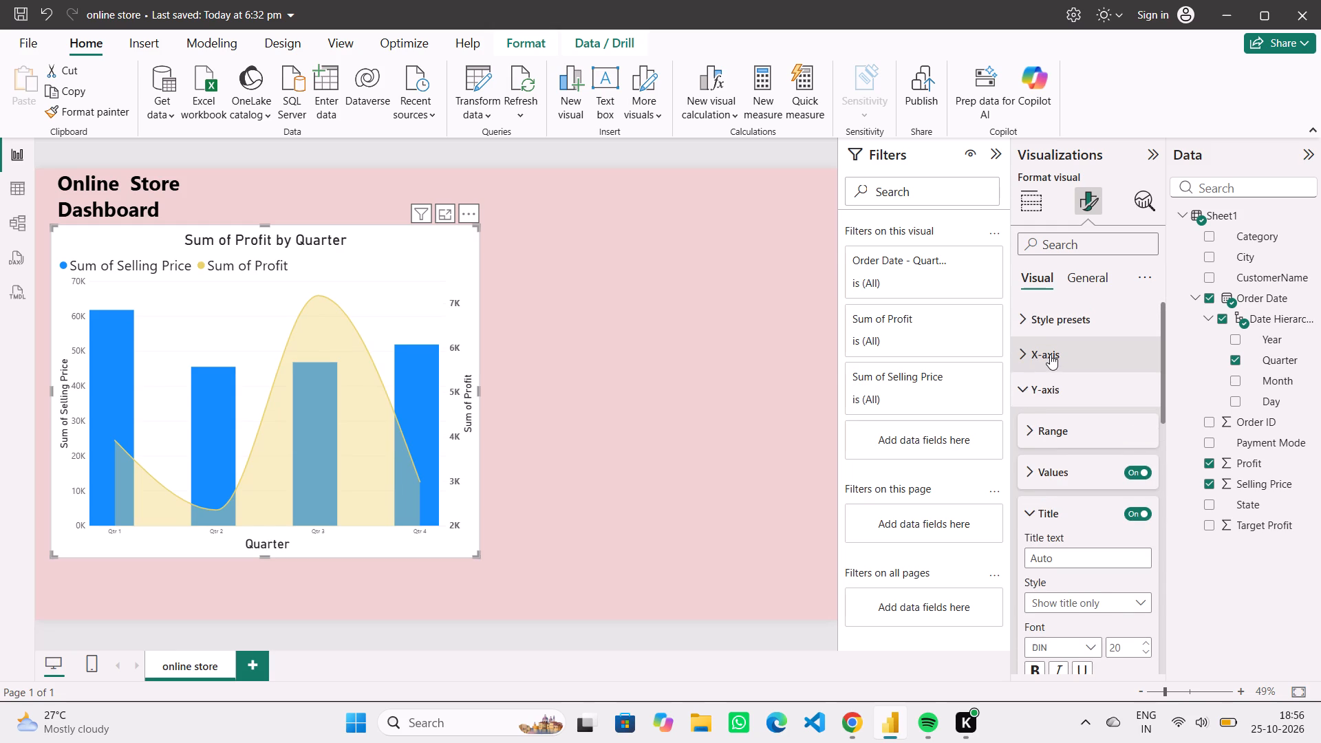
scroll(1115, 530, down, 1)
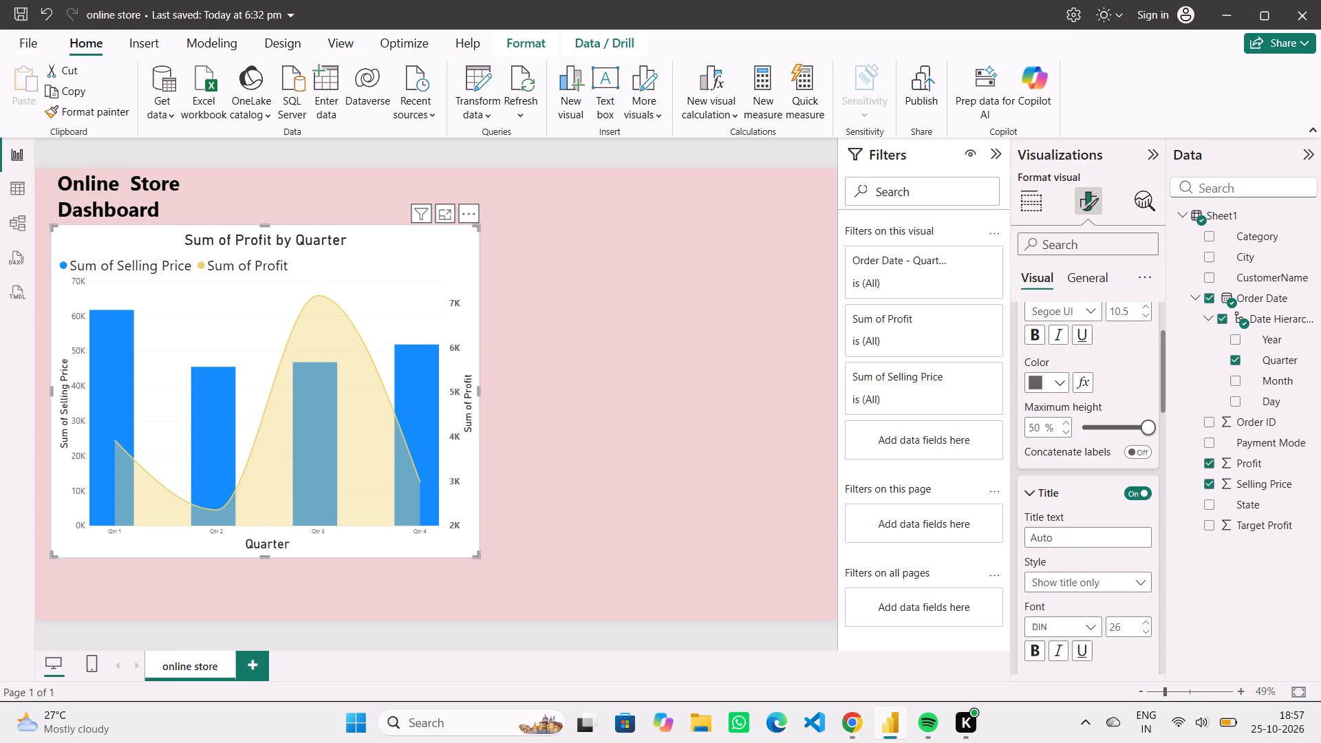
scroll(1106, 546, down, 3)
scroll(1102, 526, up, 5)
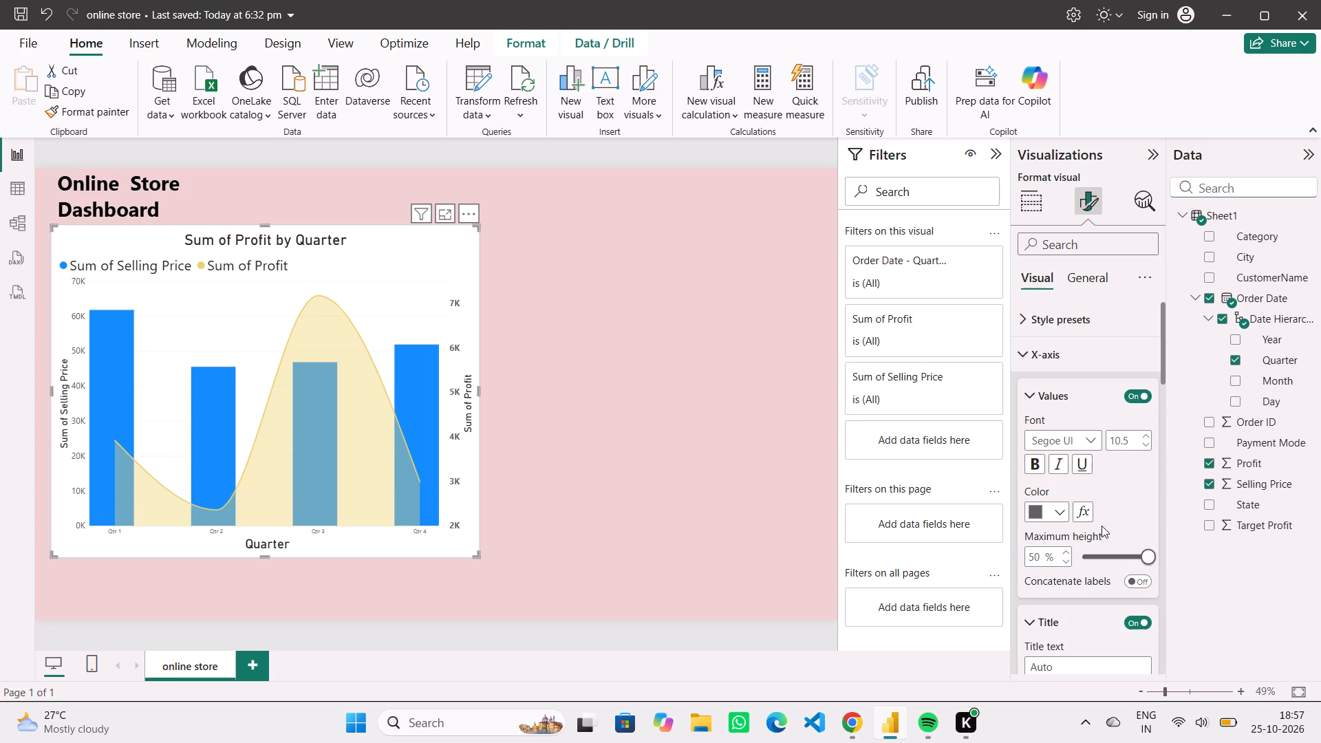
scroll(1102, 526, down, 1)
click(1127, 405)
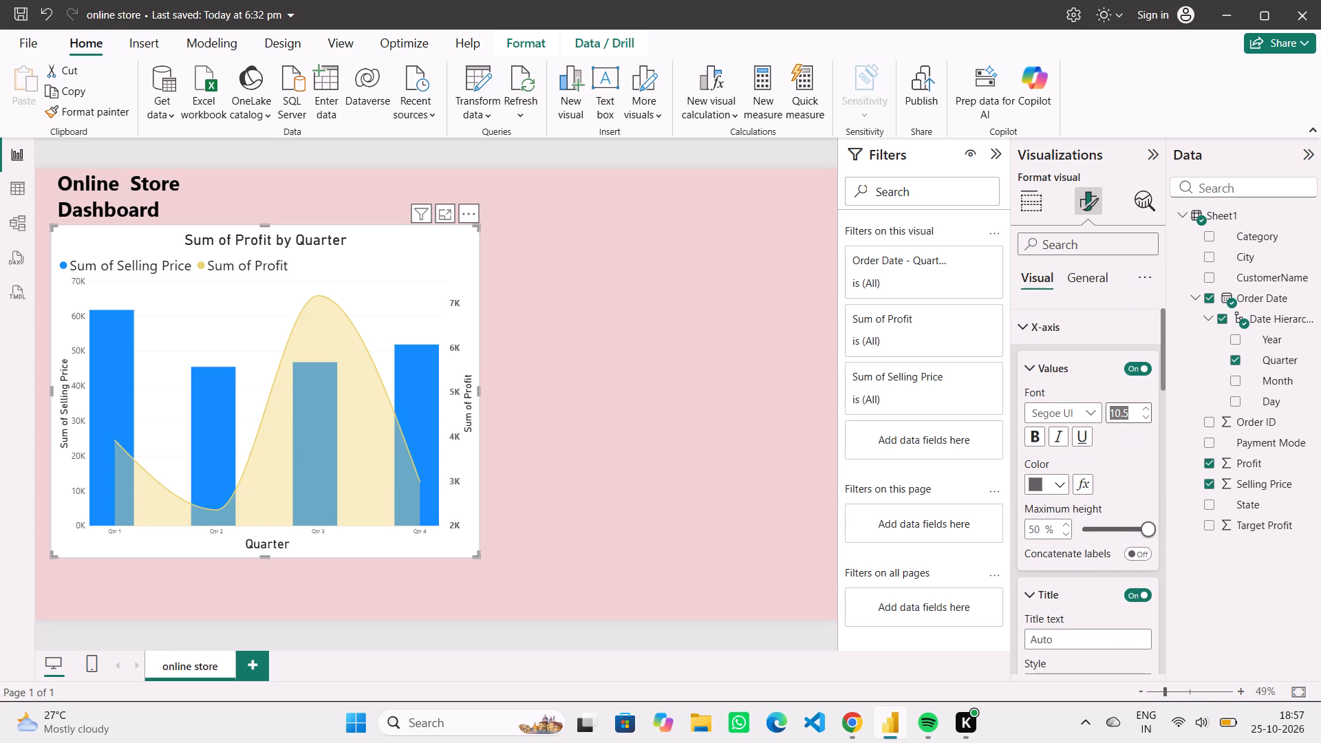
key(BackSpace)
key(1)
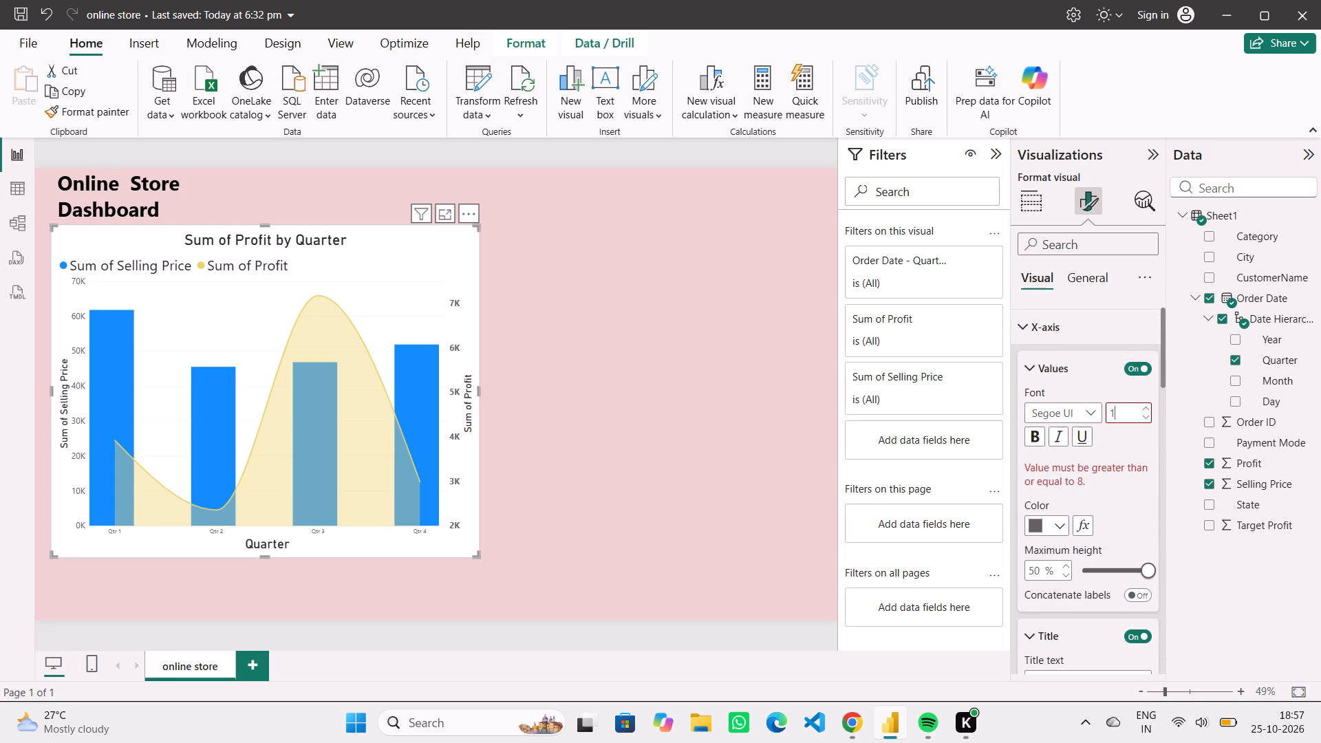
key(BackSpace)
text(20)
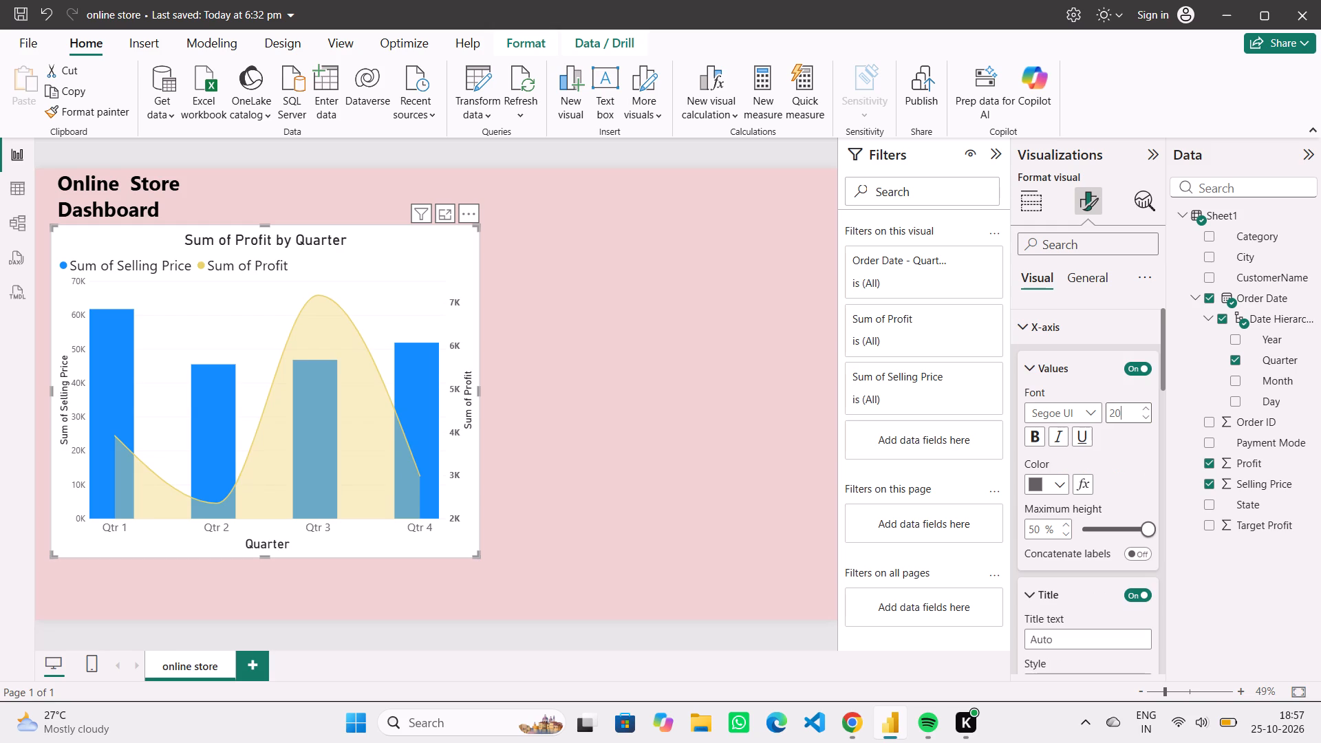
click(746, 499)
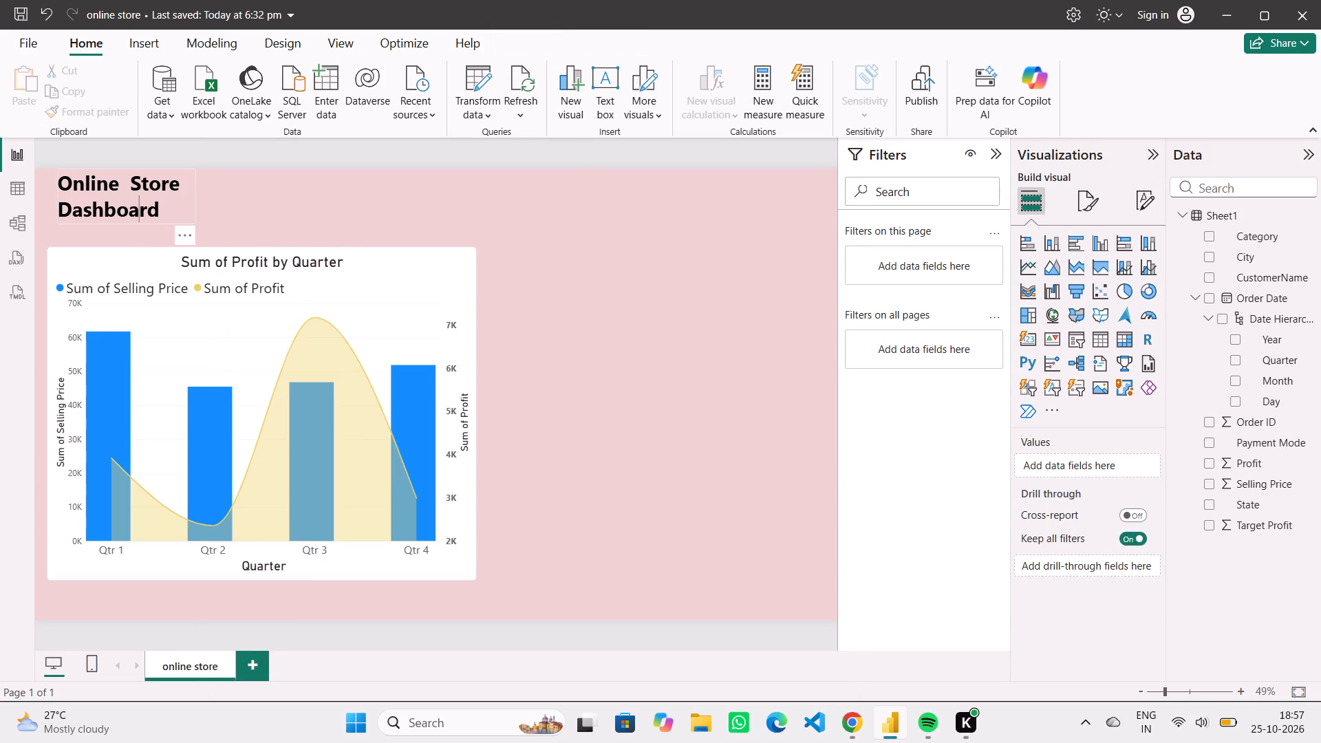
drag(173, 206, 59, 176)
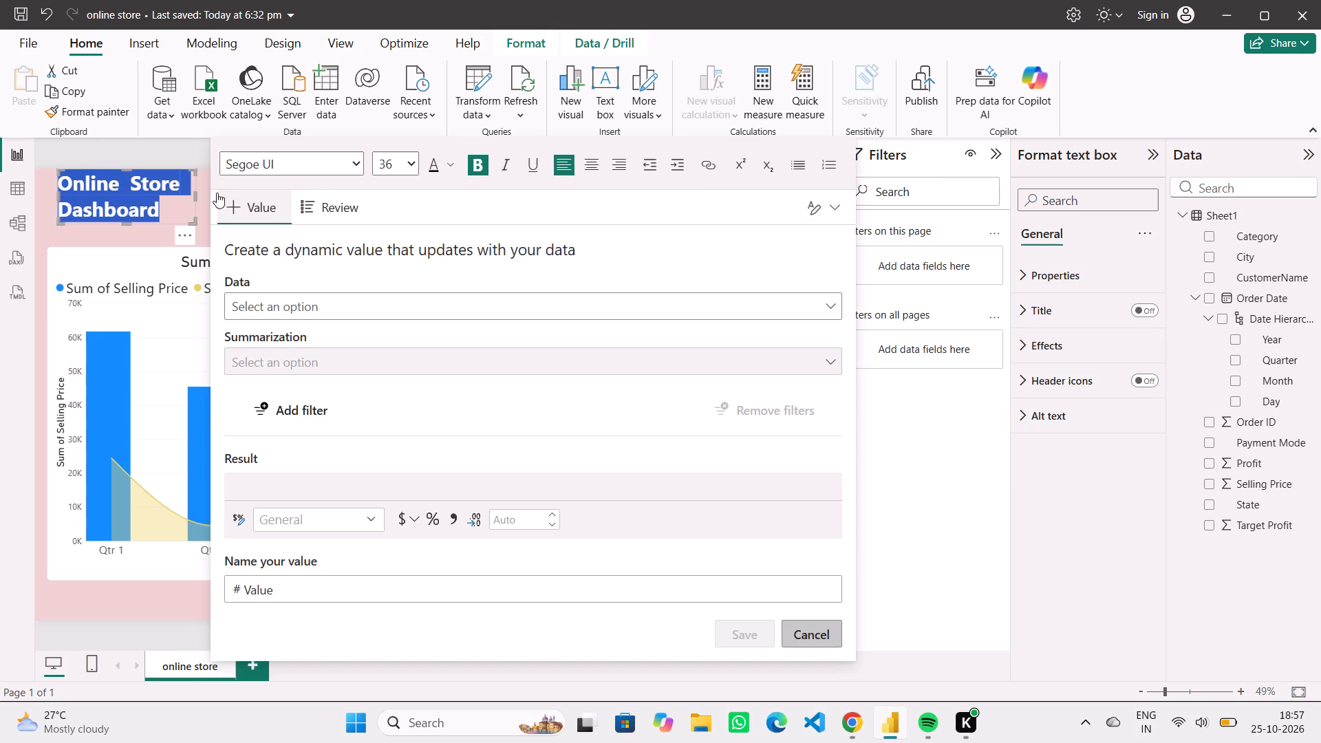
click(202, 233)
Shrink the combo chart in width and height, keeping its upper-left corner in place under the dashboard title.
click(414, 275)
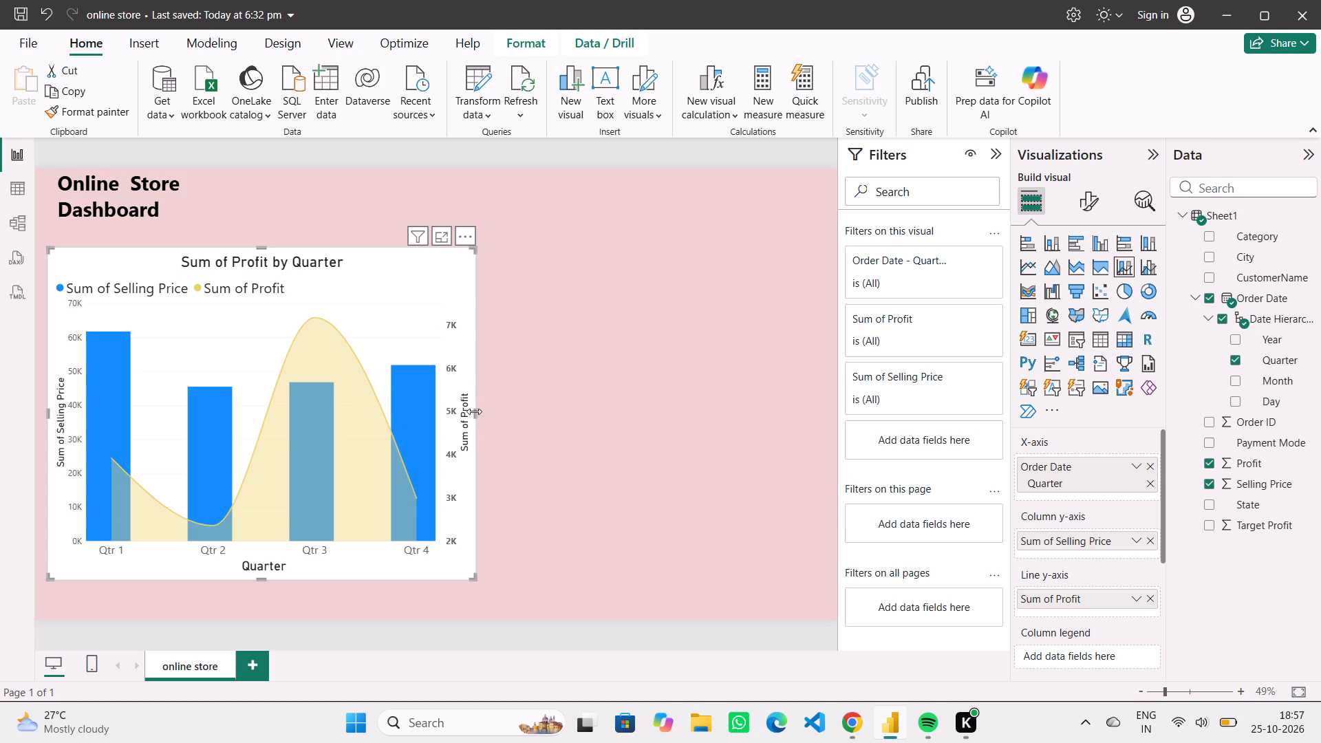
drag(473, 413, 426, 409)
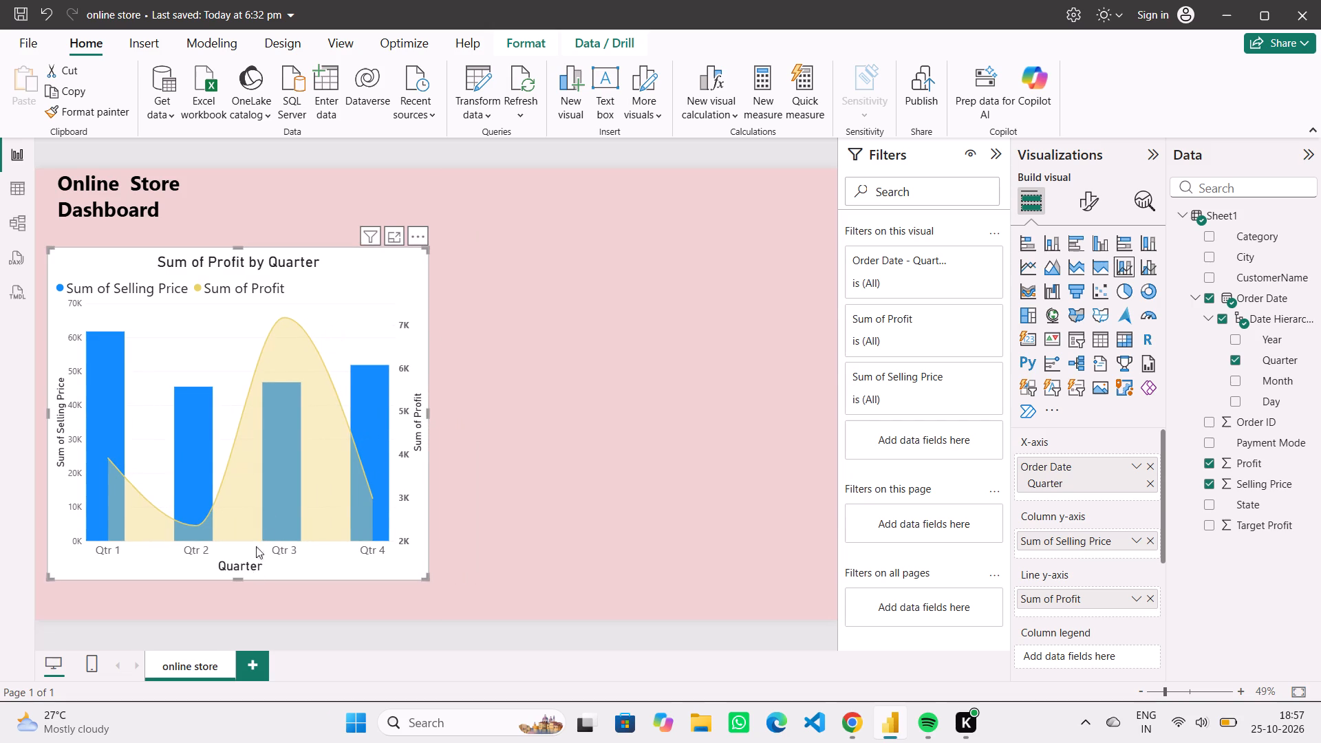
drag(236, 581, 243, 524)
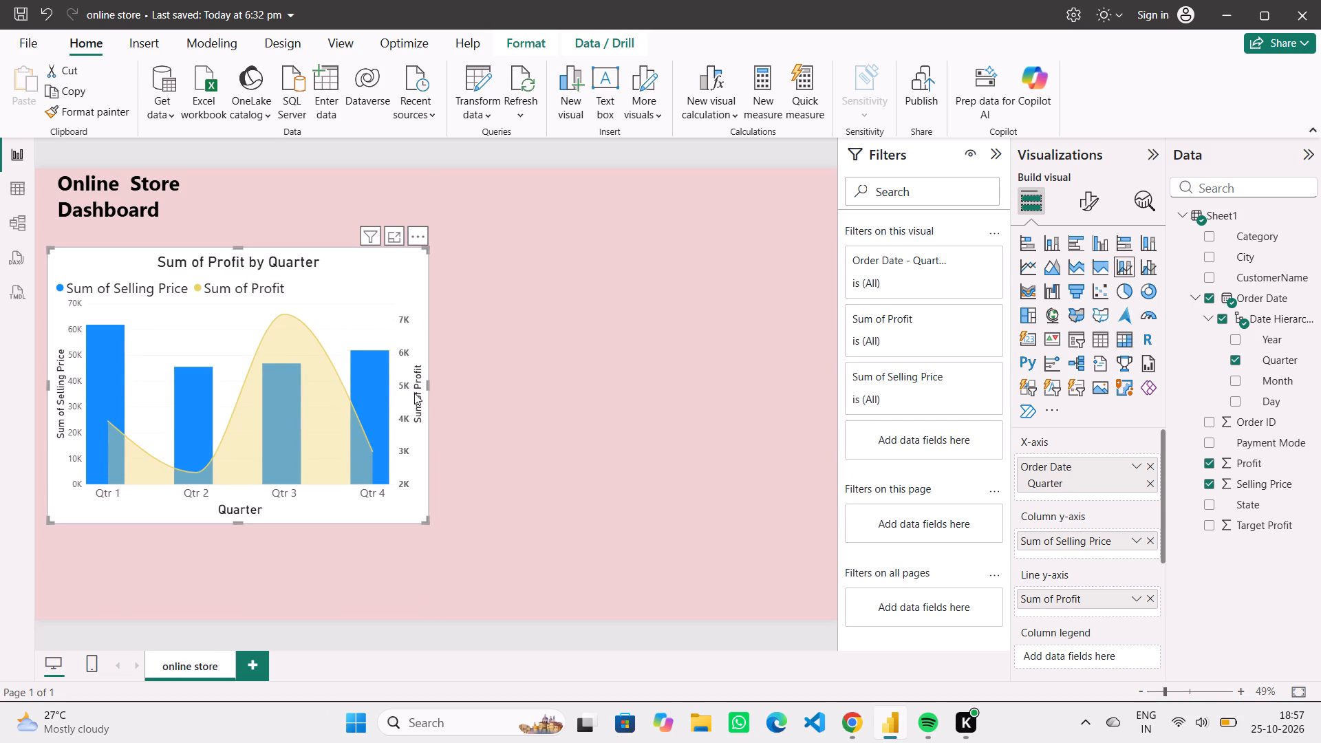
click(554, 389)
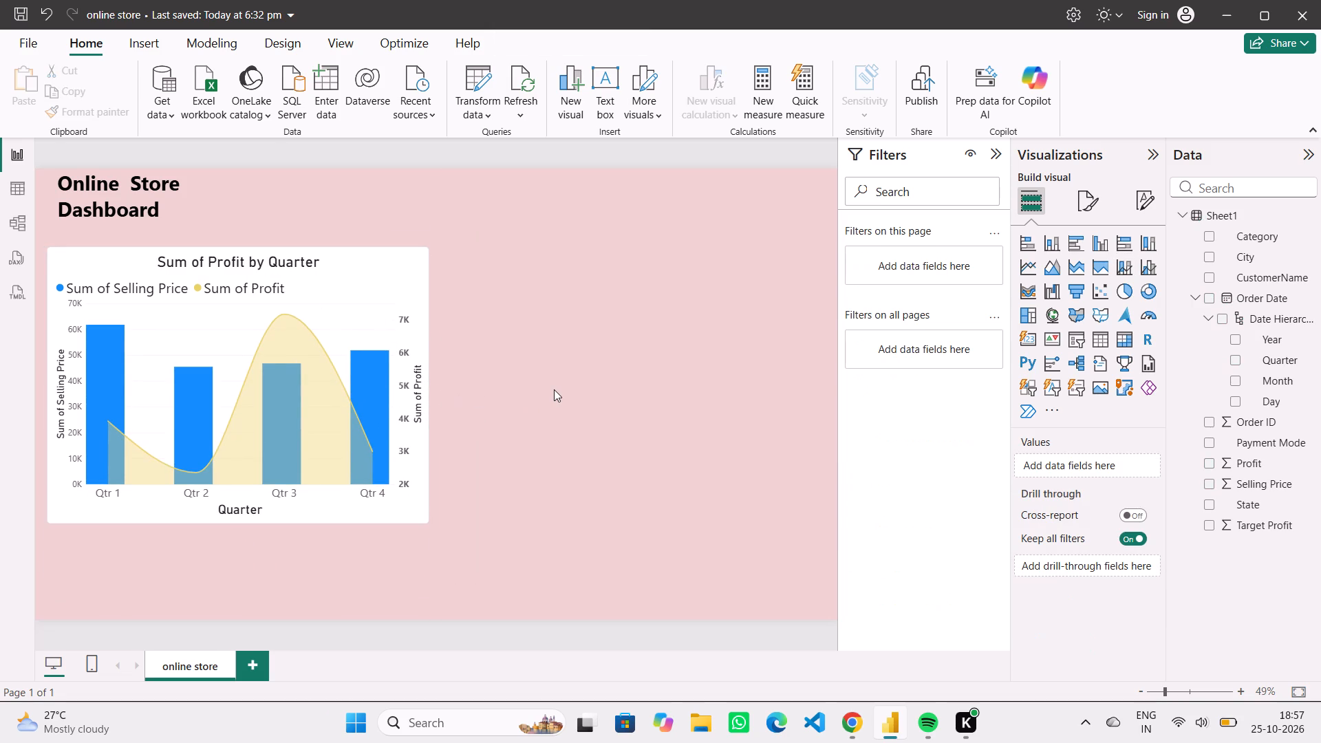
Save the online store report.
click(13, 6)
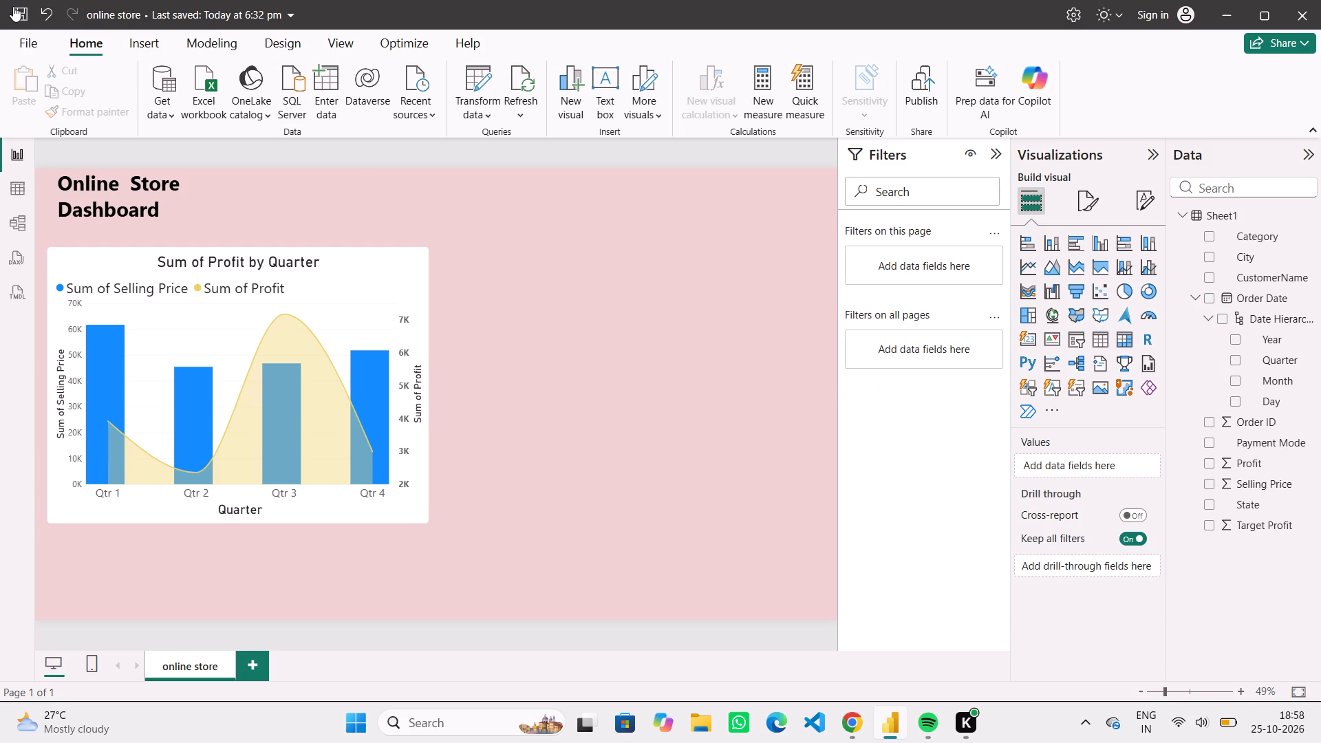